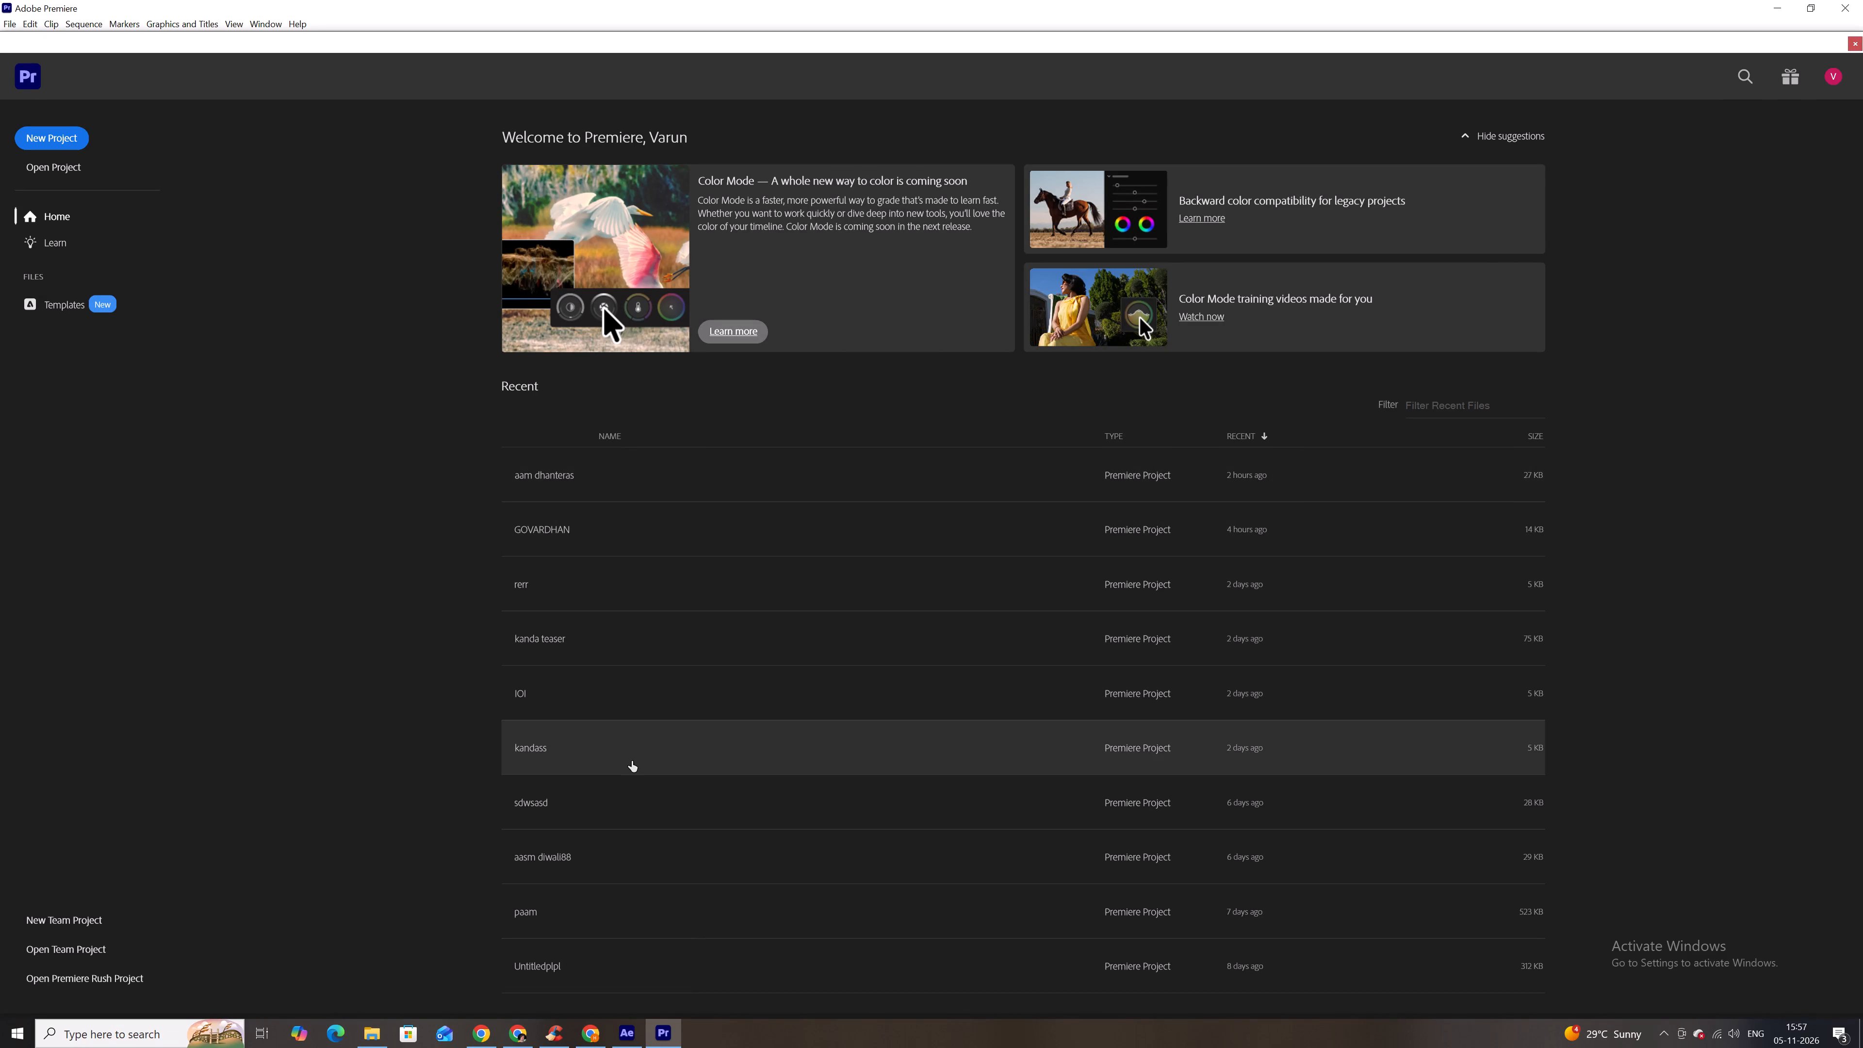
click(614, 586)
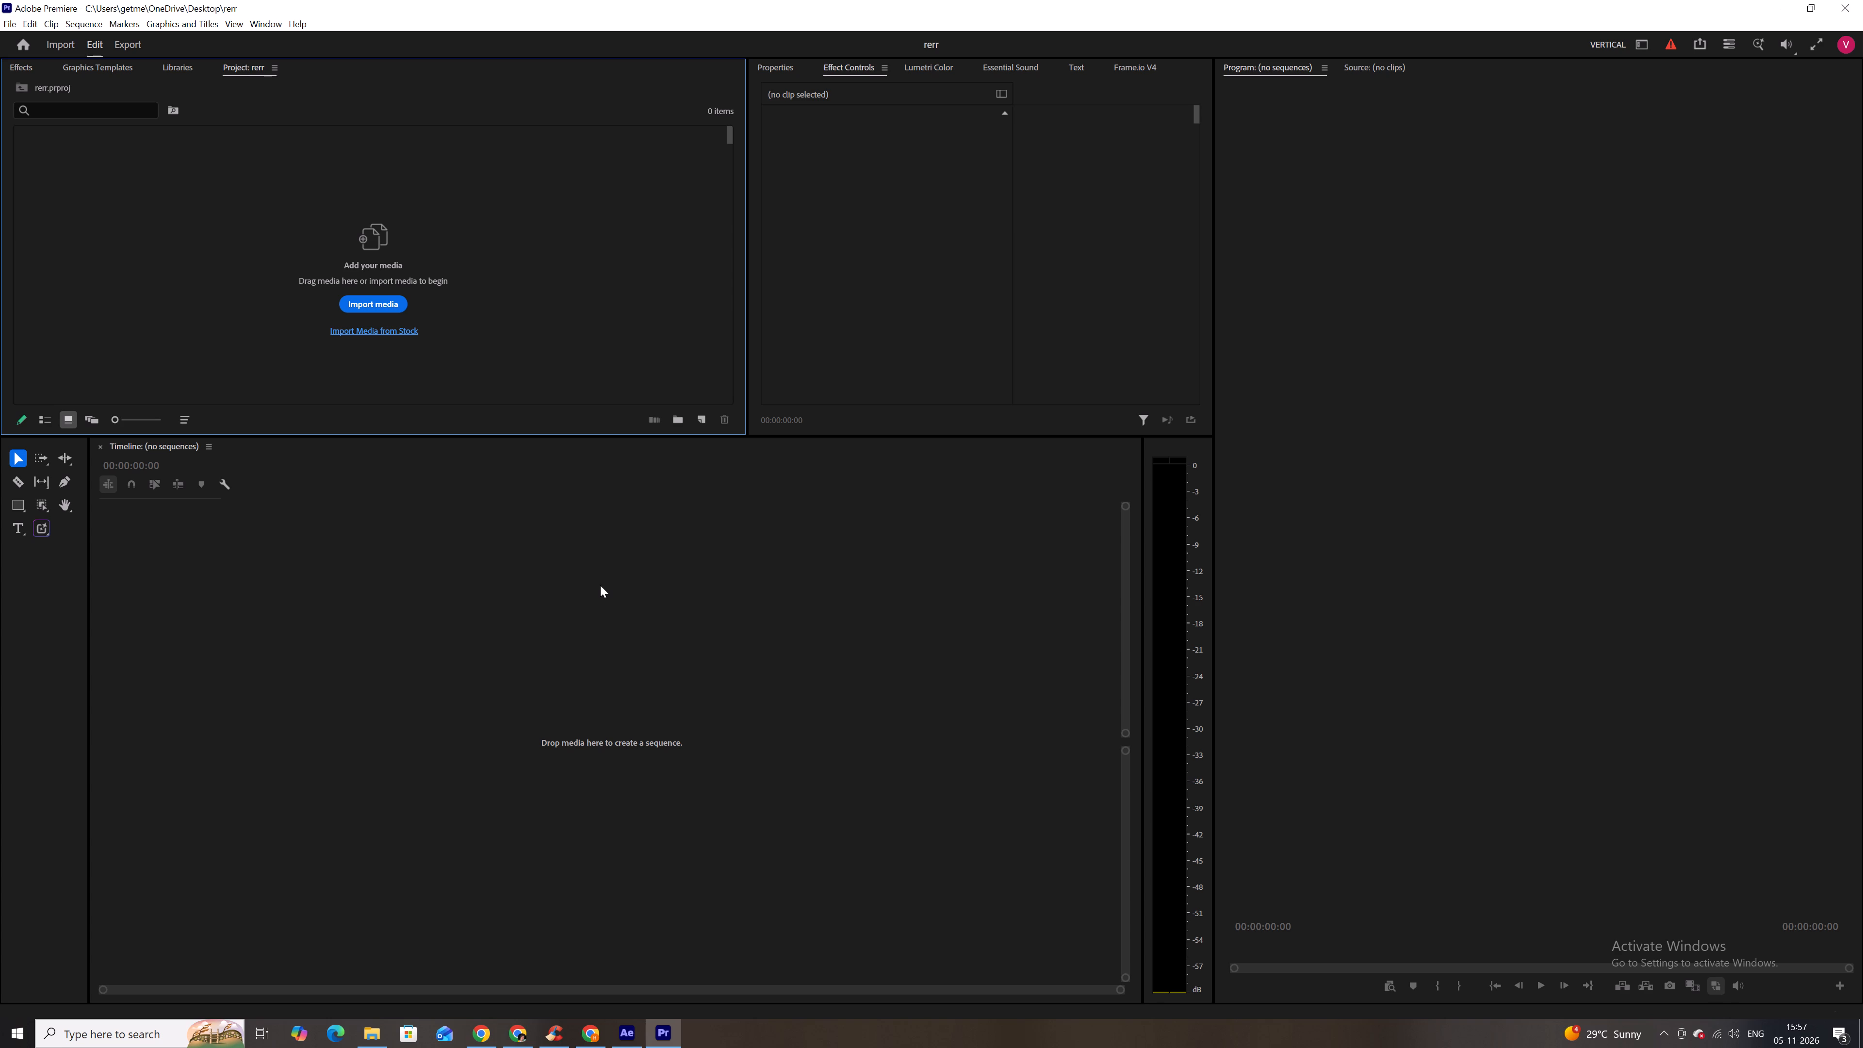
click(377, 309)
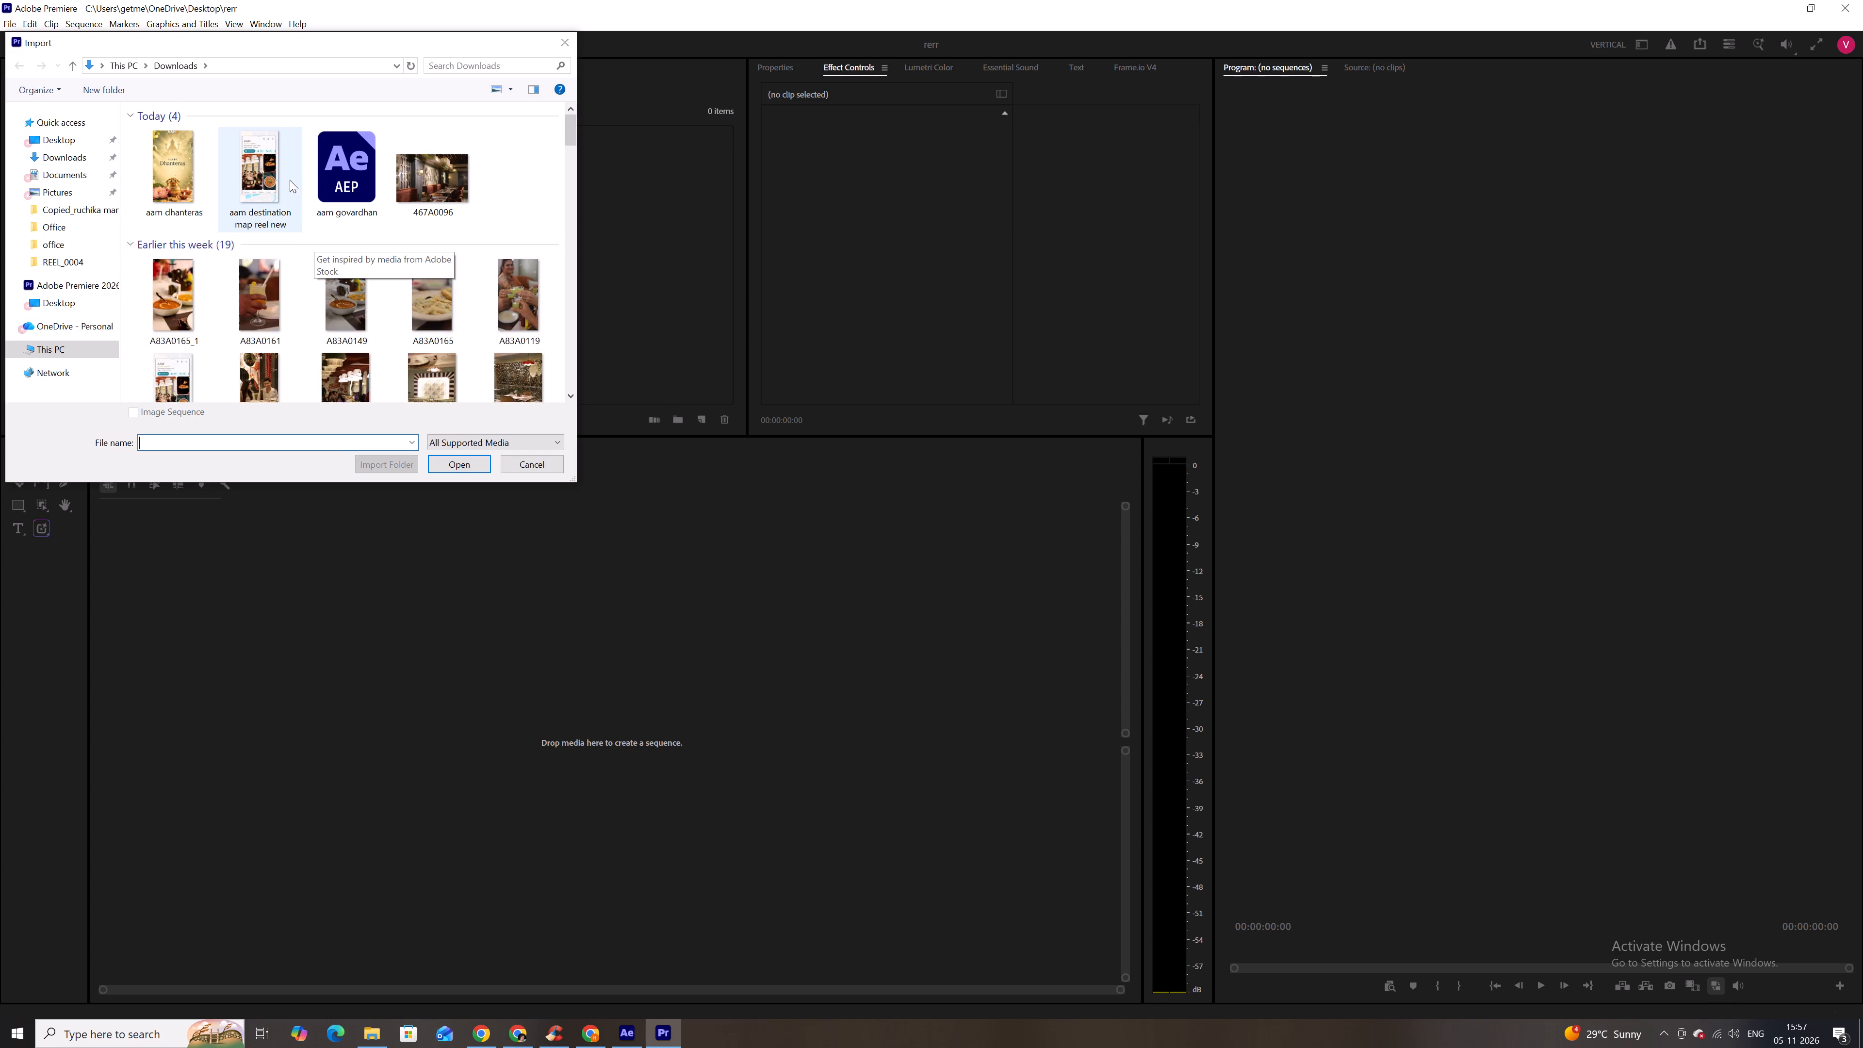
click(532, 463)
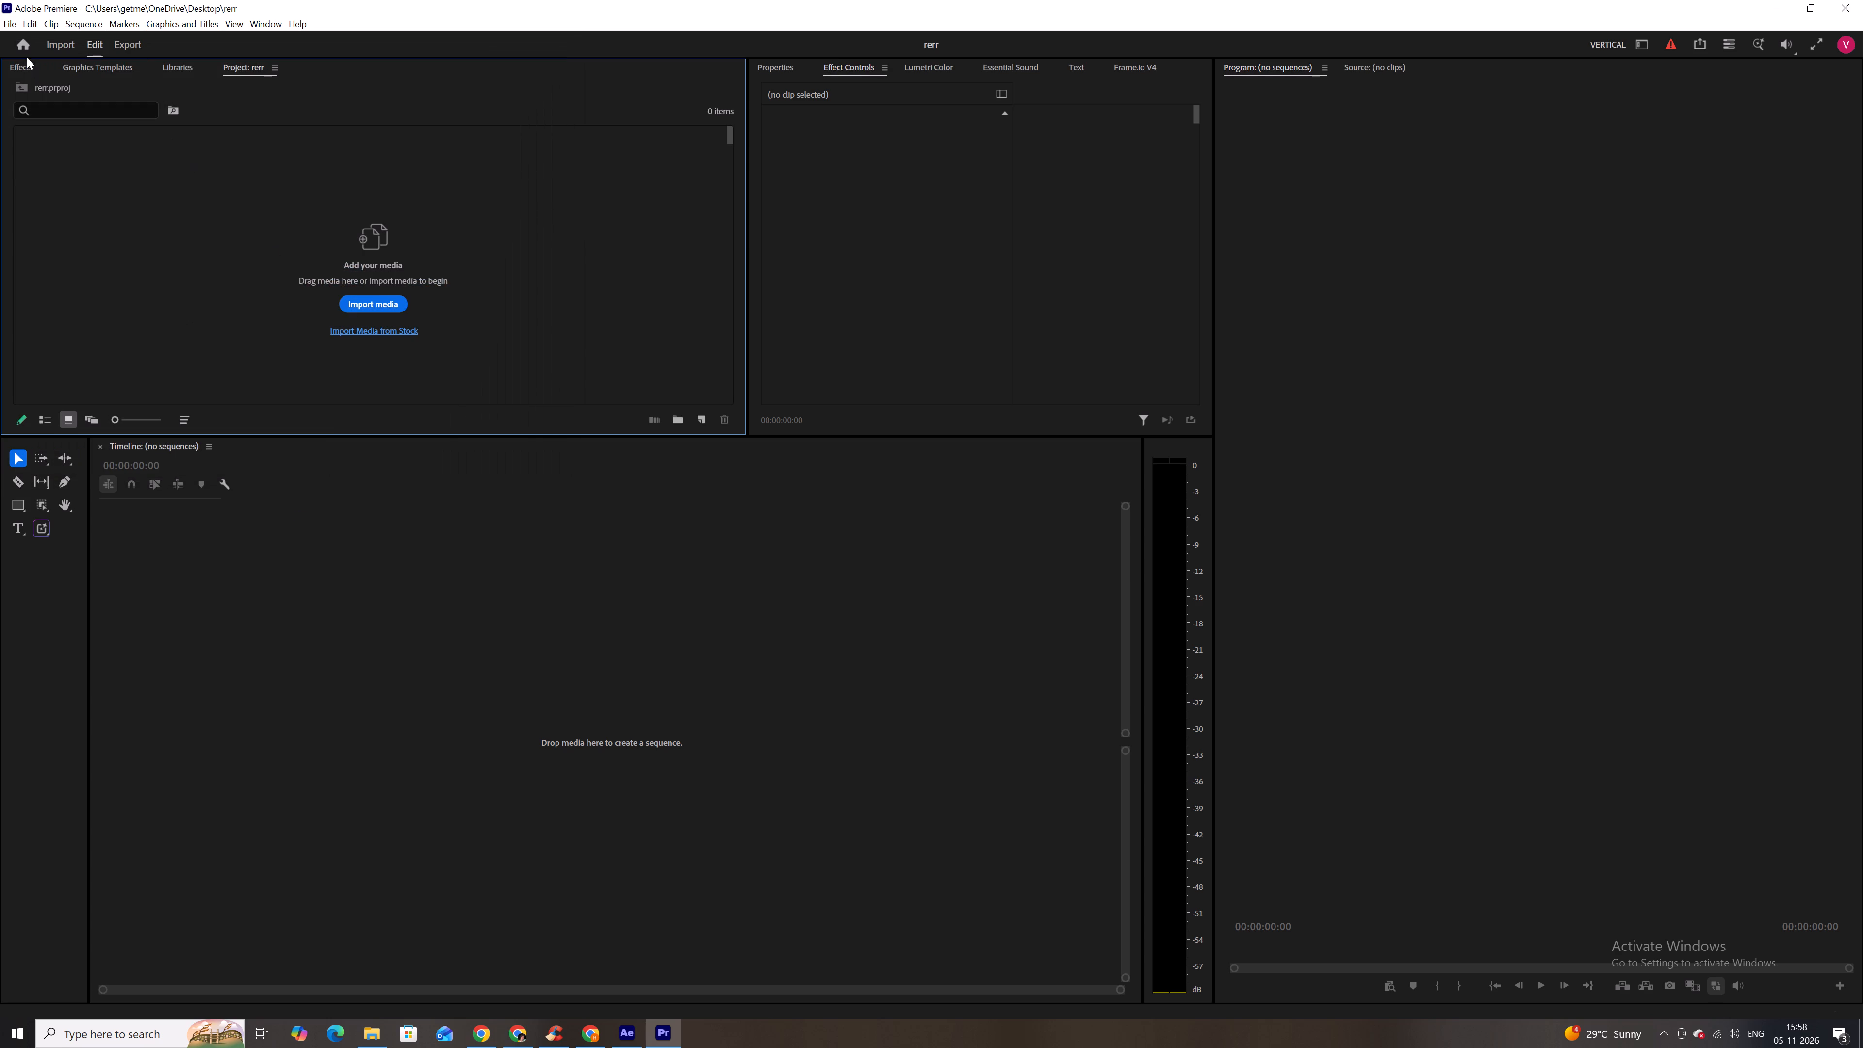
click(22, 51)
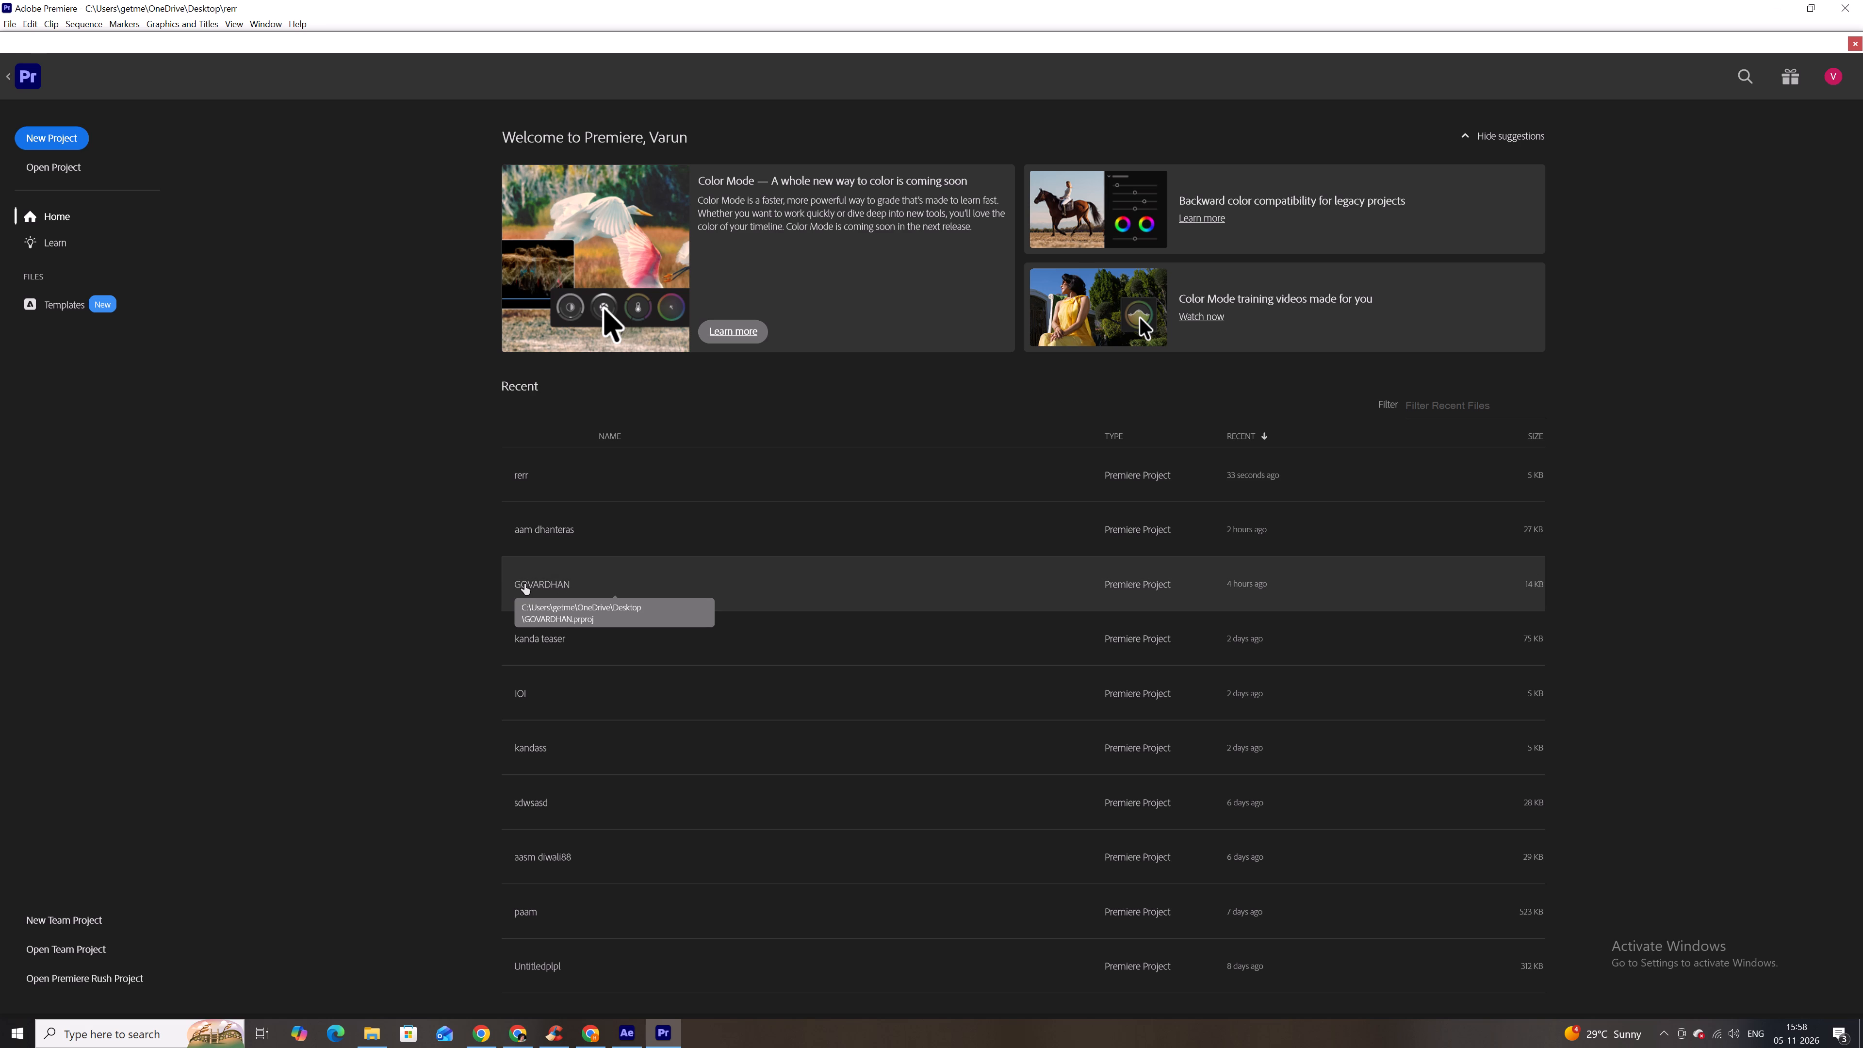
Open the recent project kanda teaser, leaving all of its missing media offline.
click(490, 585)
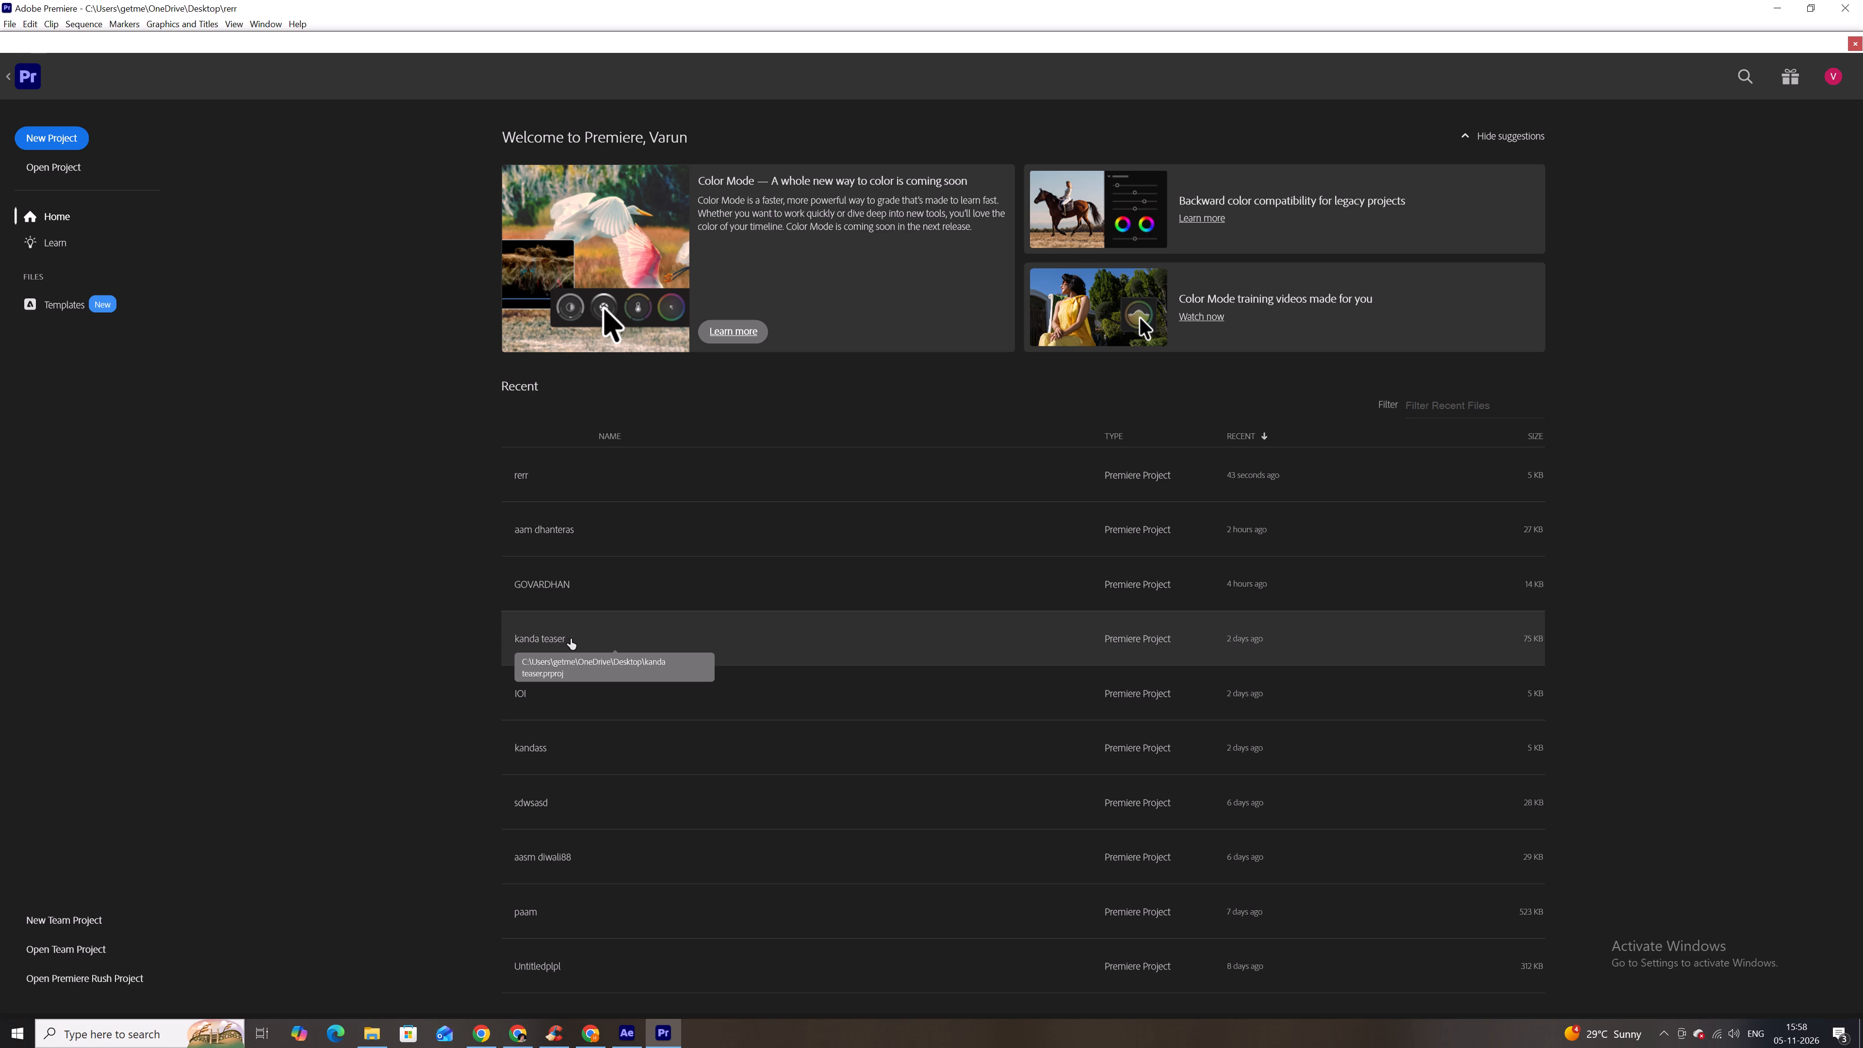
click(402, 637)
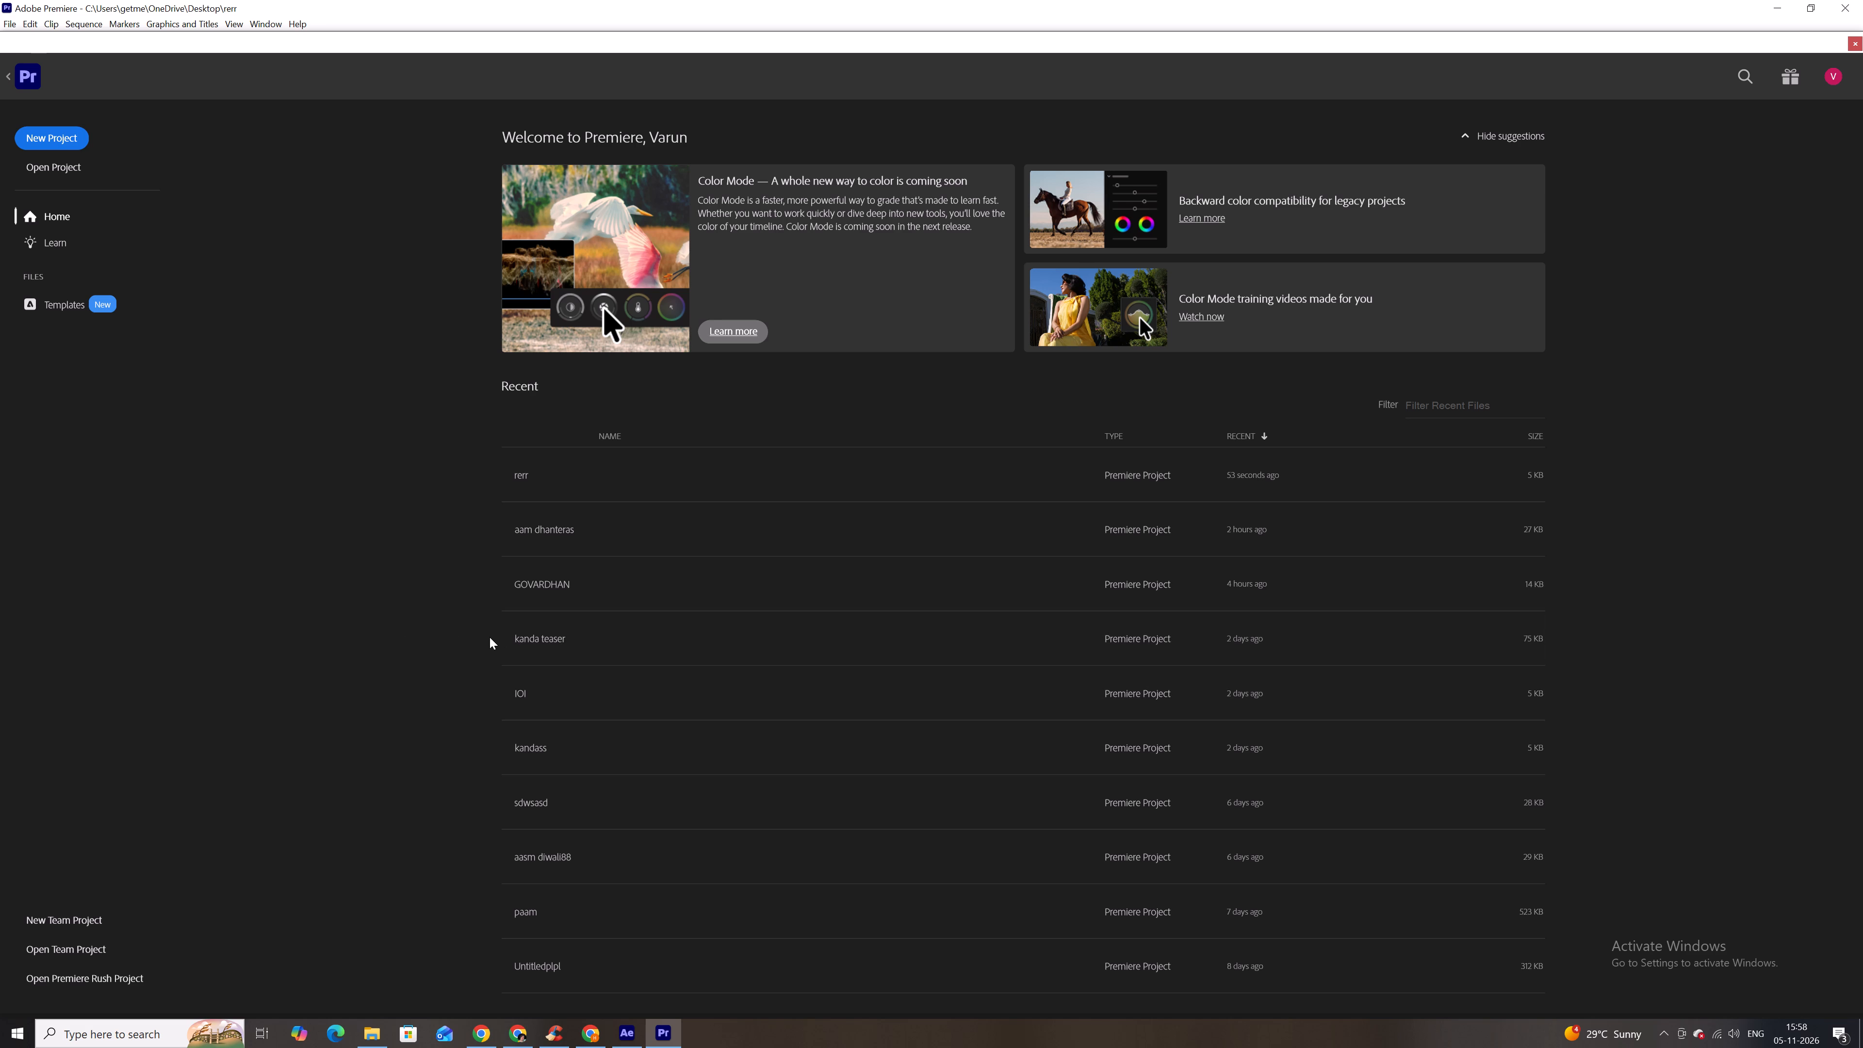
click(532, 629)
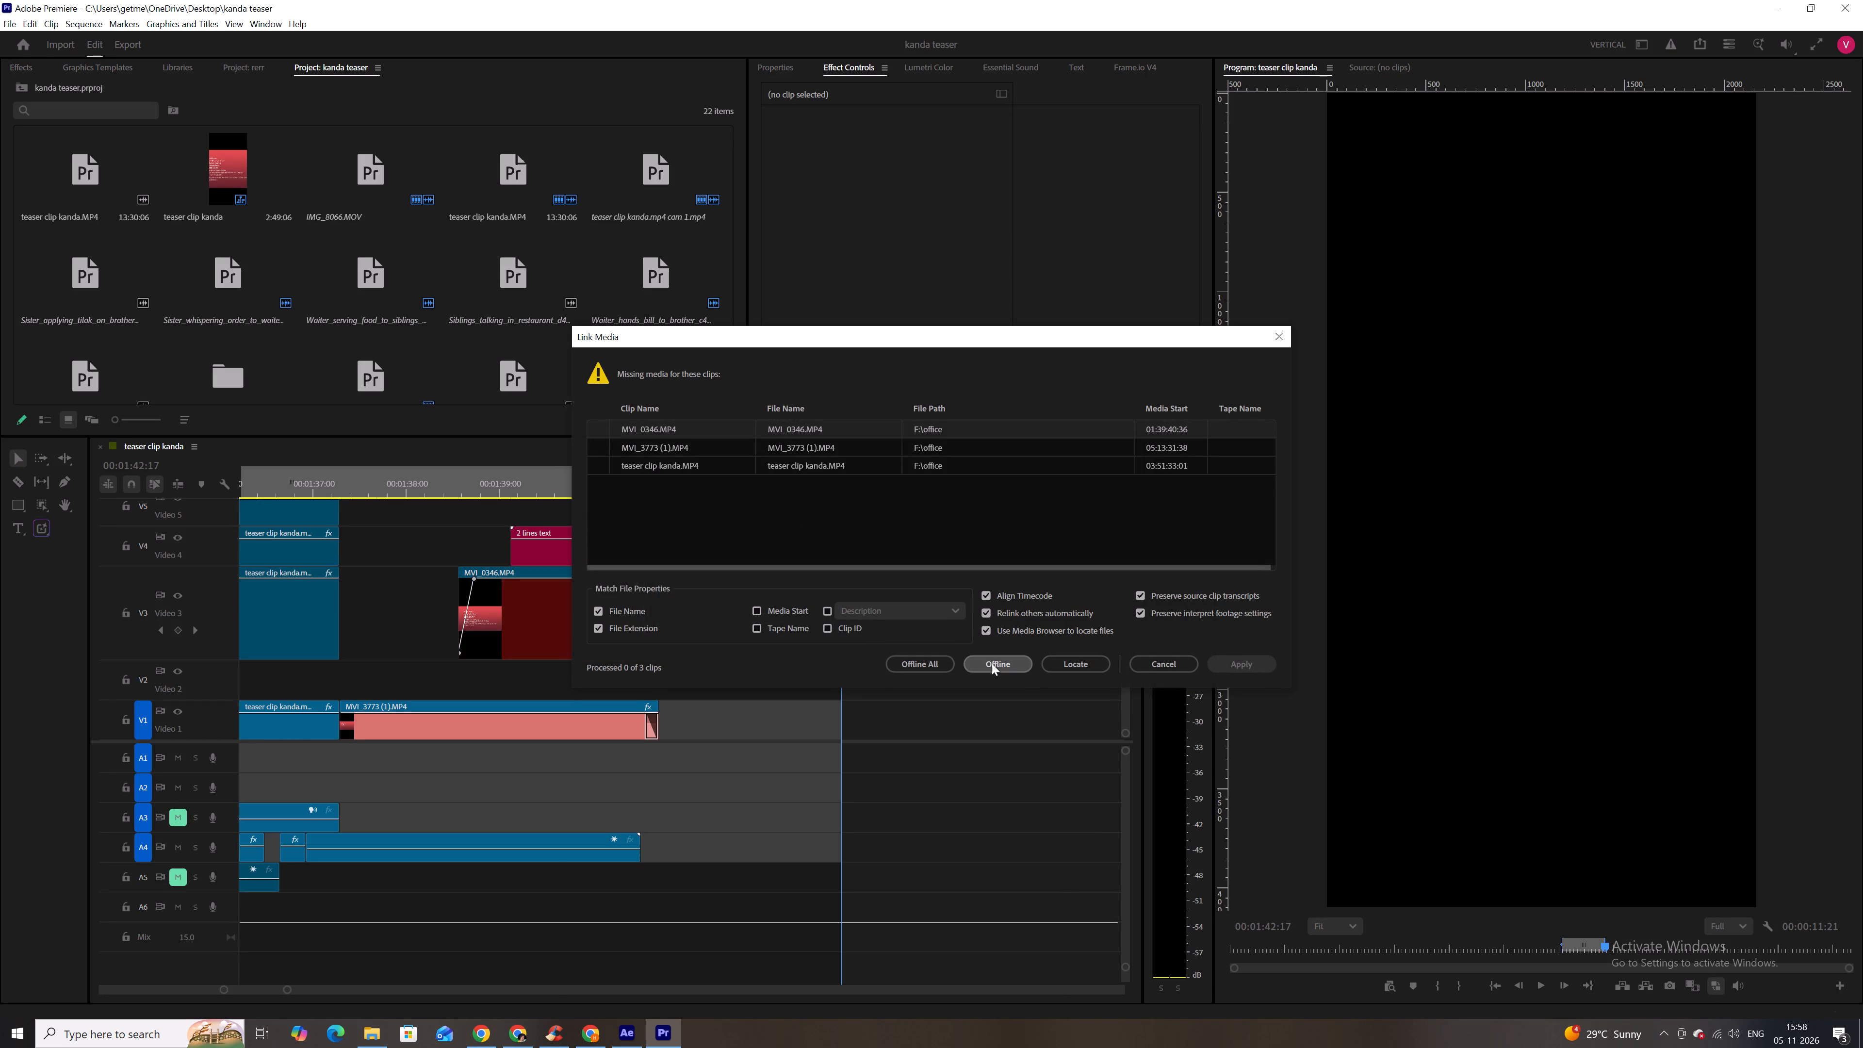
click(943, 658)
Review the teaser section of the teaser clip kanda sequence, between about 00:01:36 and 00:01:42.
drag(766, 482, 736, 482)
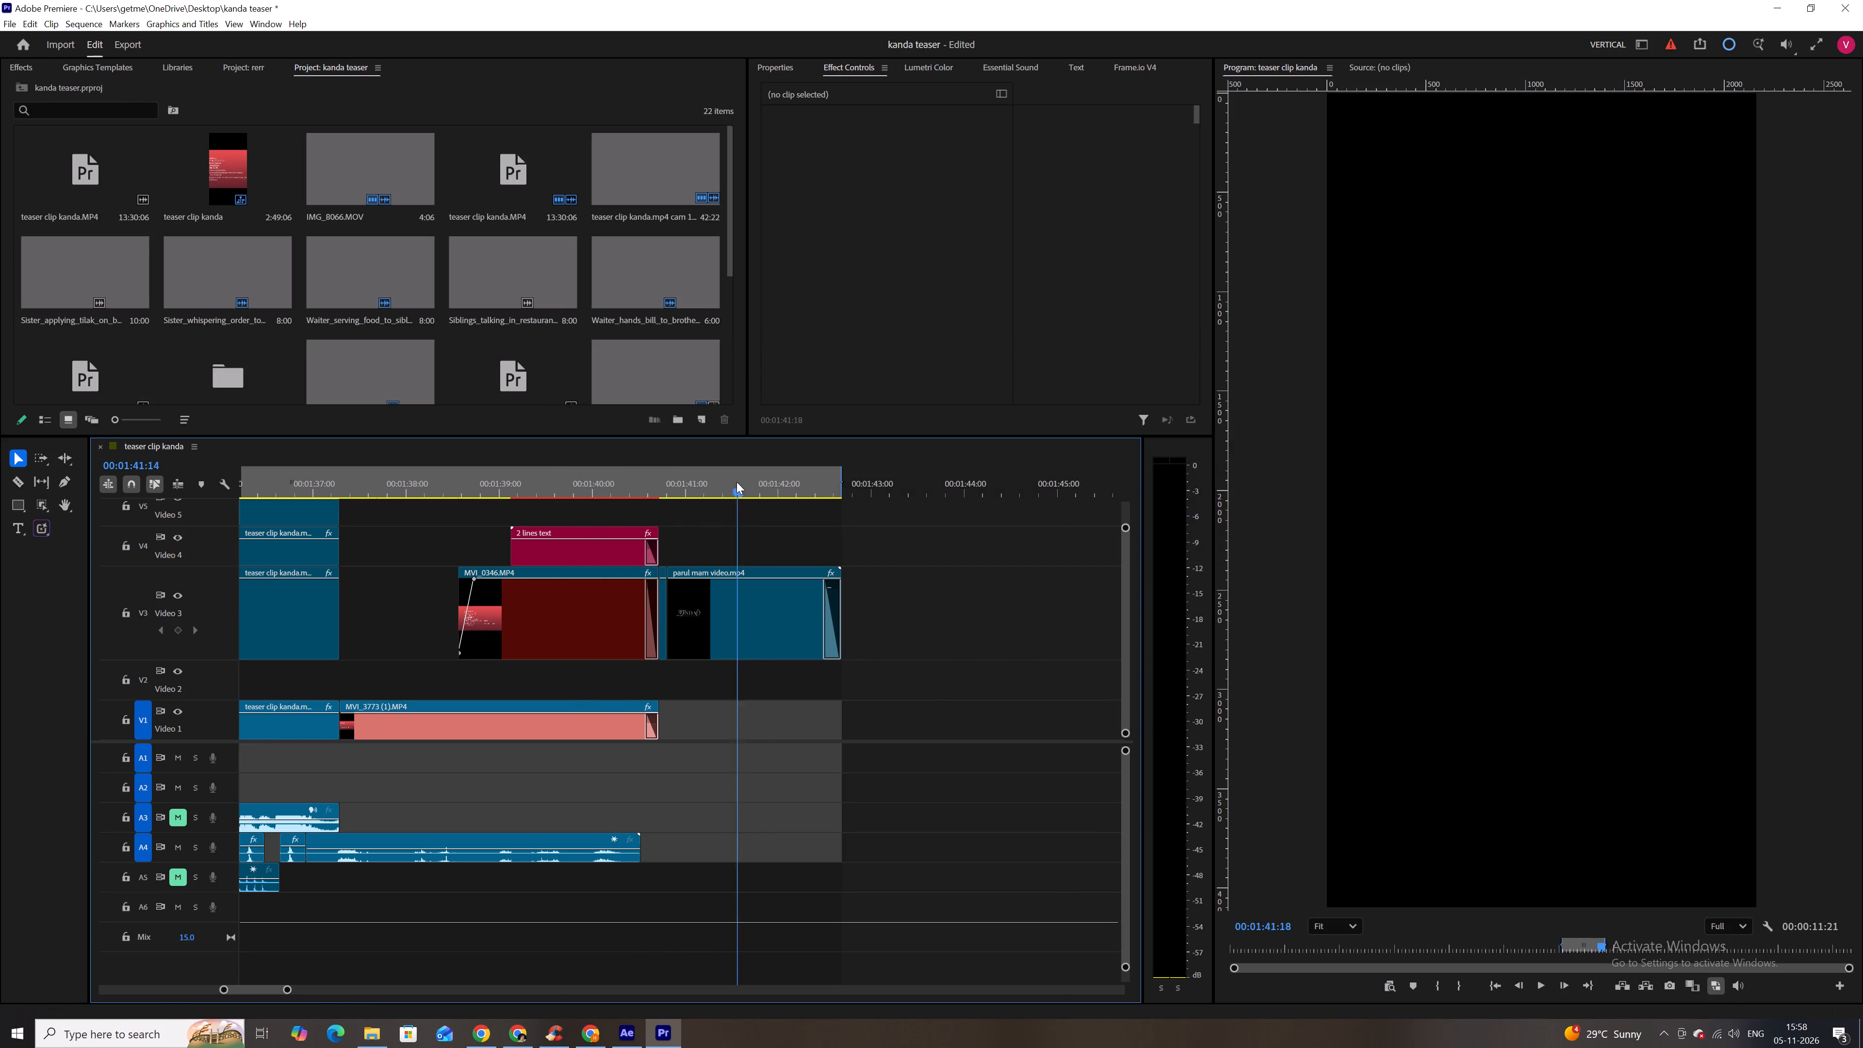
drag(736, 482, 395, 501)
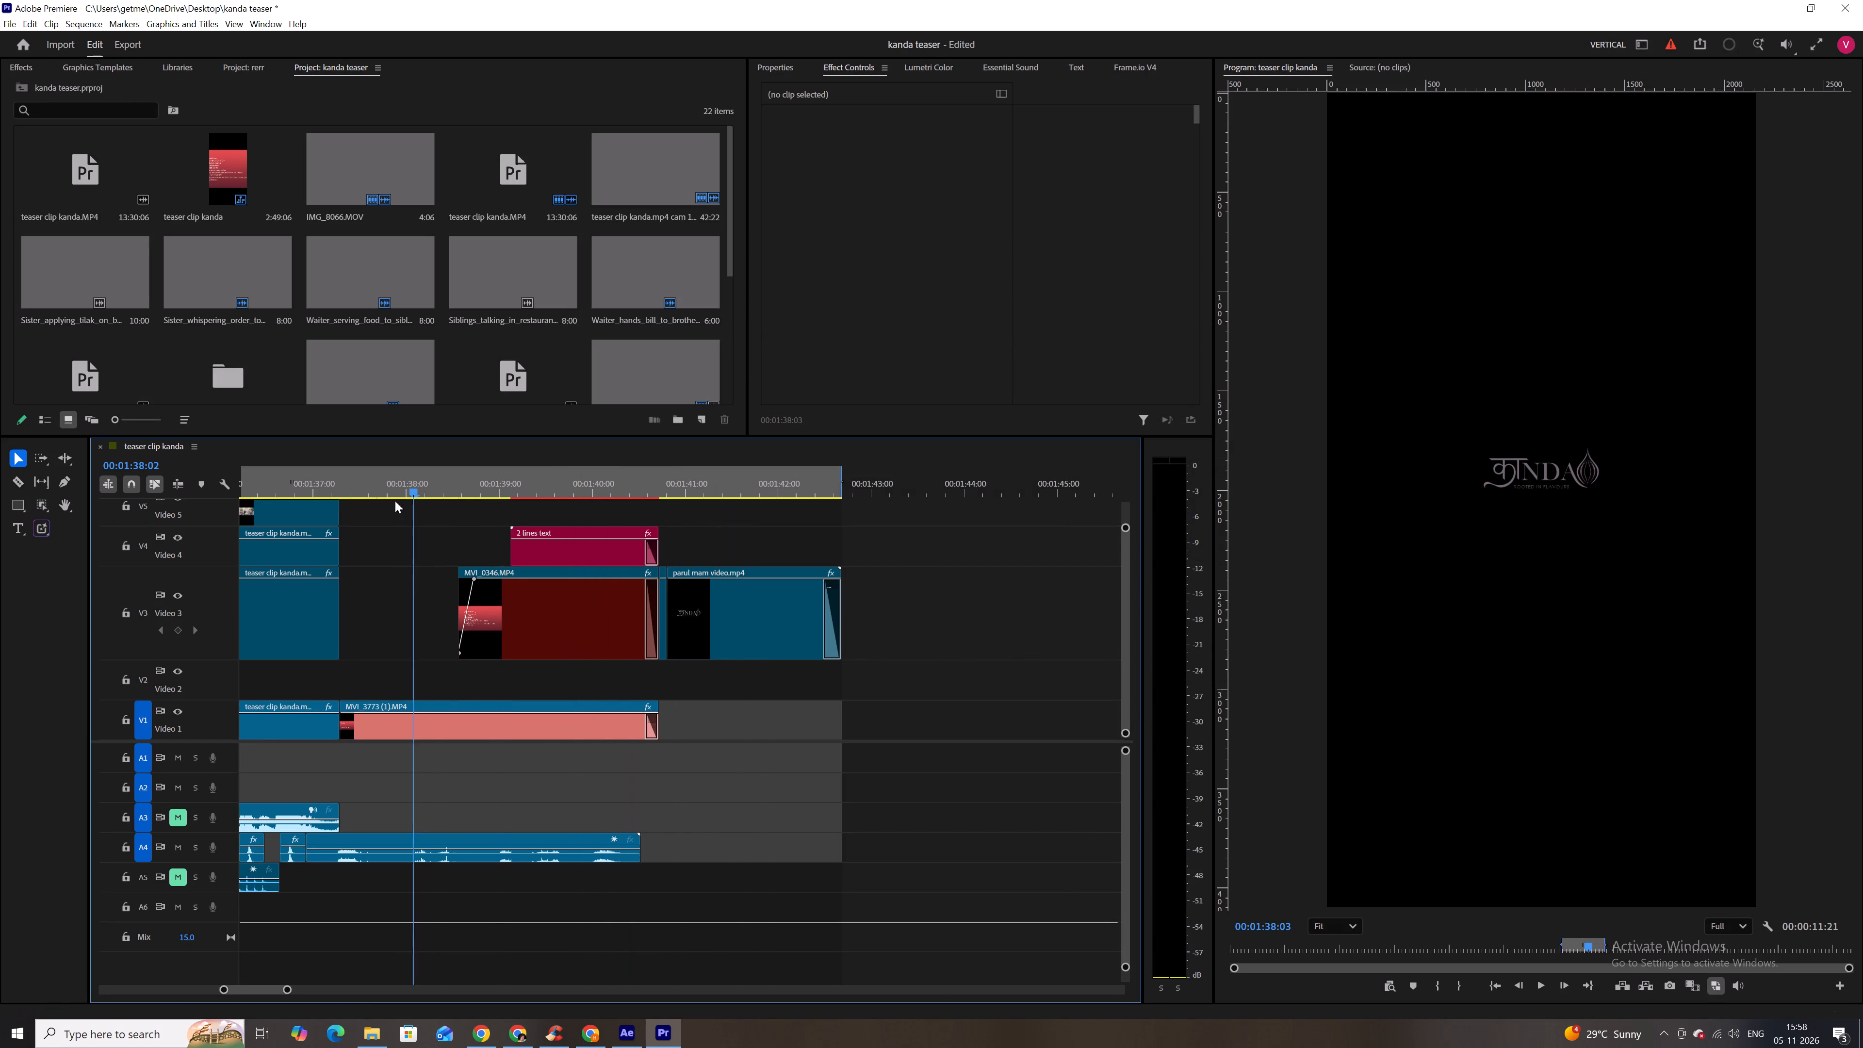
drag(395, 501, 395, 510)
click(394, 511)
drag(389, 489, 238, 488)
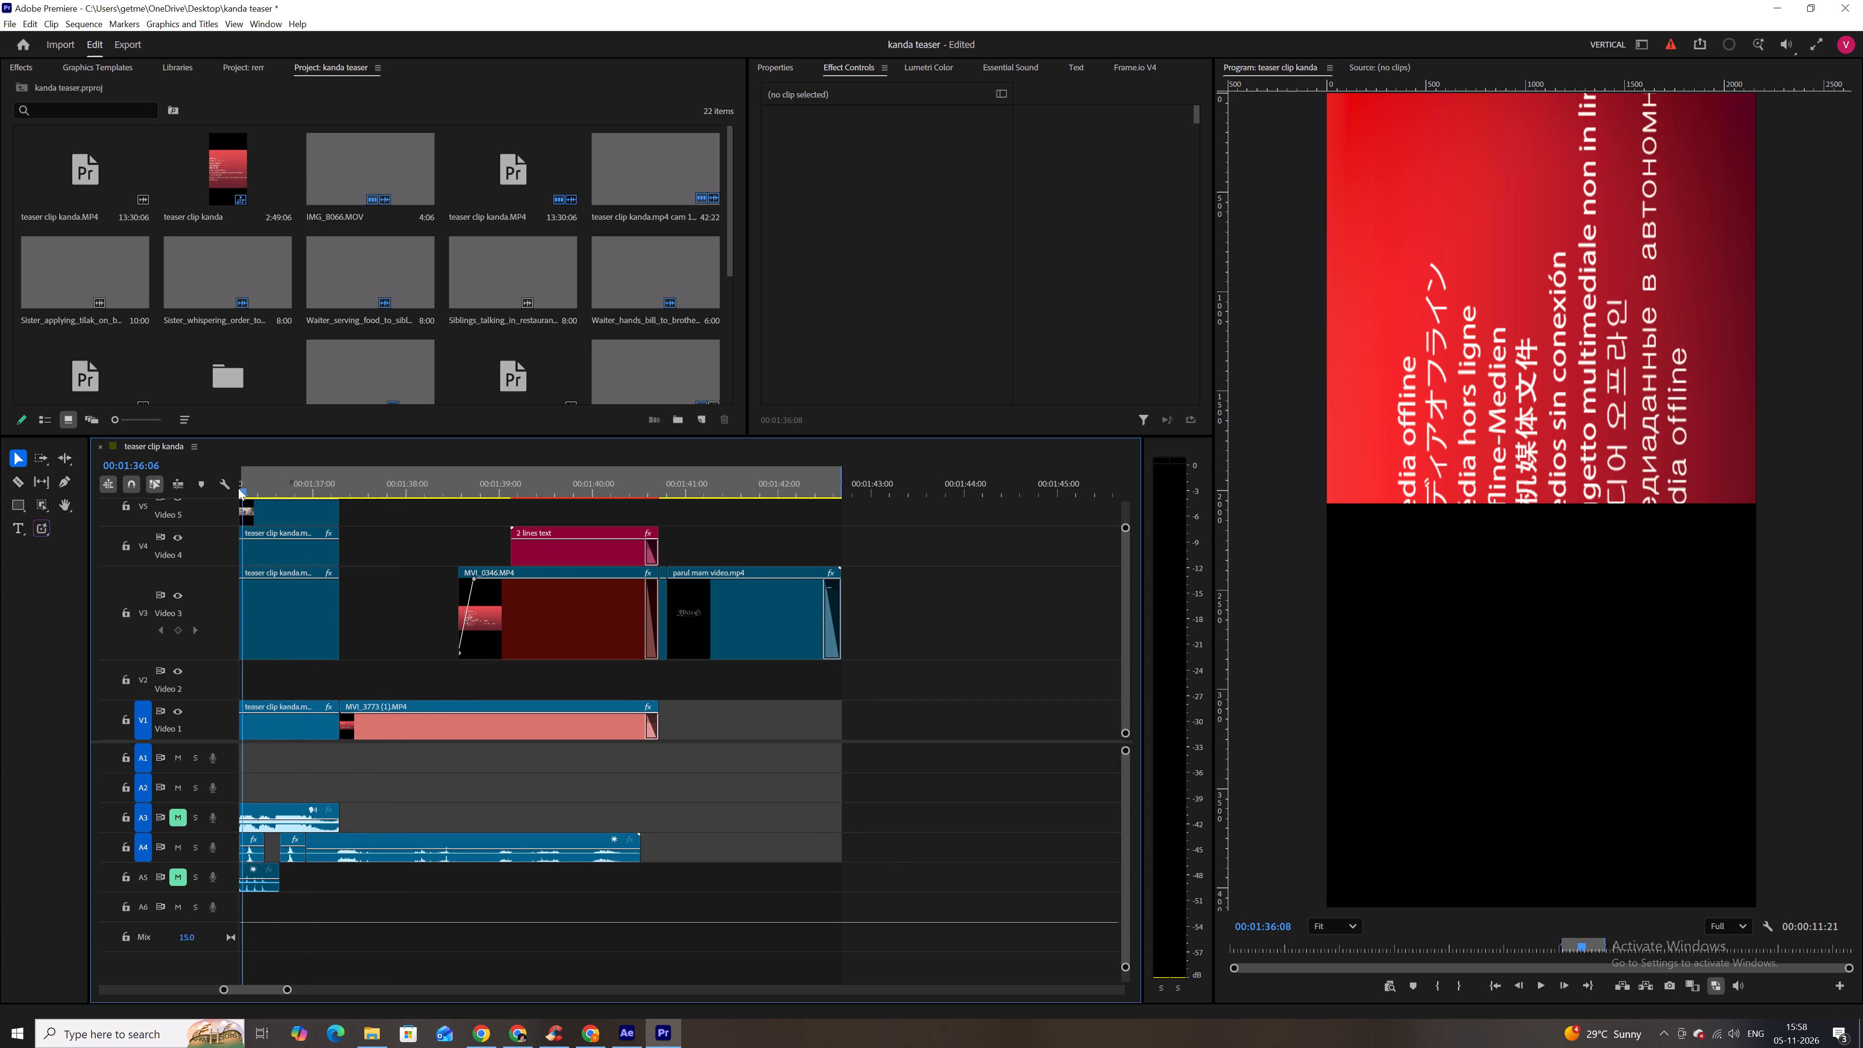
drag(238, 488, 401, 530)
scroll(440, 540, down, 9)
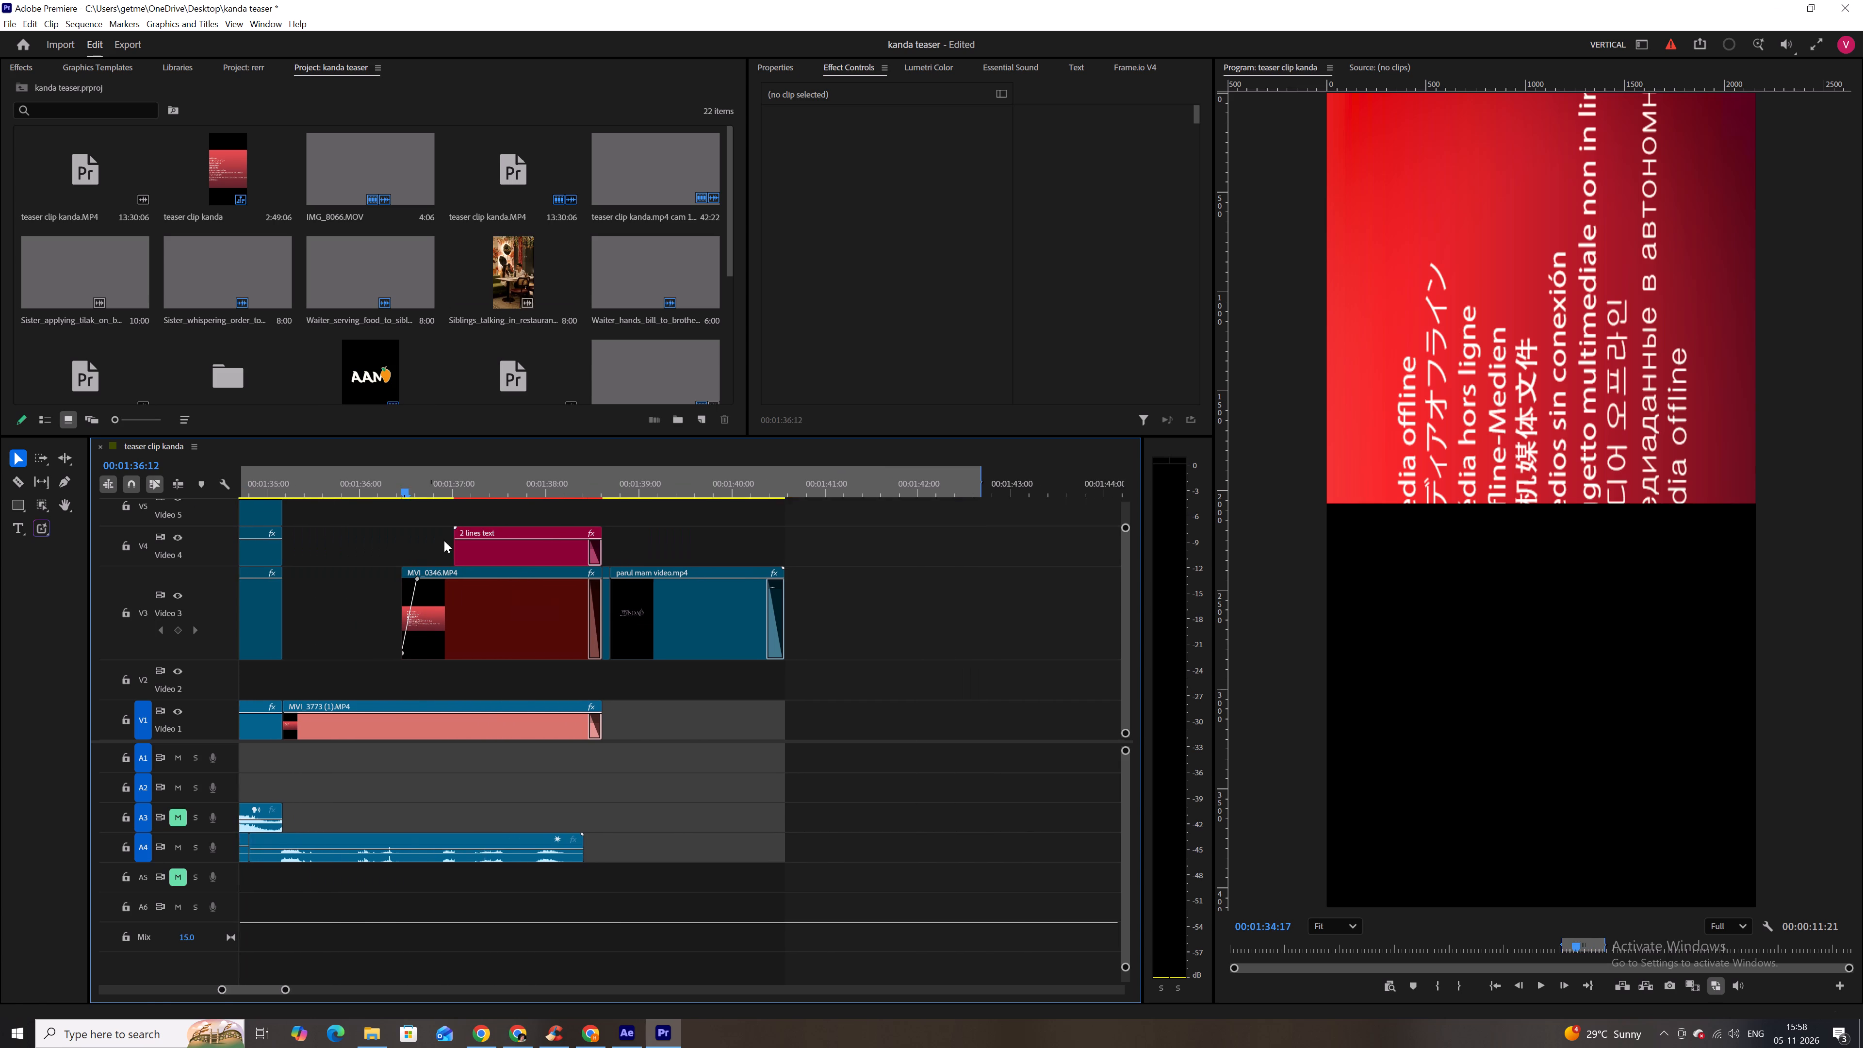
alt+scroll(444, 540, down, 20)
alt+scroll(444, 540, down, 8)
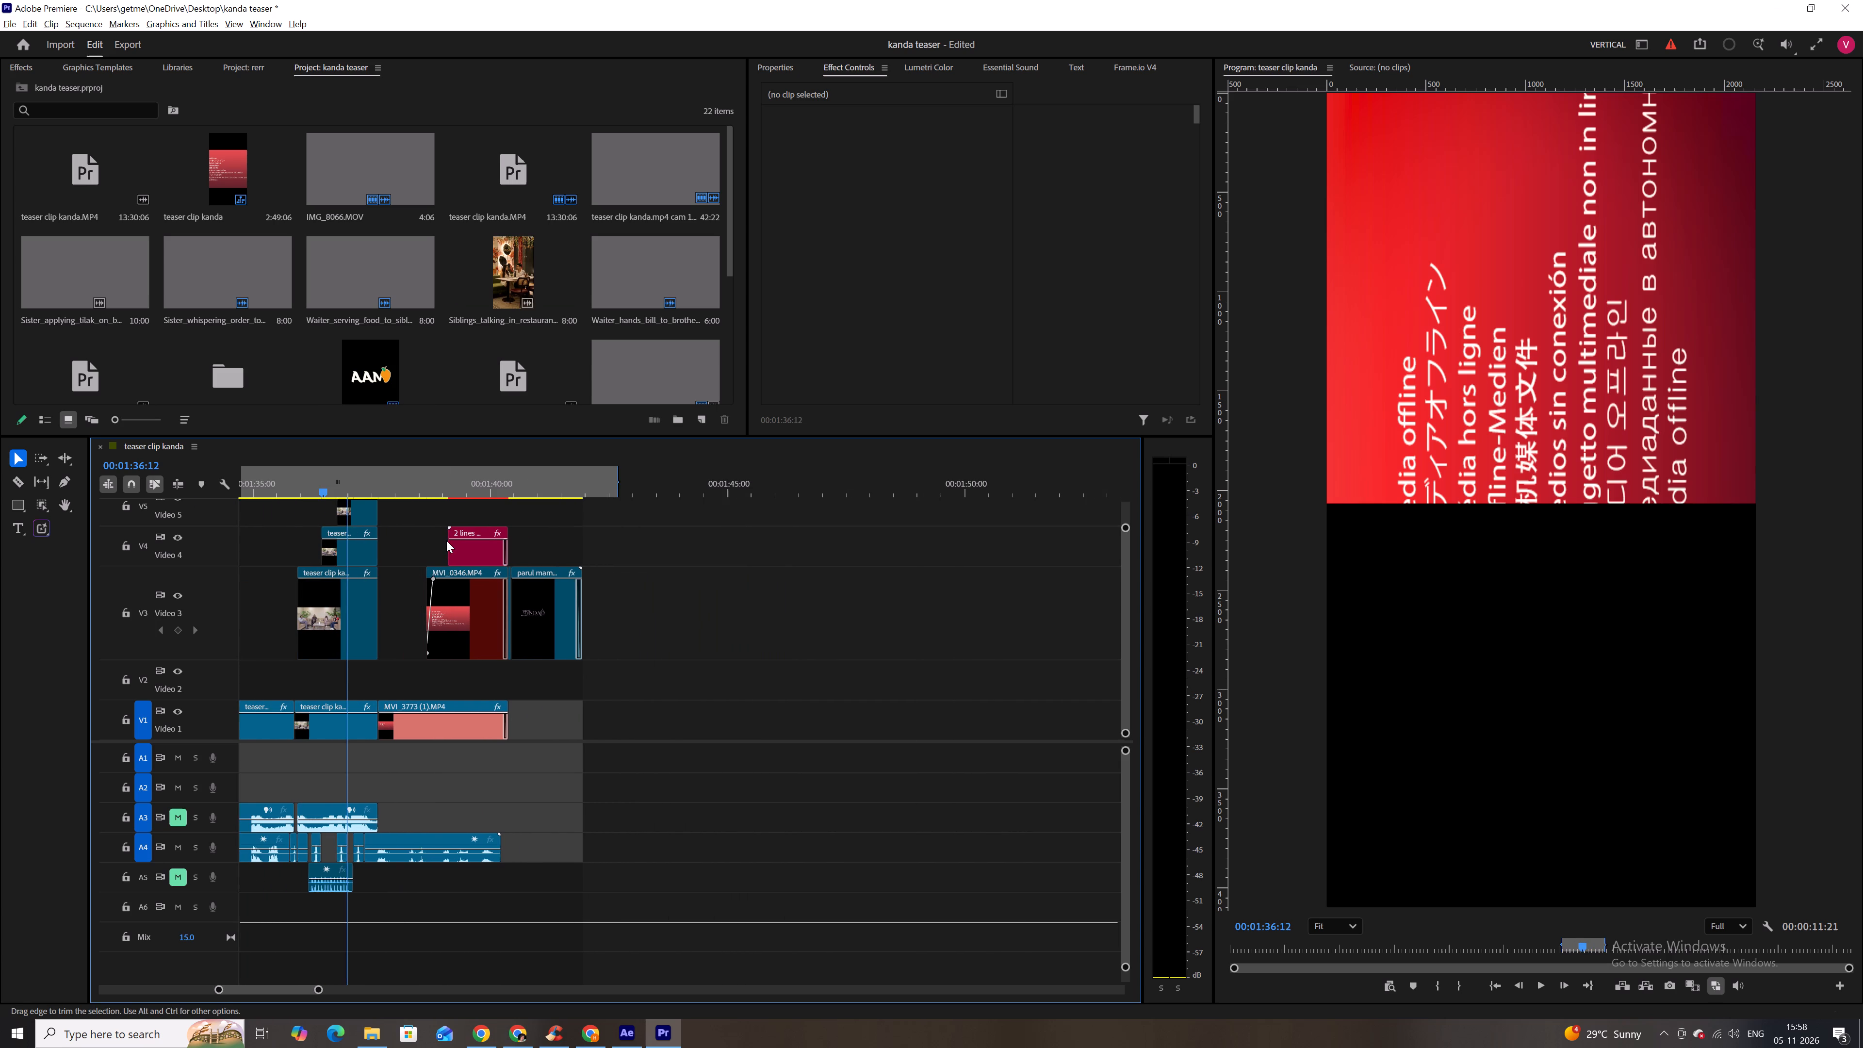
alt+scroll(446, 540, down, 3)
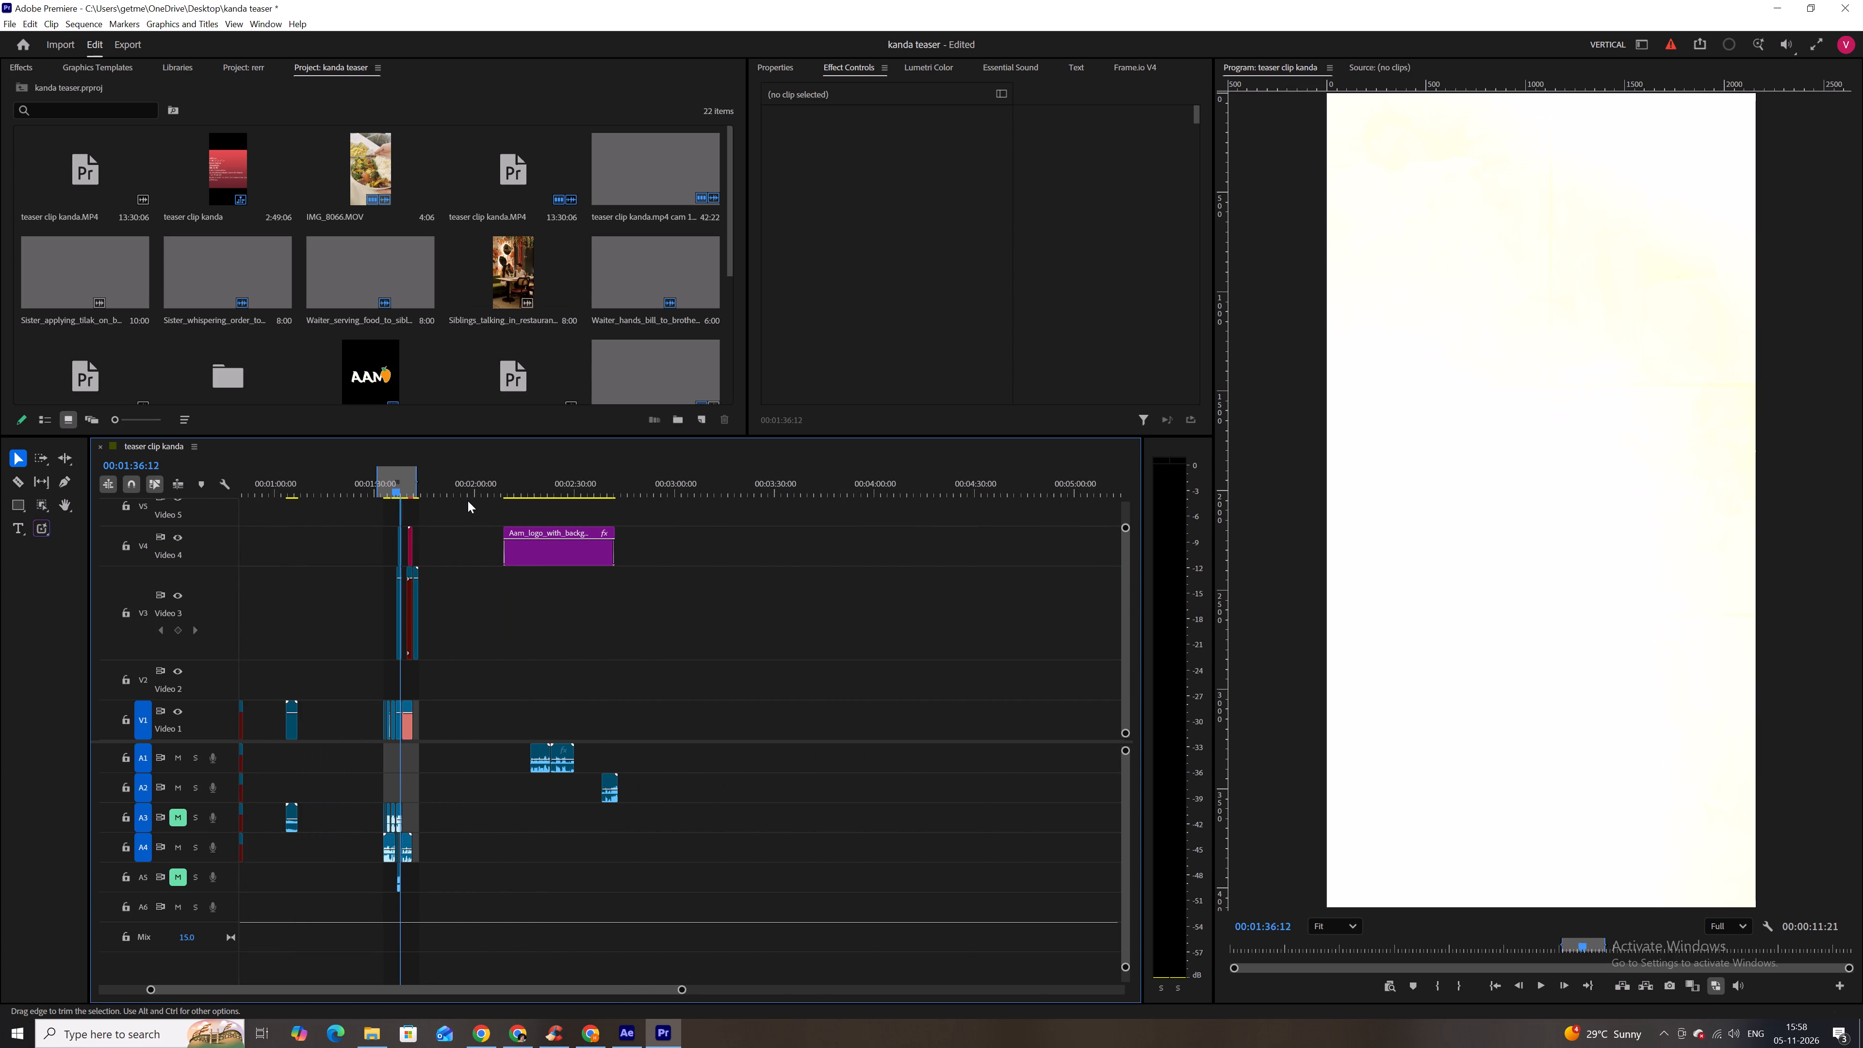
Examine the Aam logo section of the sequence on Video 4 and look over the project's media items.
drag(527, 480, 544, 477)
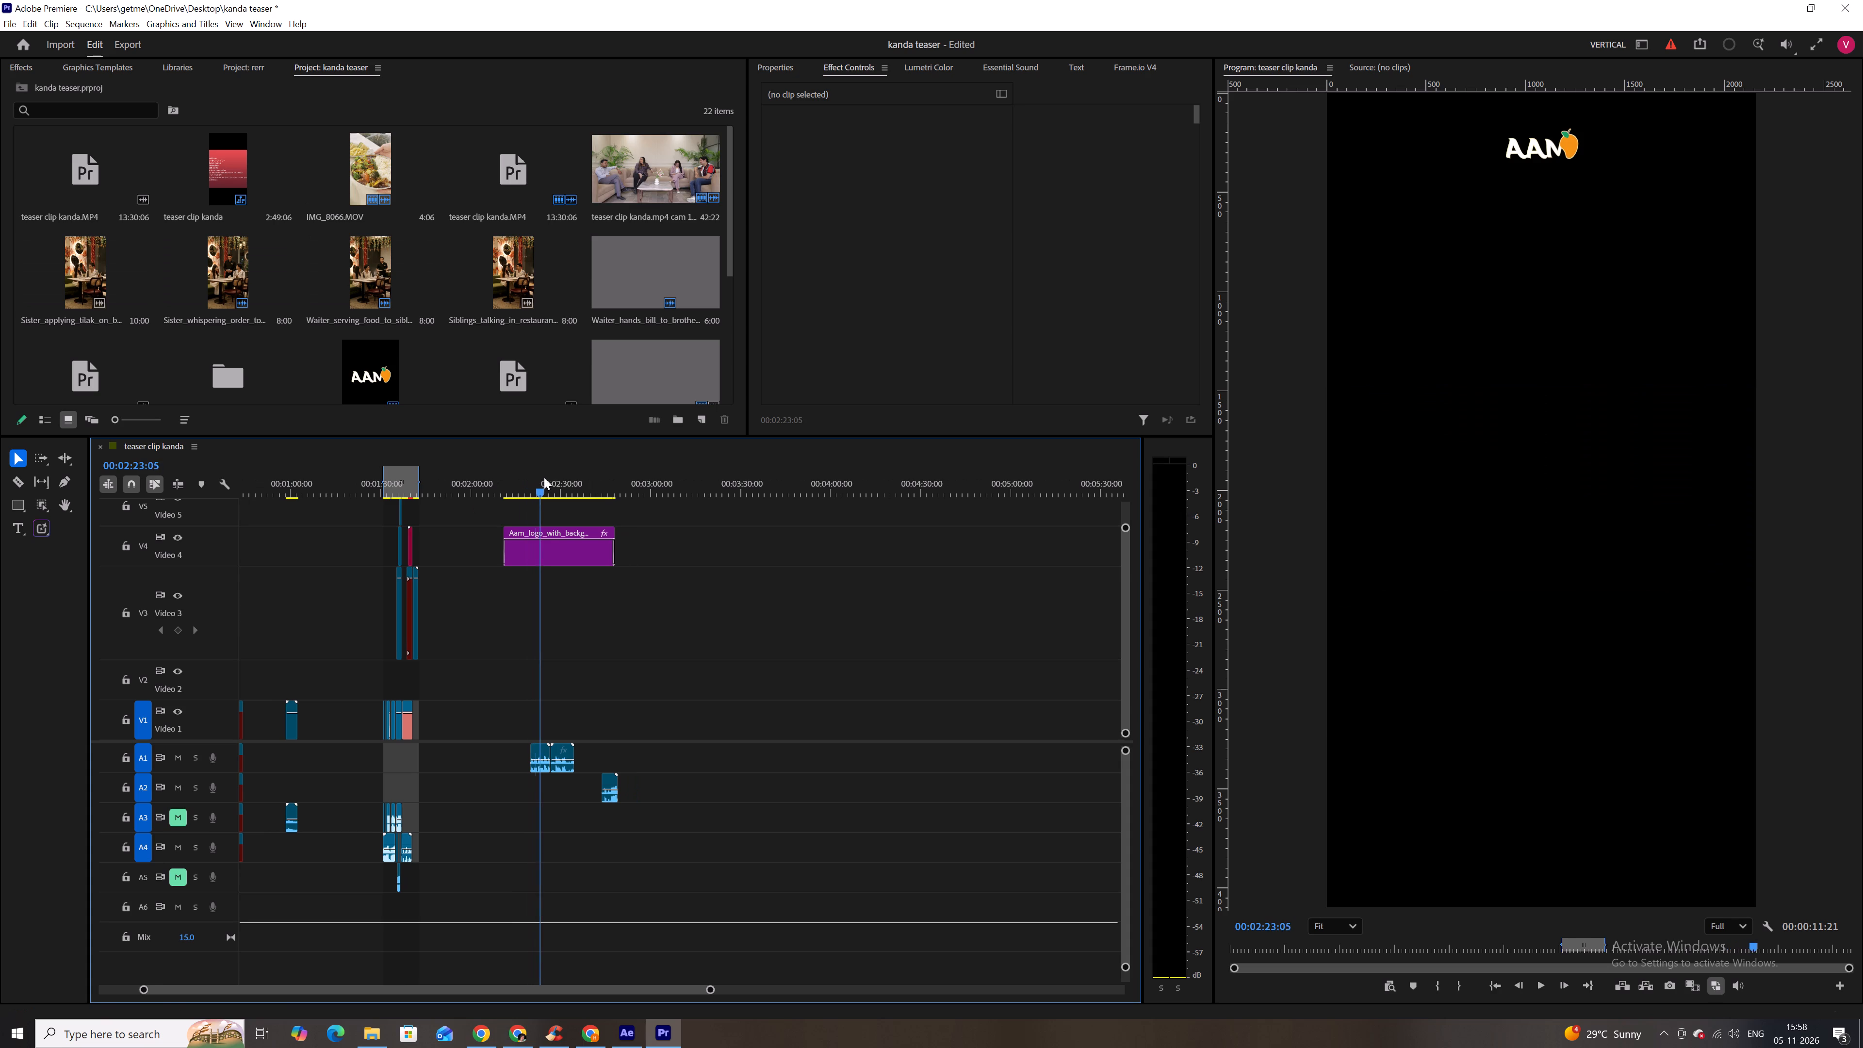
drag(544, 477, 564, 473)
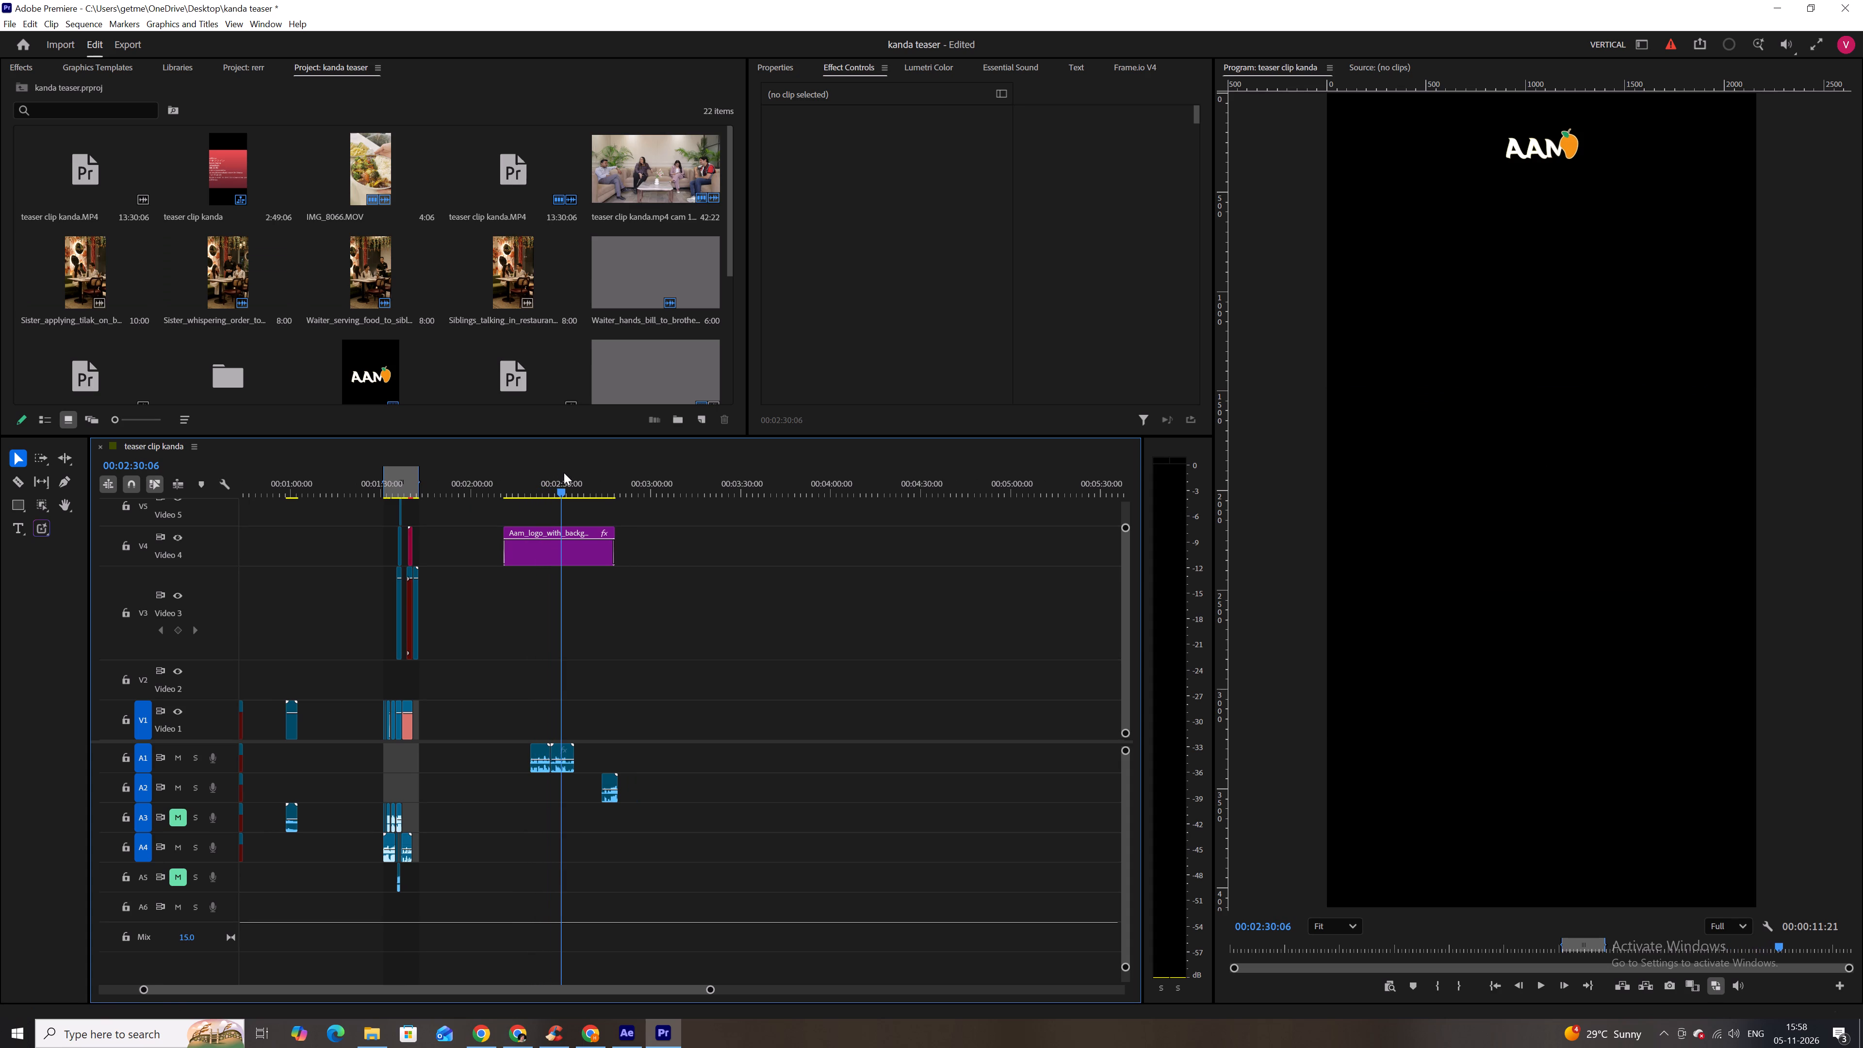
drag(564, 473, 583, 491)
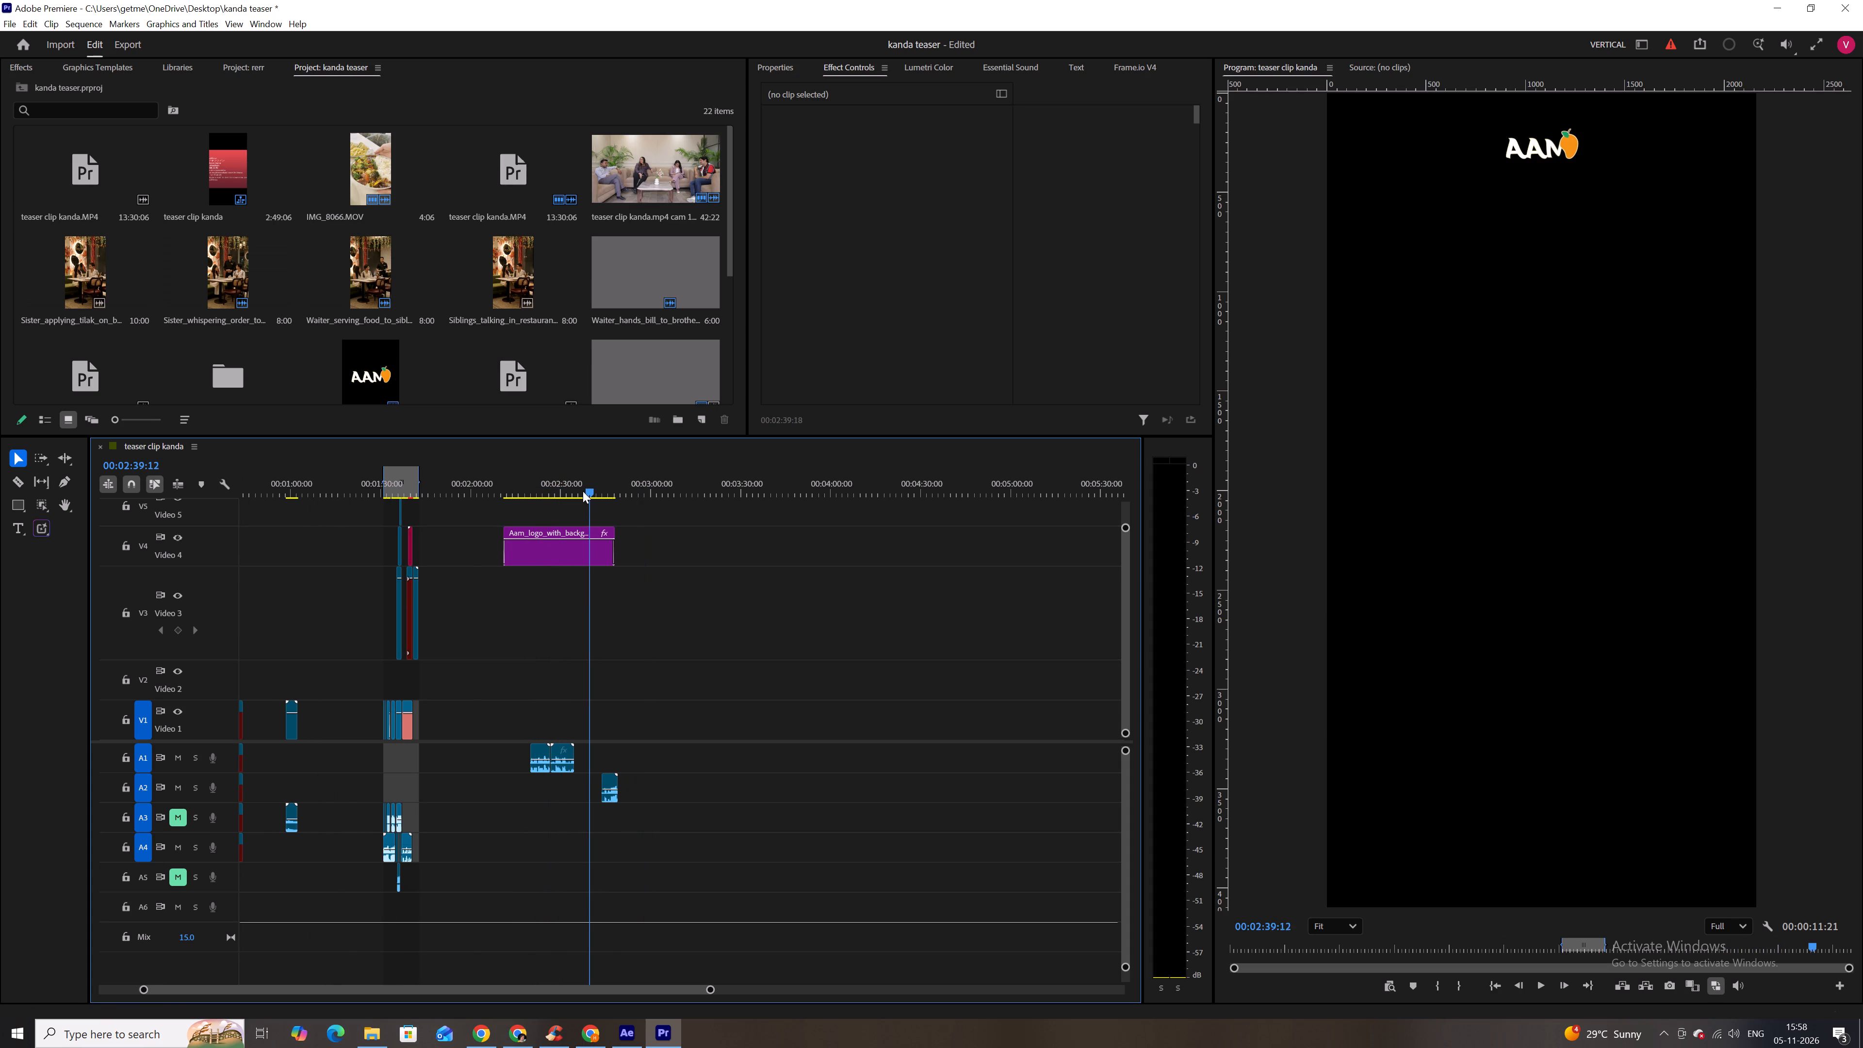
drag(583, 491, 572, 491)
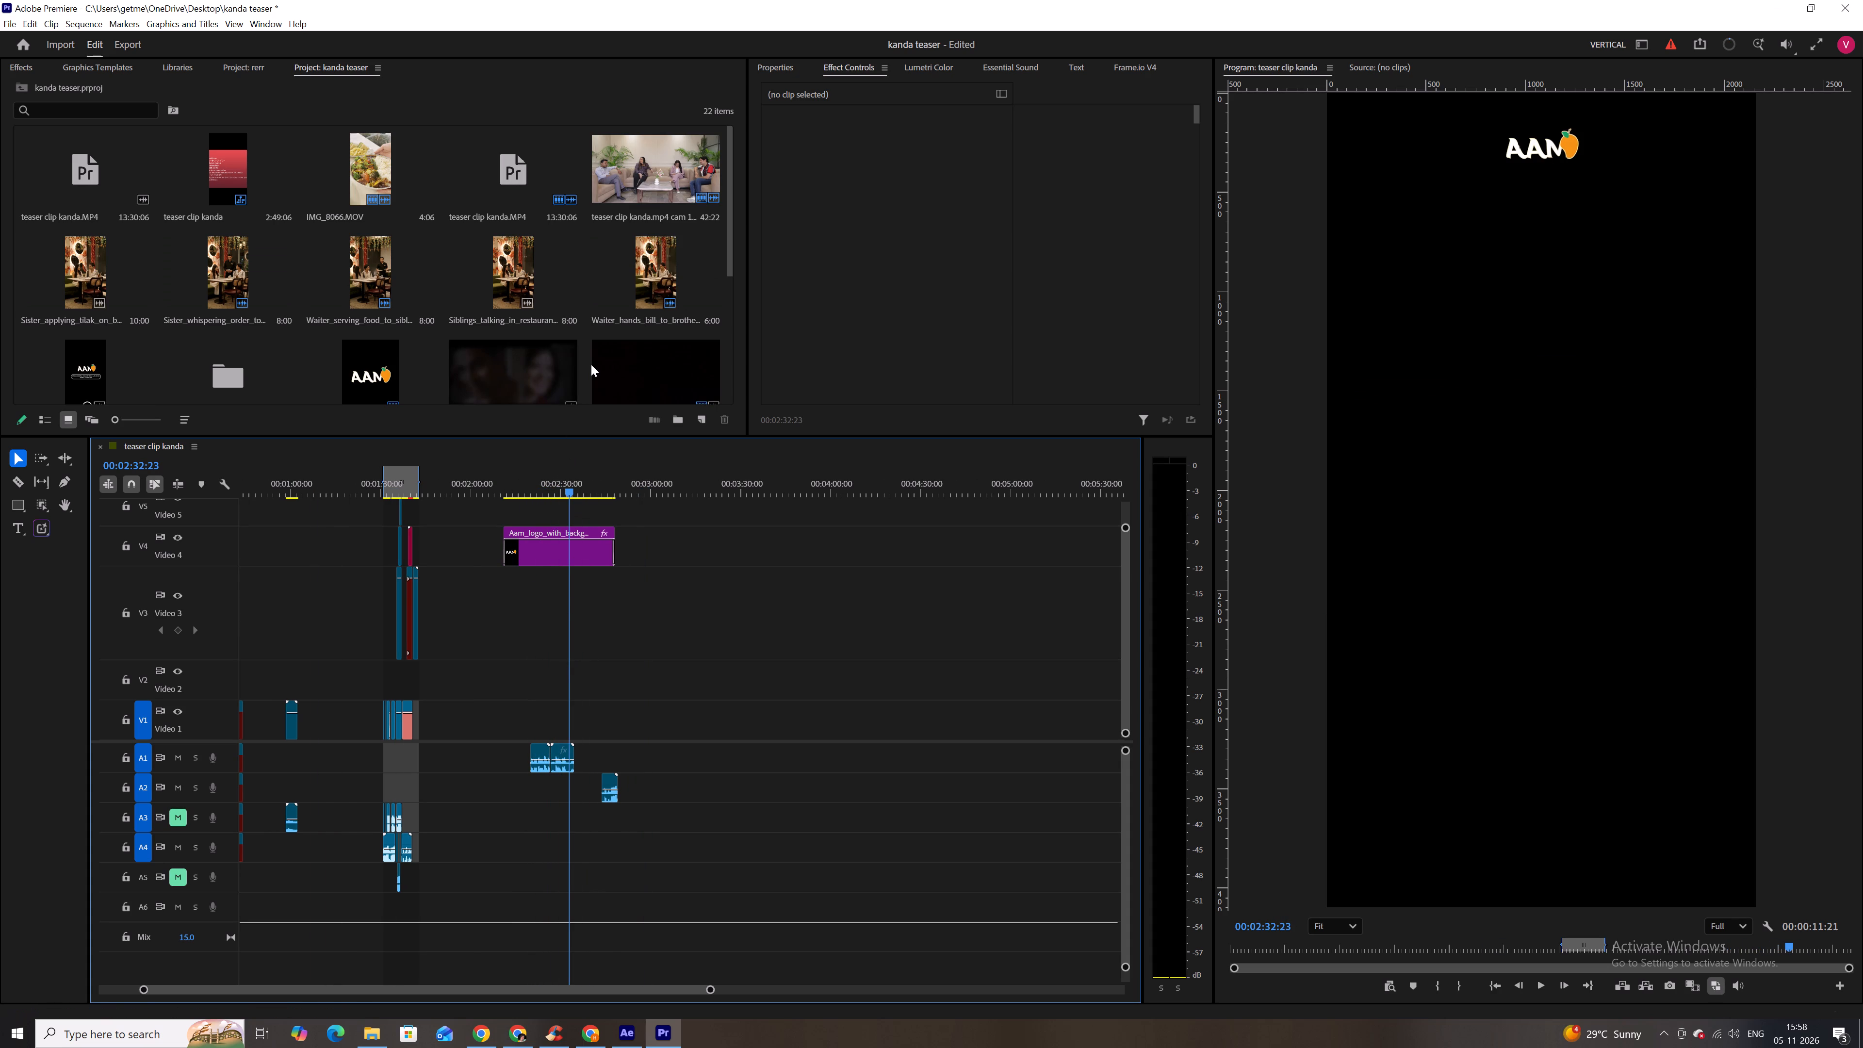
scroll(591, 364, down, 2)
scroll(591, 364, up, 3)
scroll(591, 364, down, 8)
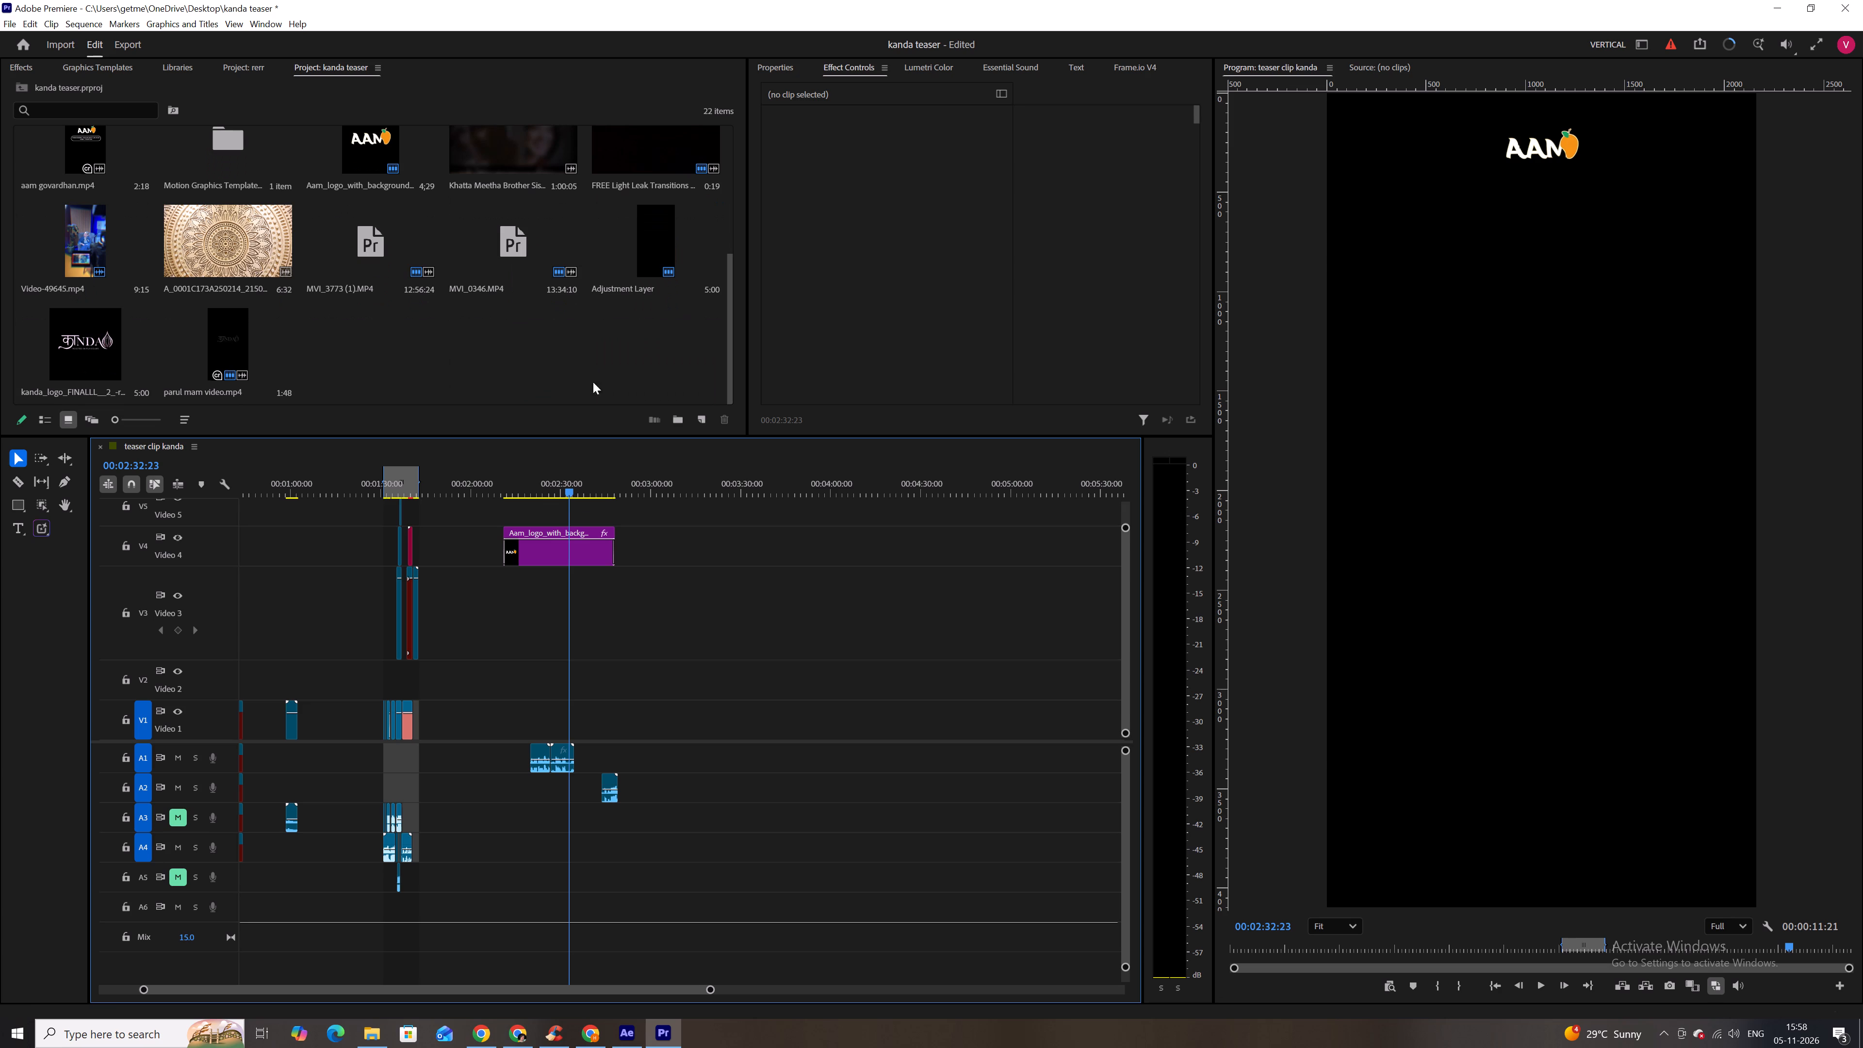
ctrl+scroll(550, 545, up, 4)
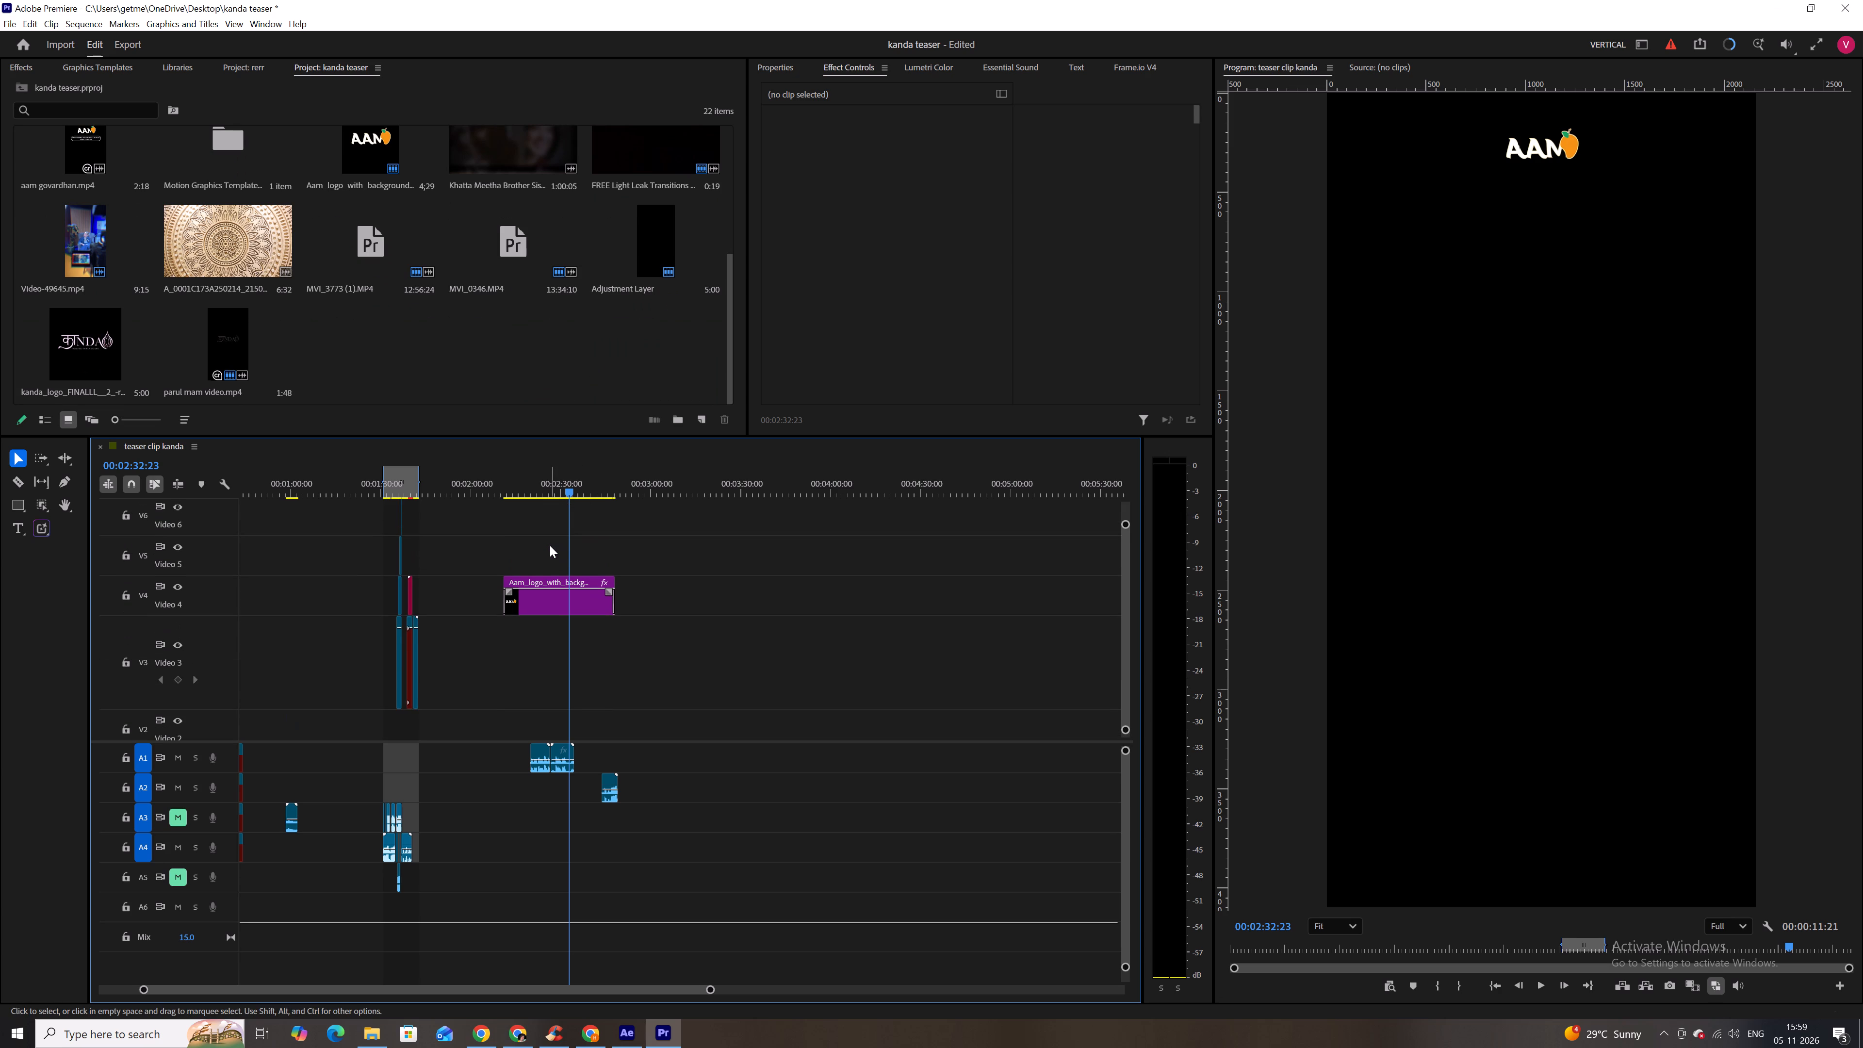
alt+scroll(564, 696, up, 14)
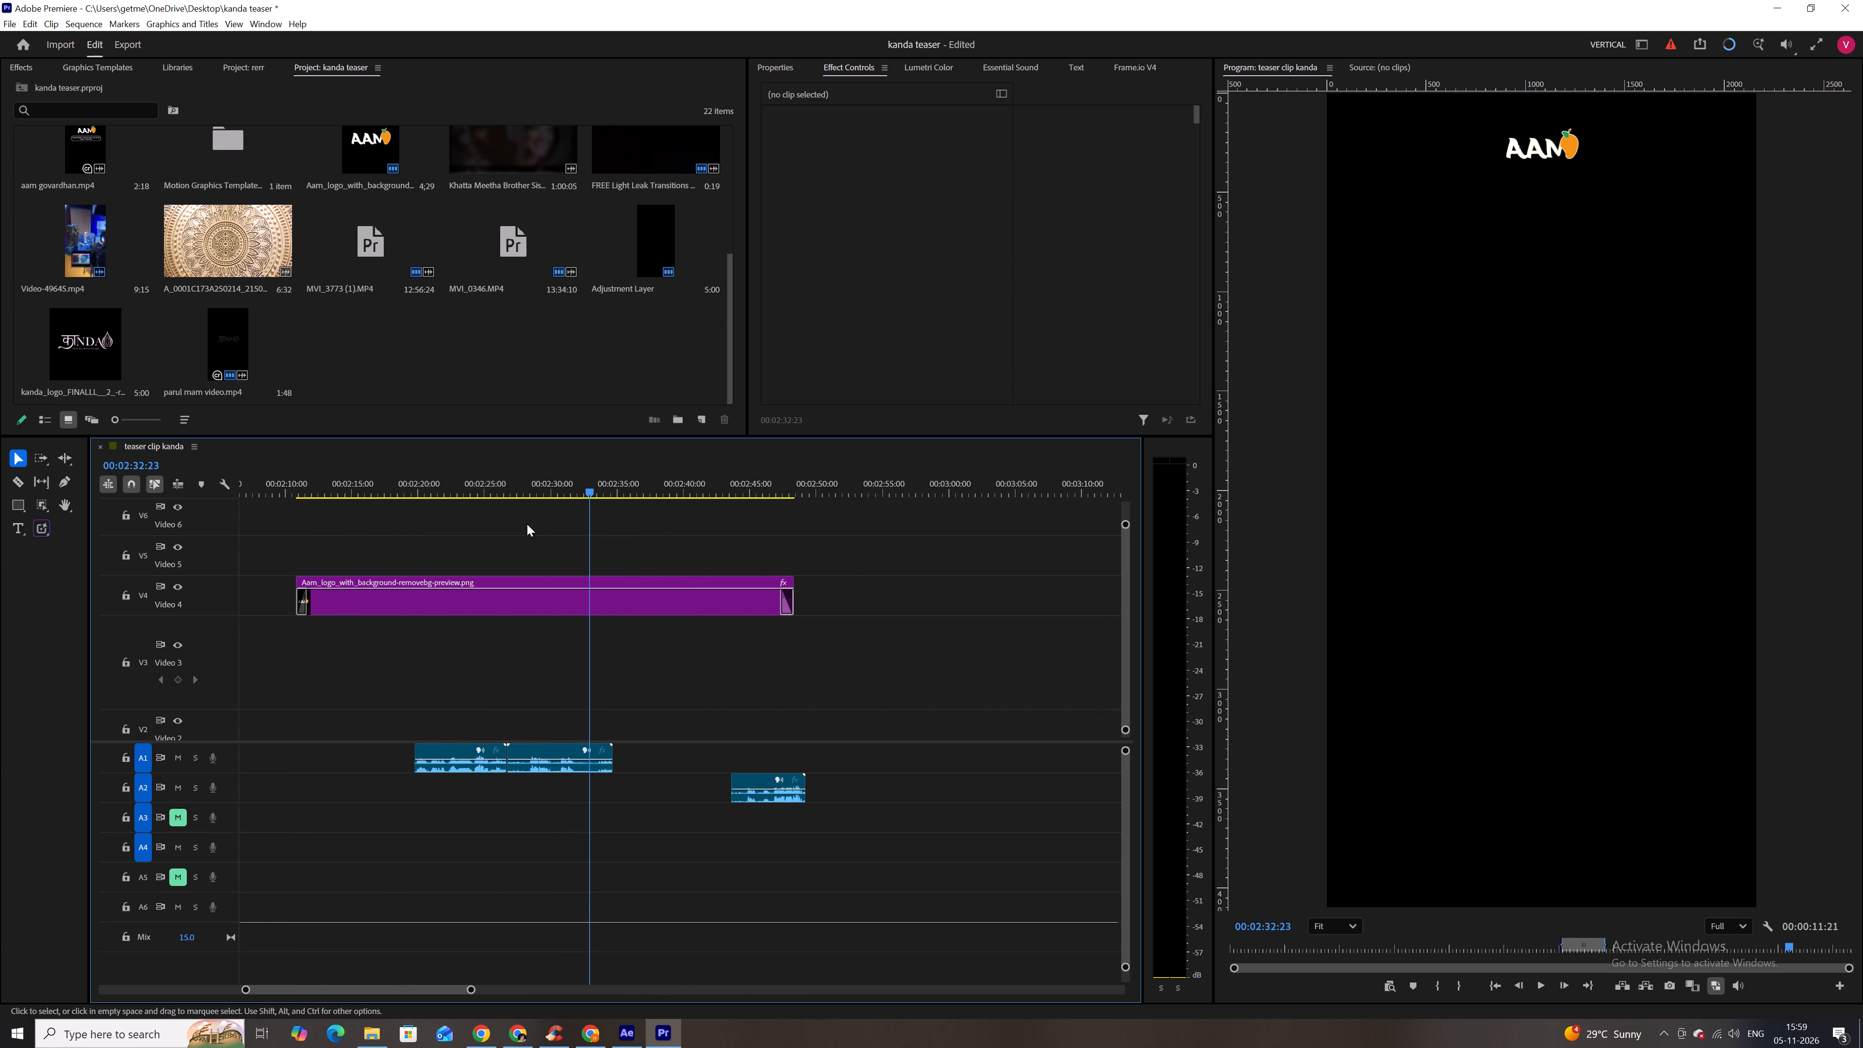
drag(498, 483, 438, 494)
alt+scroll(470, 581, down, 6)
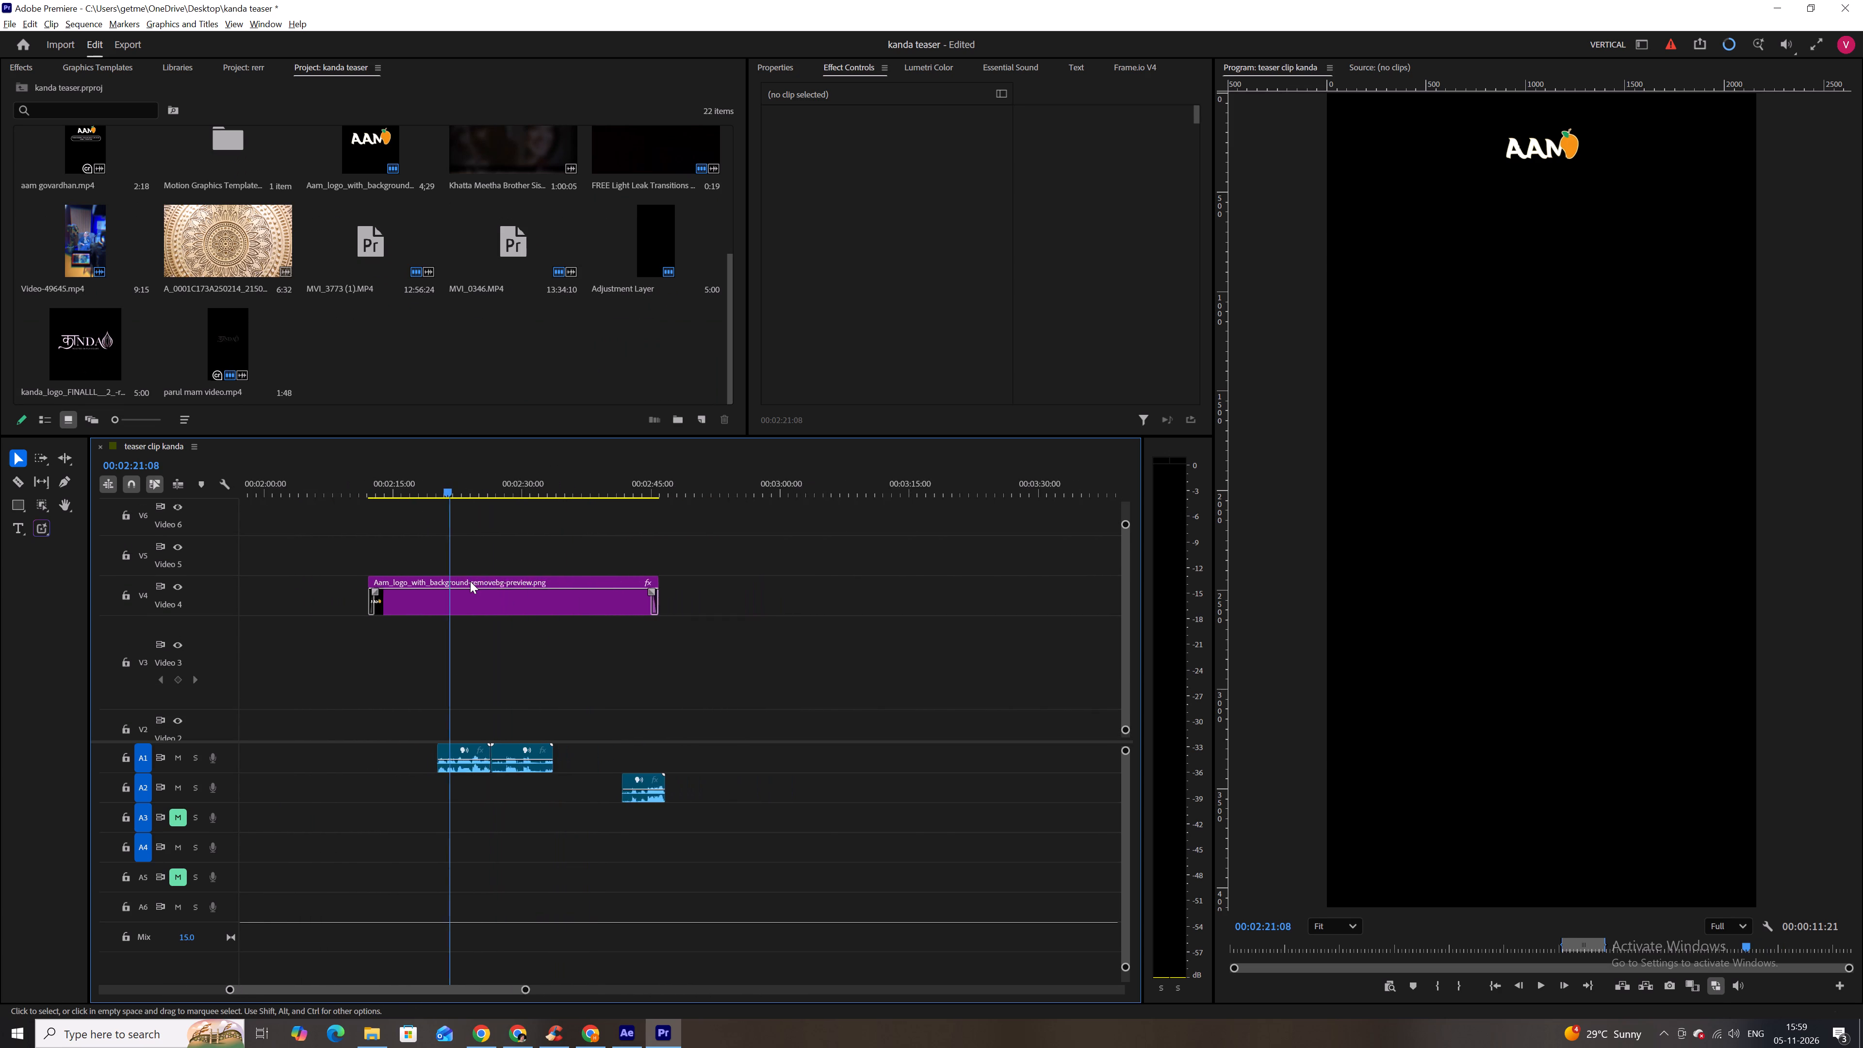
alt+scroll(470, 581, down, 20)
alt+scroll(470, 581, down, 2)
drag(397, 489, 415, 491)
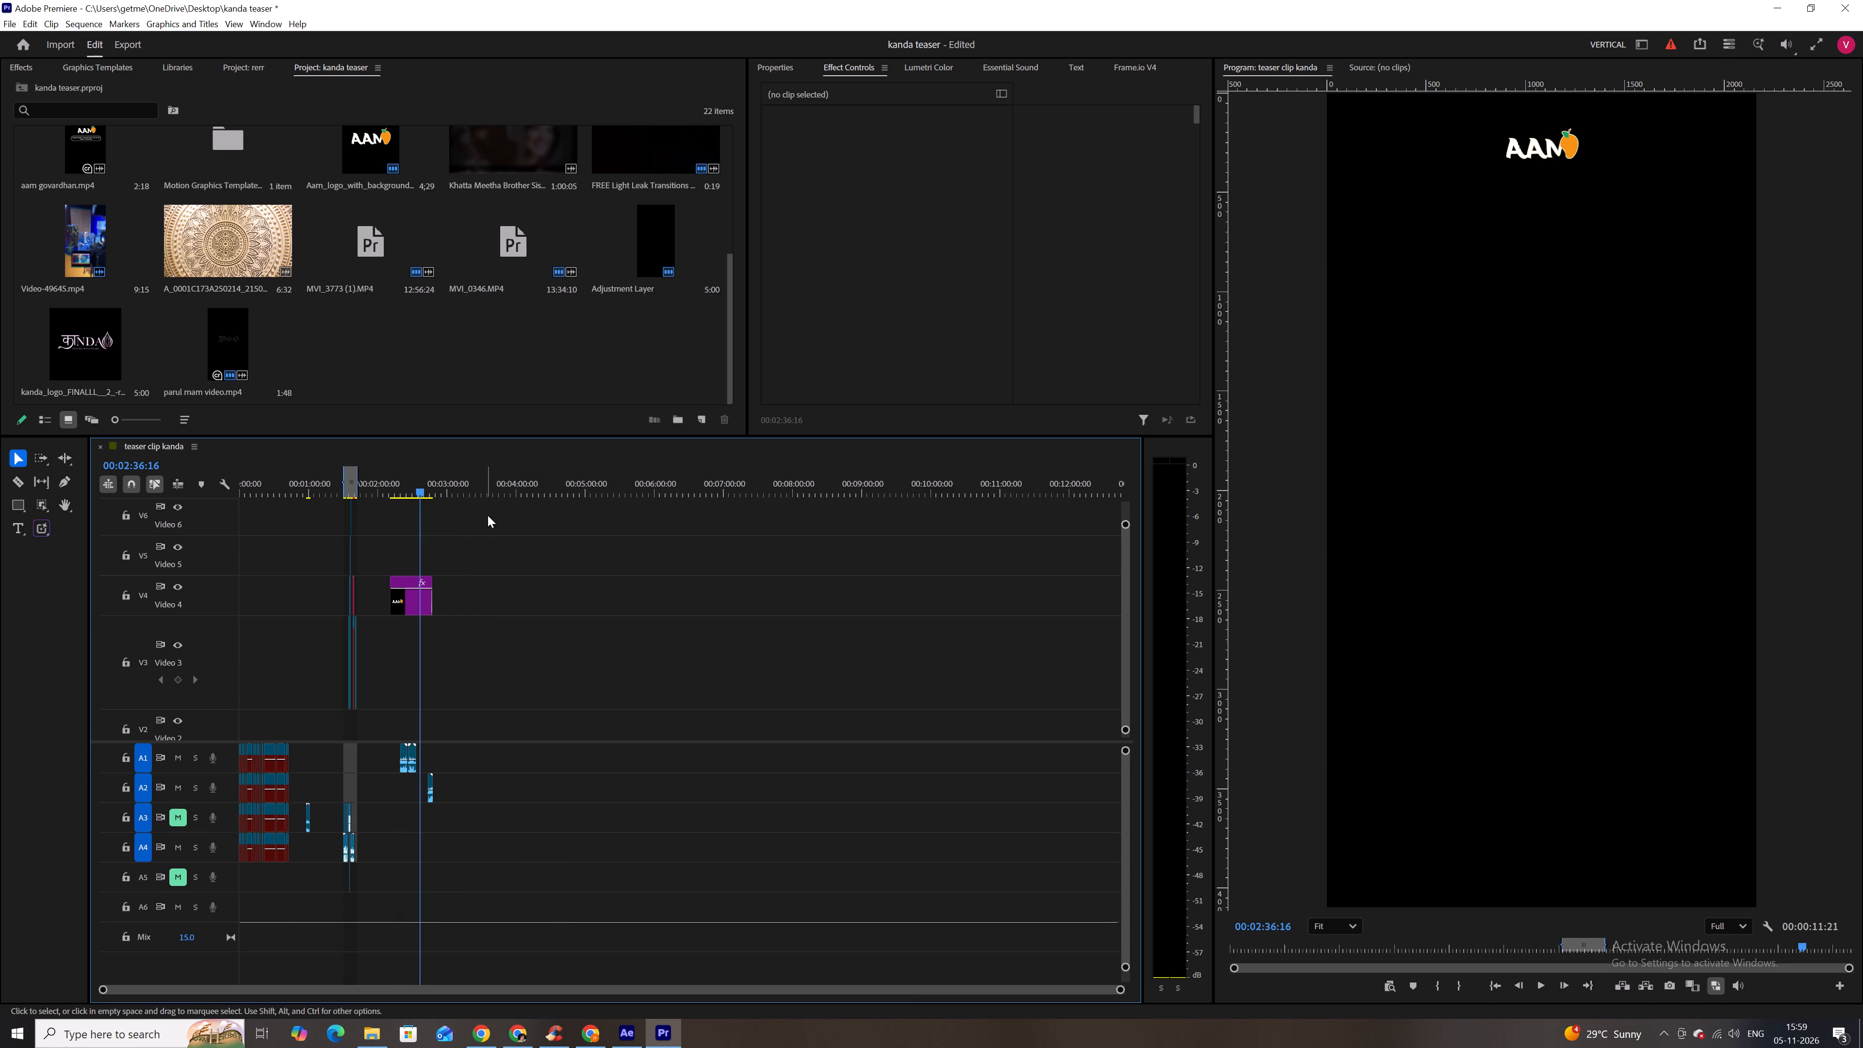
Park the playhead at 00:03:31:14, past the existing clips, and import aam bhai dooj video from the Downloads folder.
click(485, 492)
double_click(474, 352)
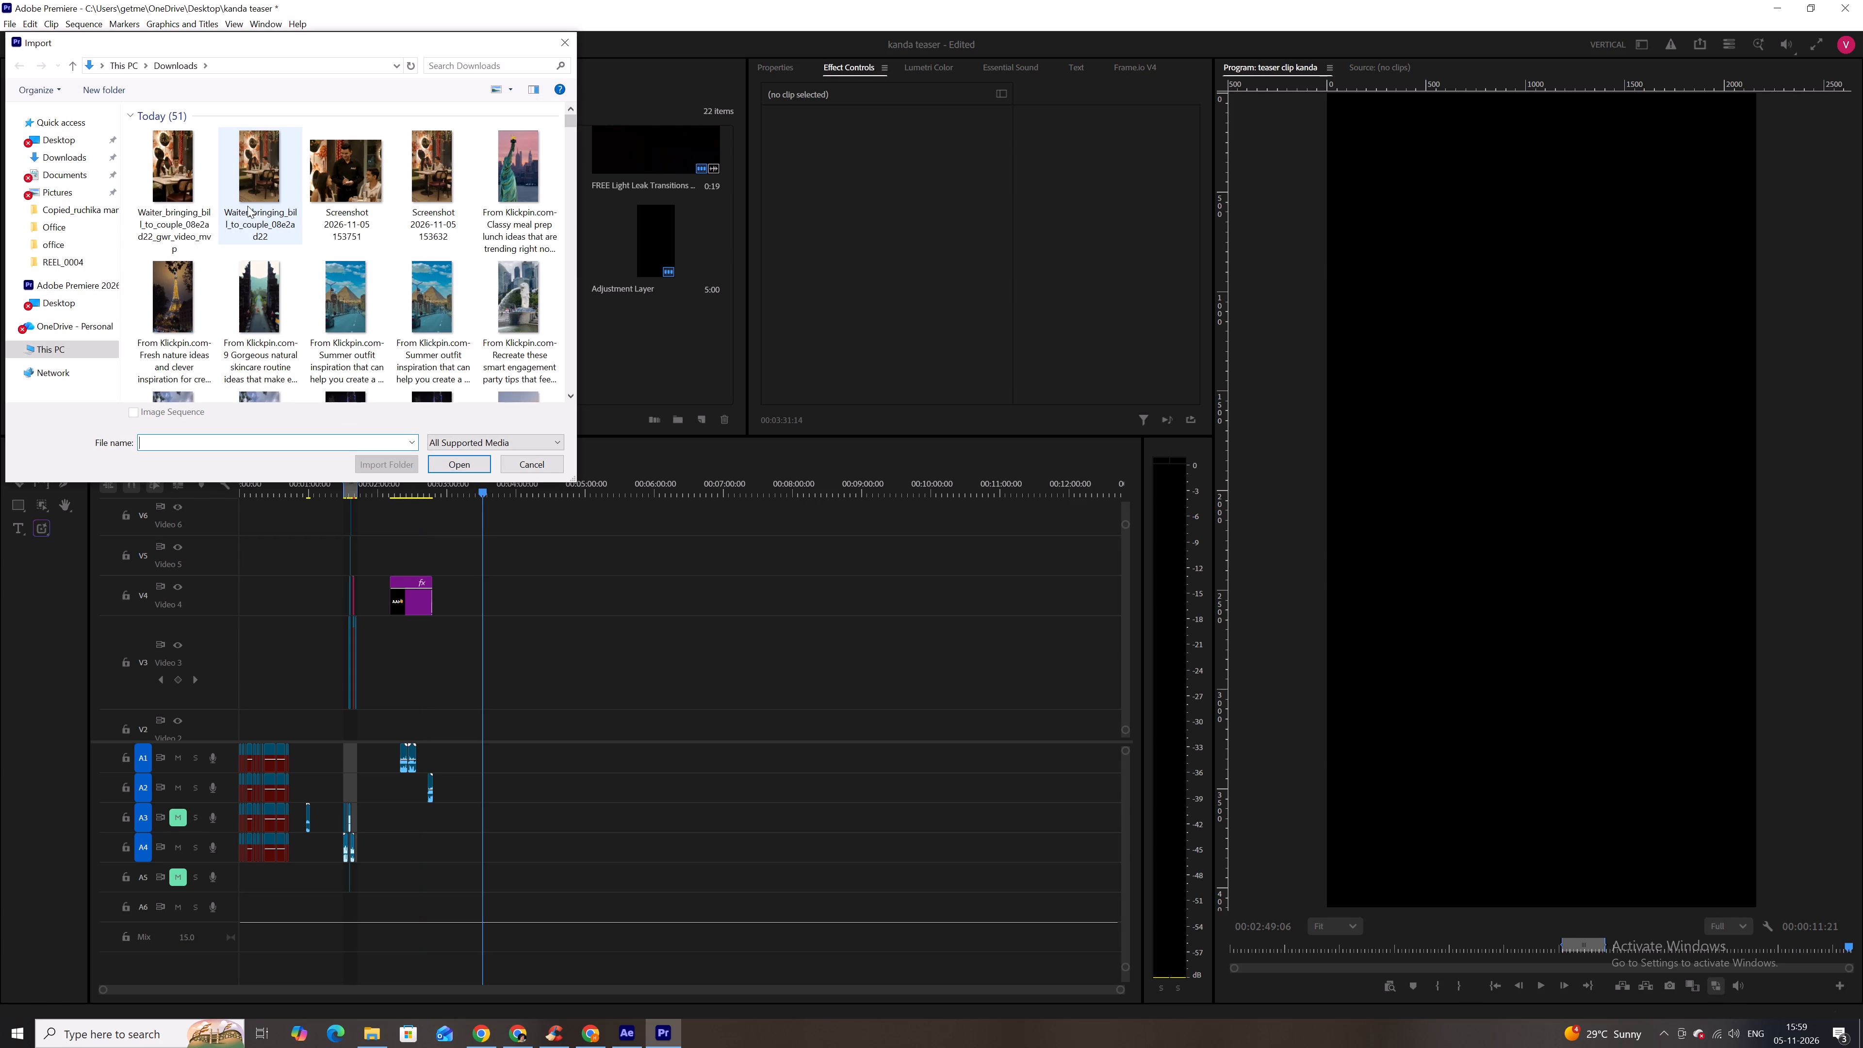
scroll(304, 263, down, 4)
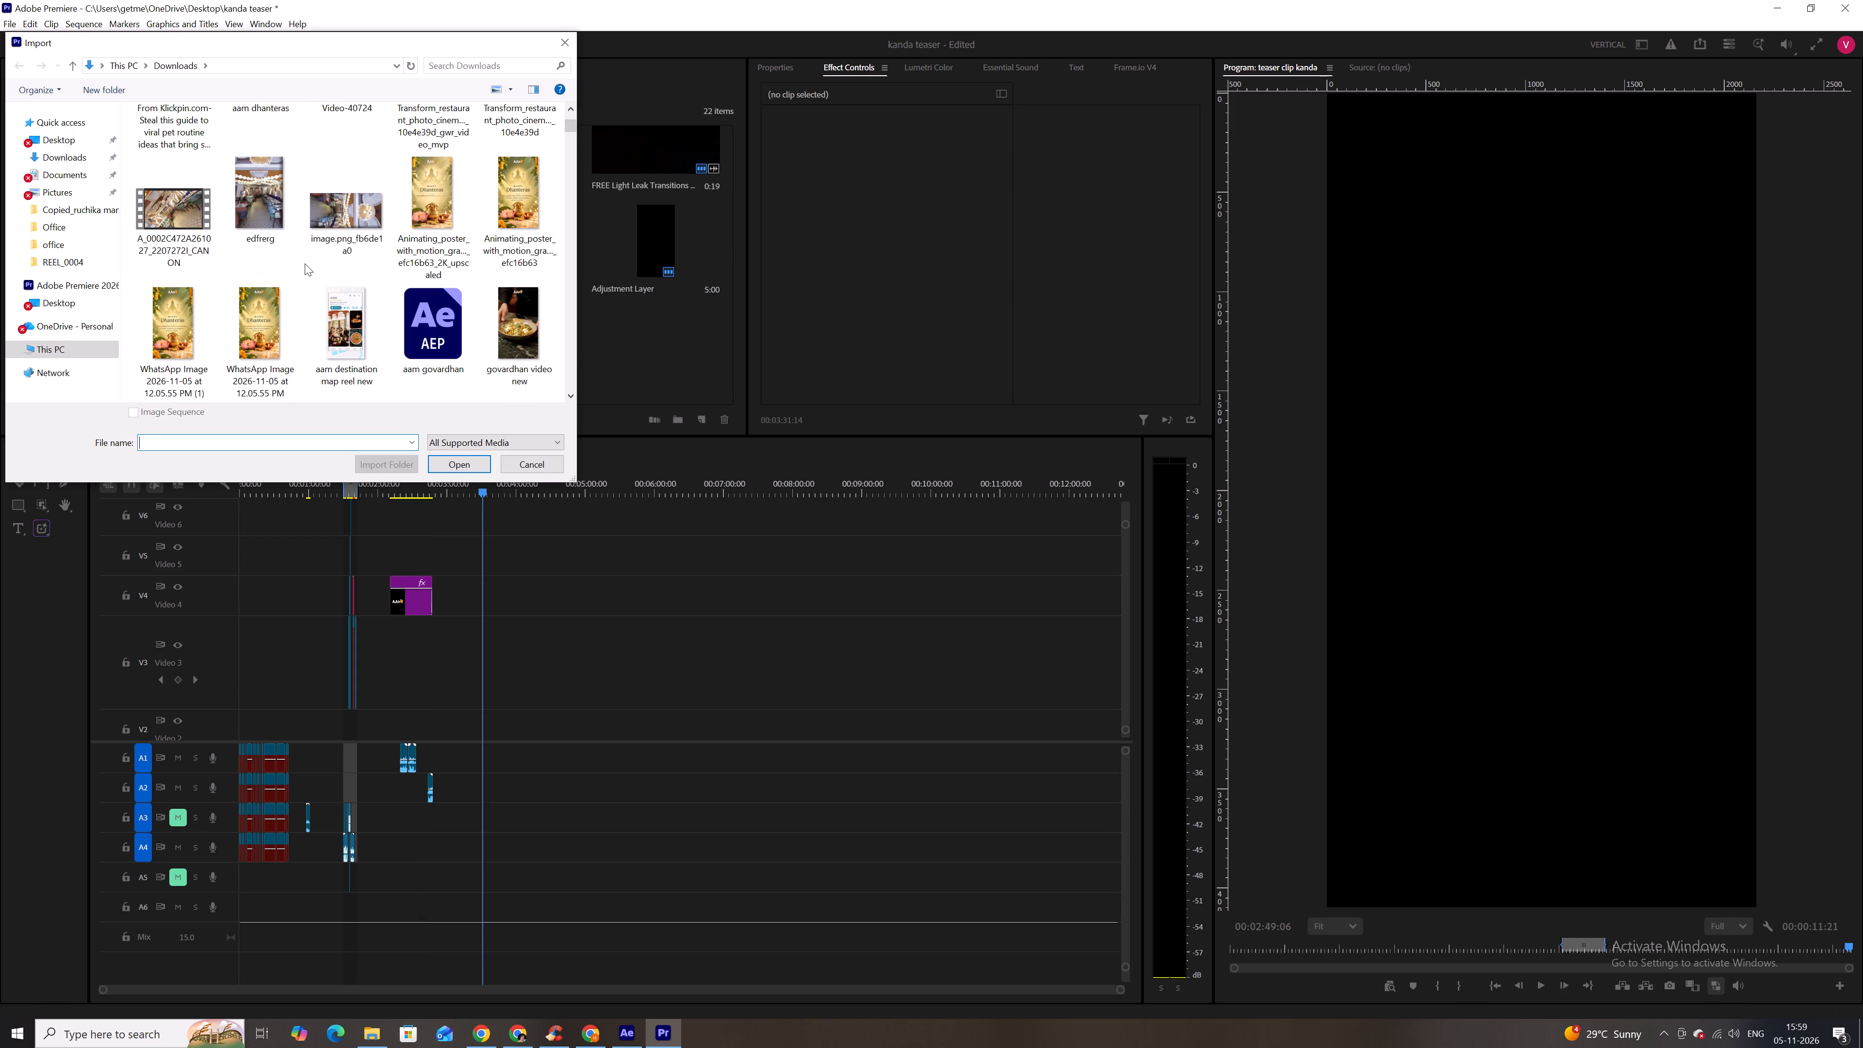
scroll(305, 263, down, 3)
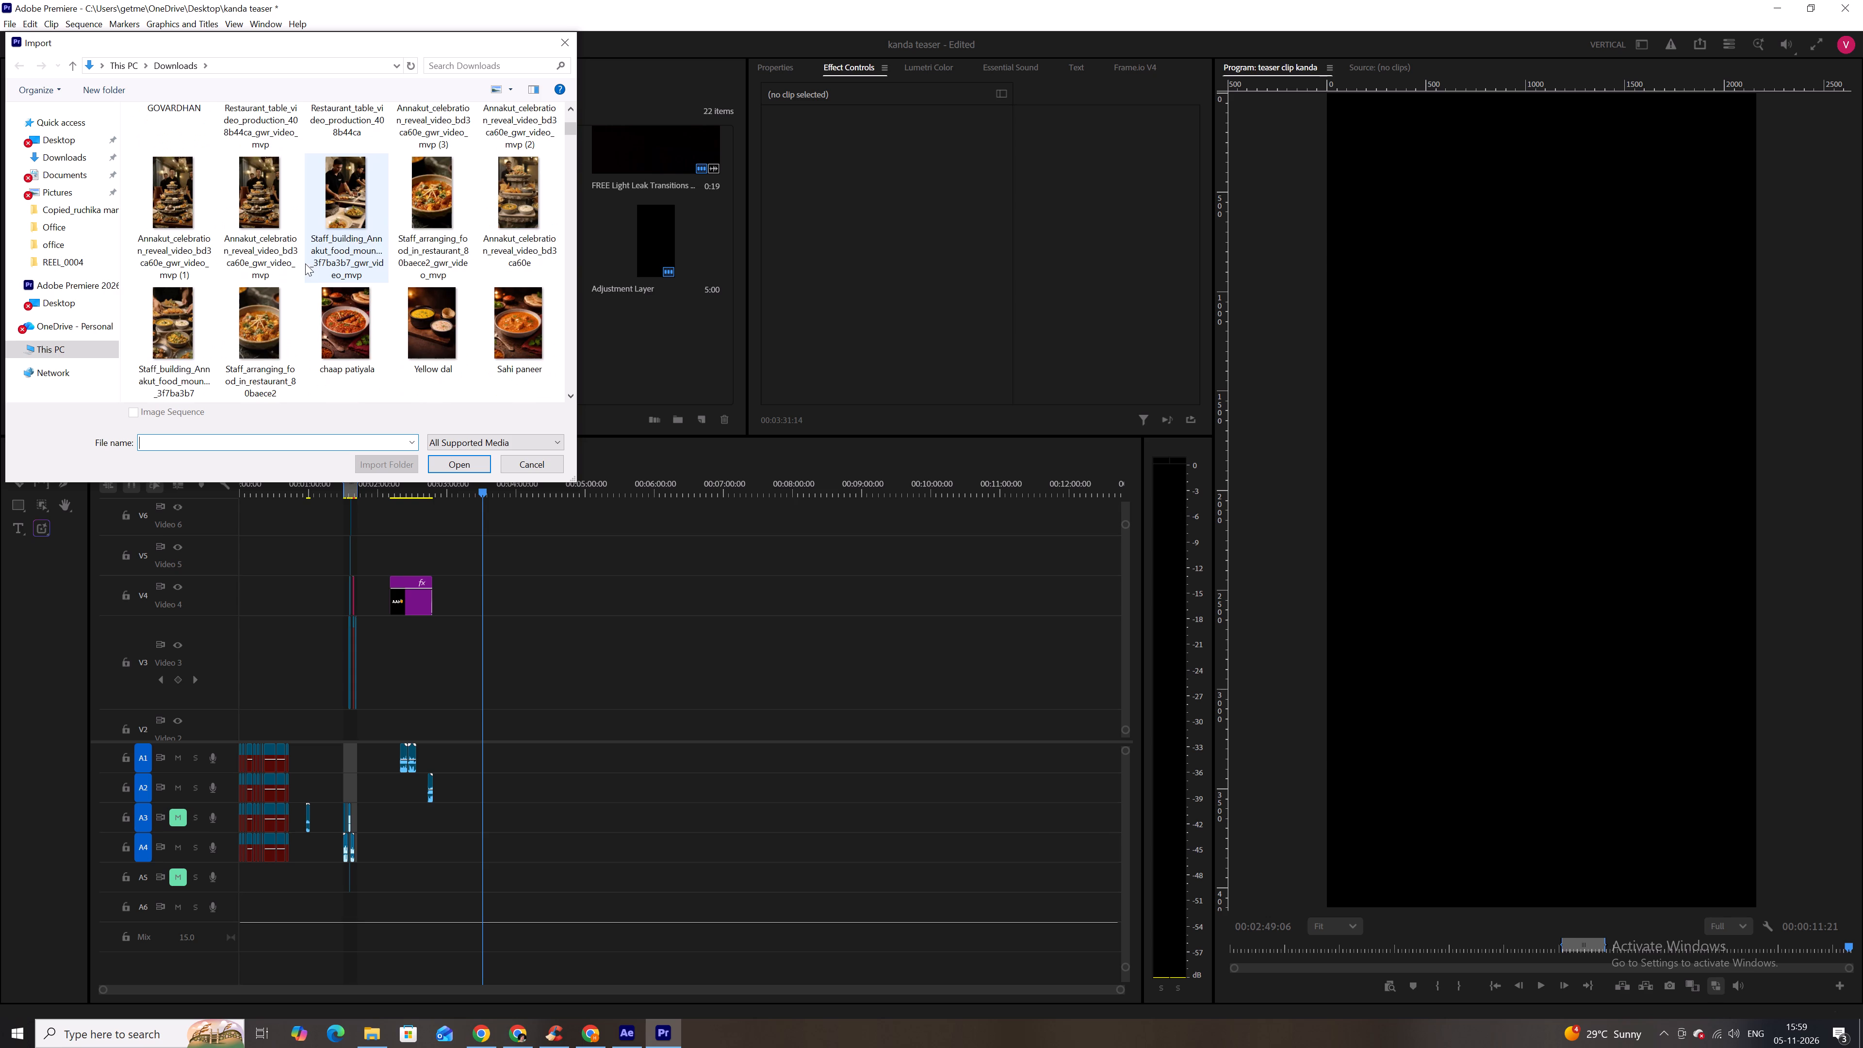
scroll(305, 263, down, 3)
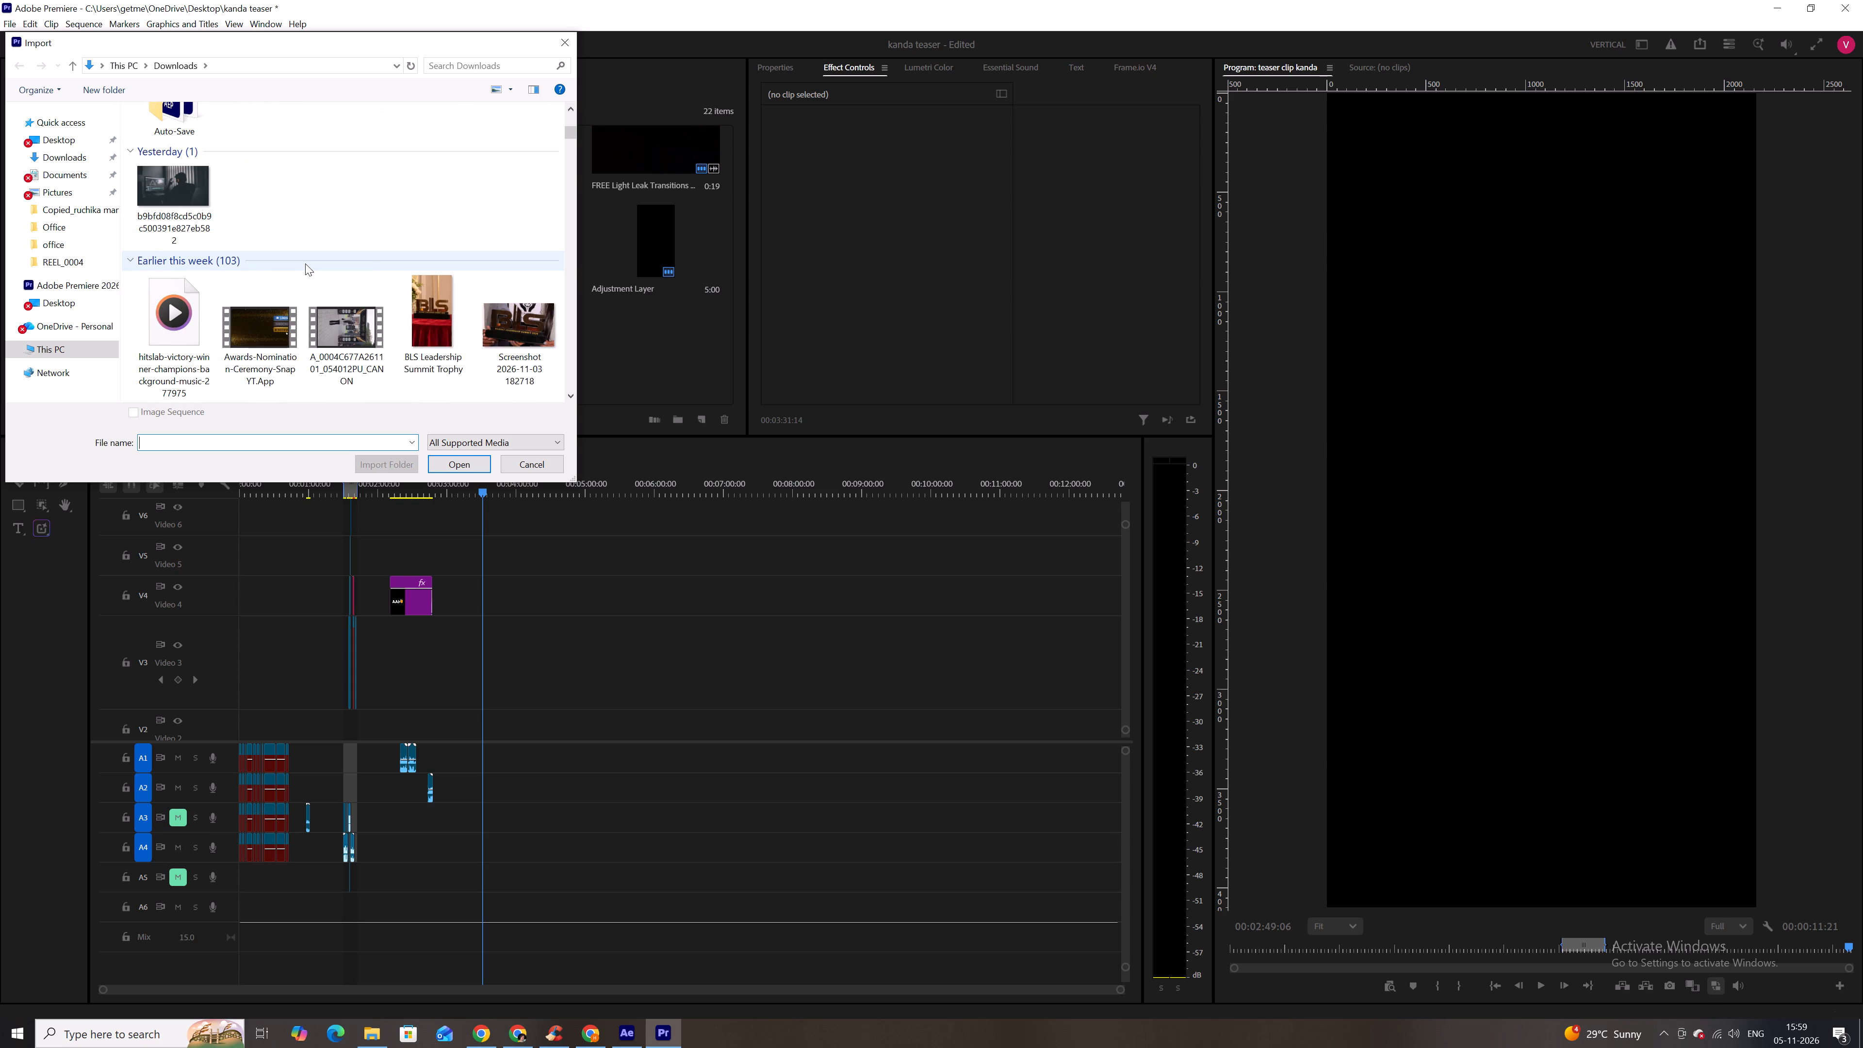
scroll(305, 263, up, 1)
scroll(305, 263, down, 2)
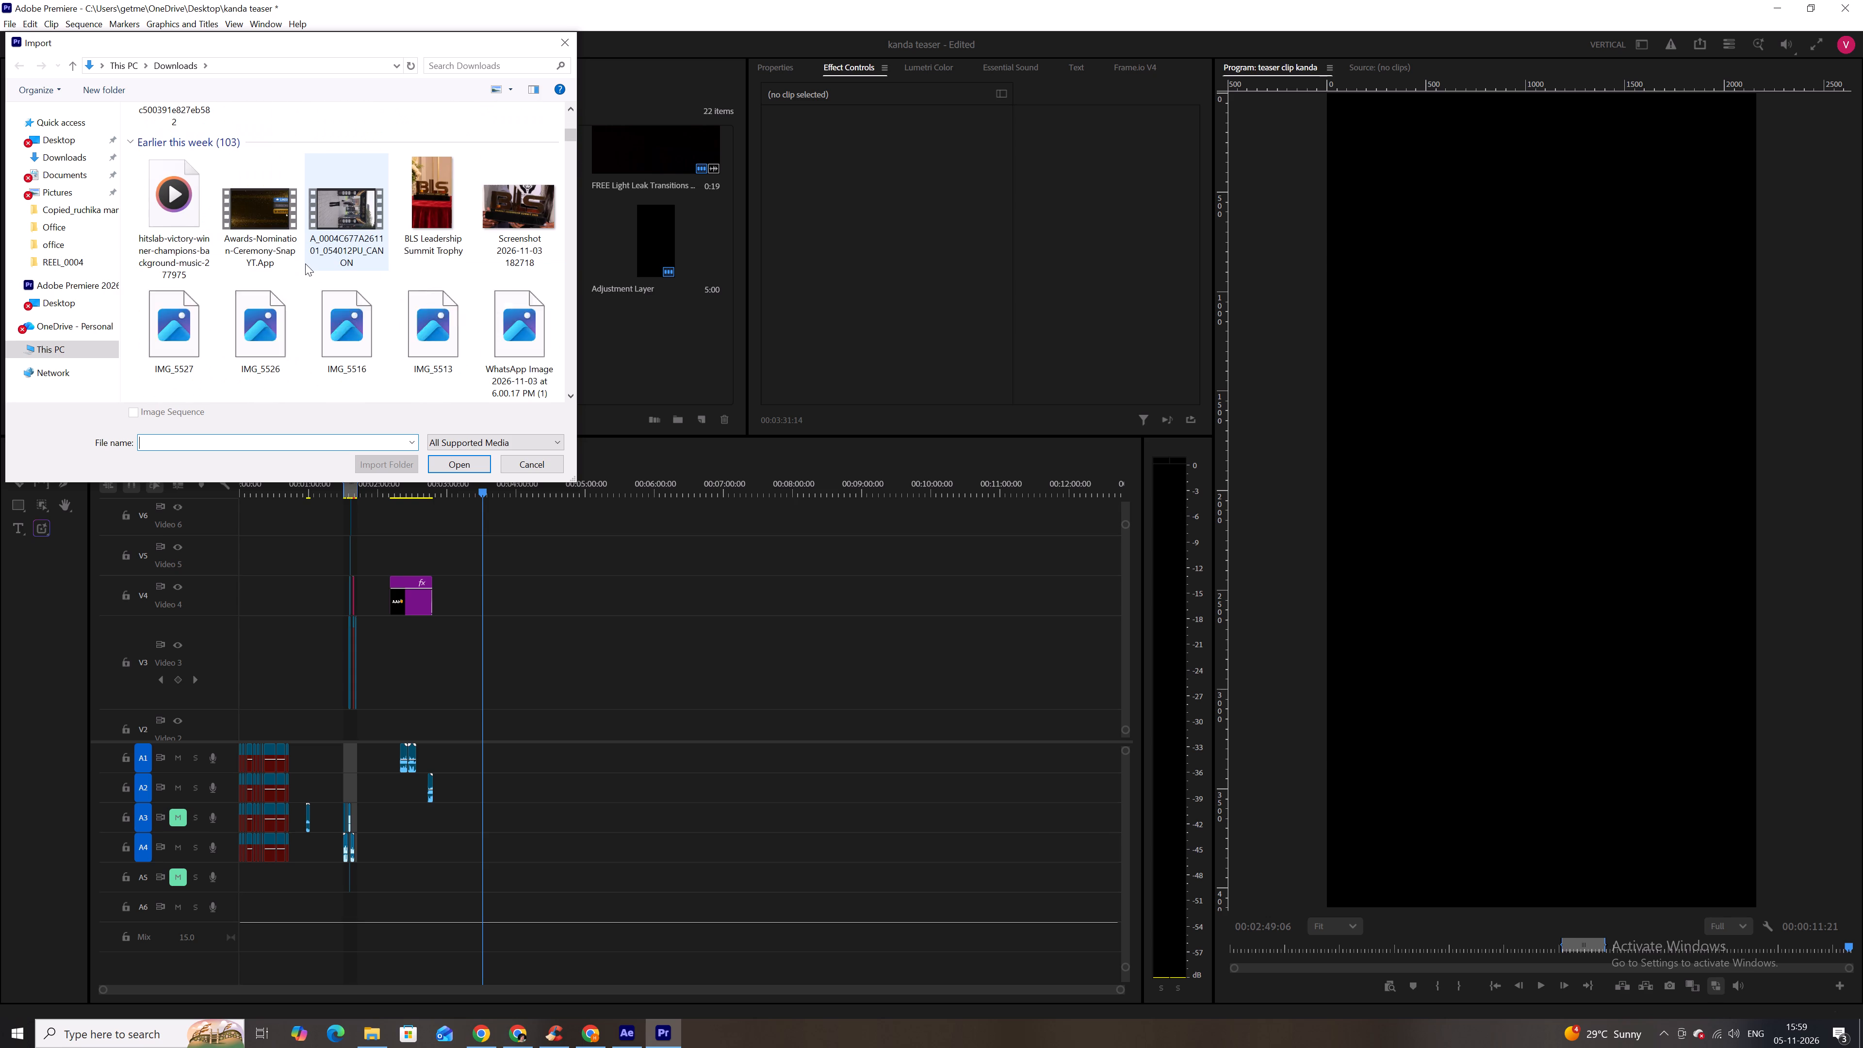
scroll(301, 274, down, 1)
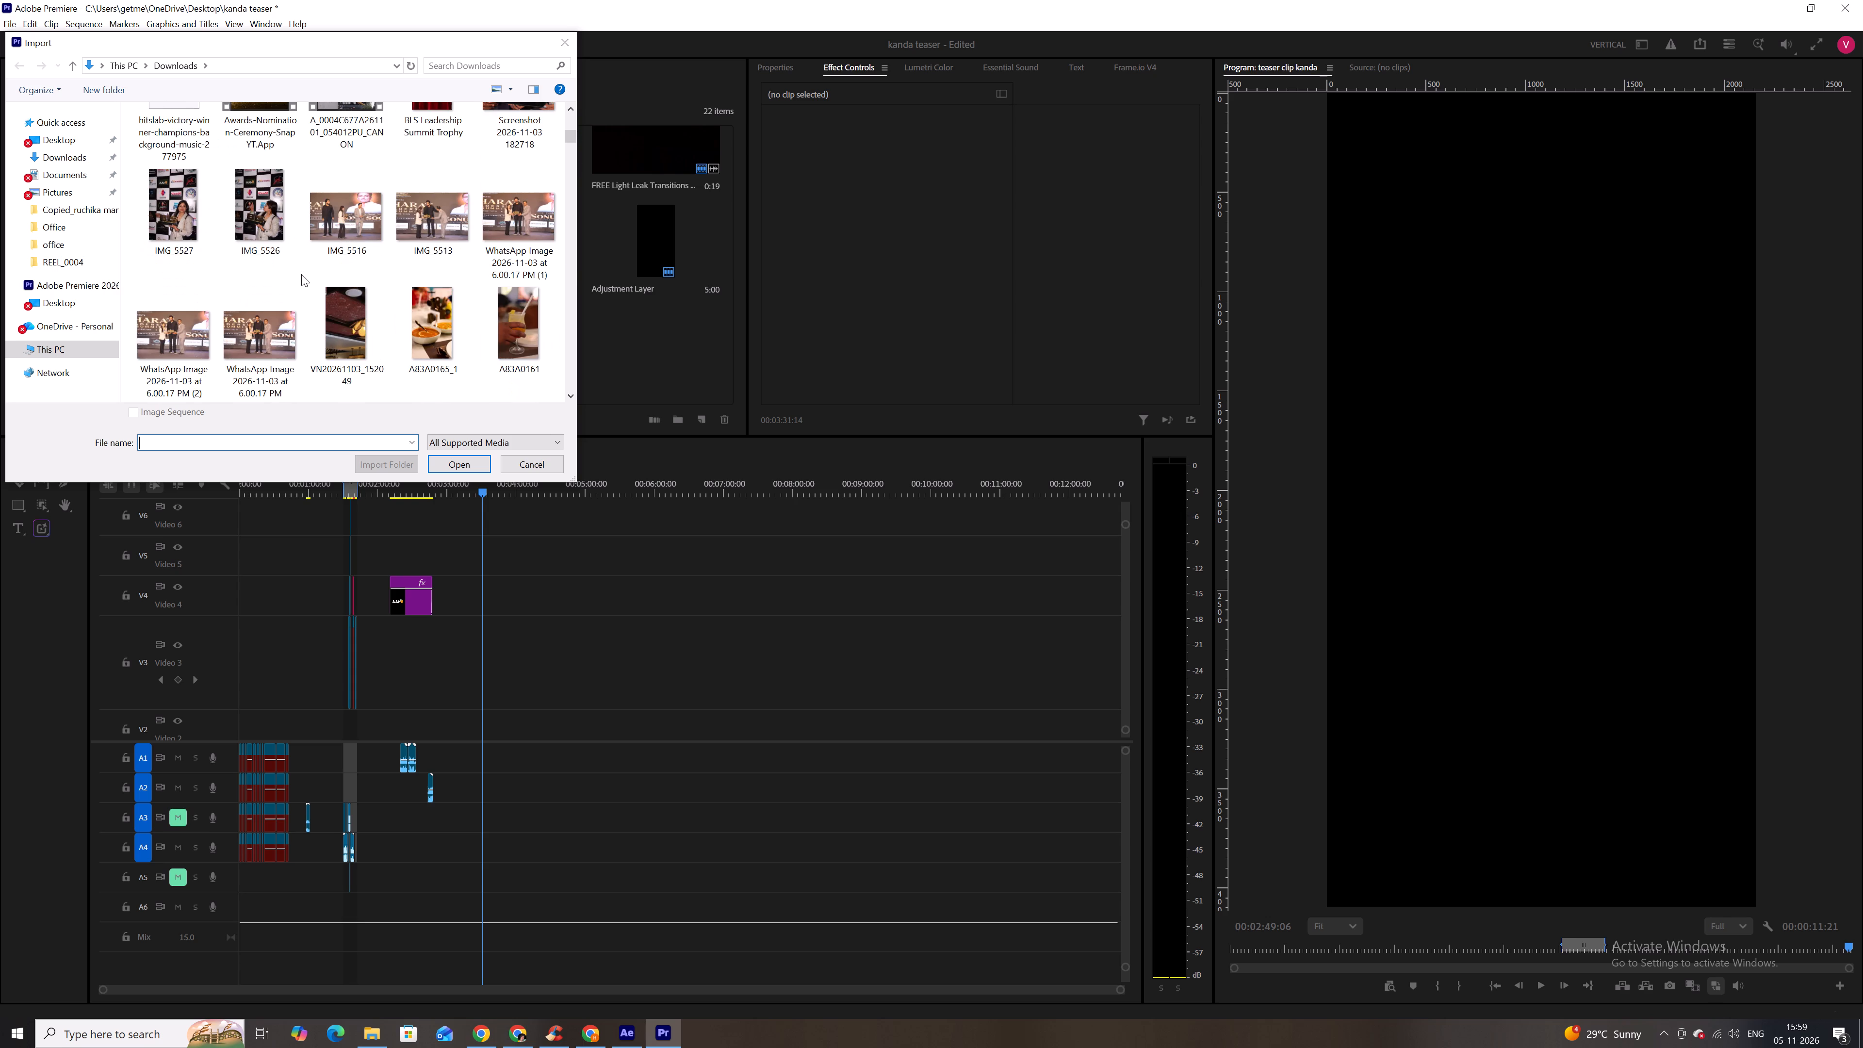
scroll(301, 274, up, 1)
scroll(301, 274, down, 3)
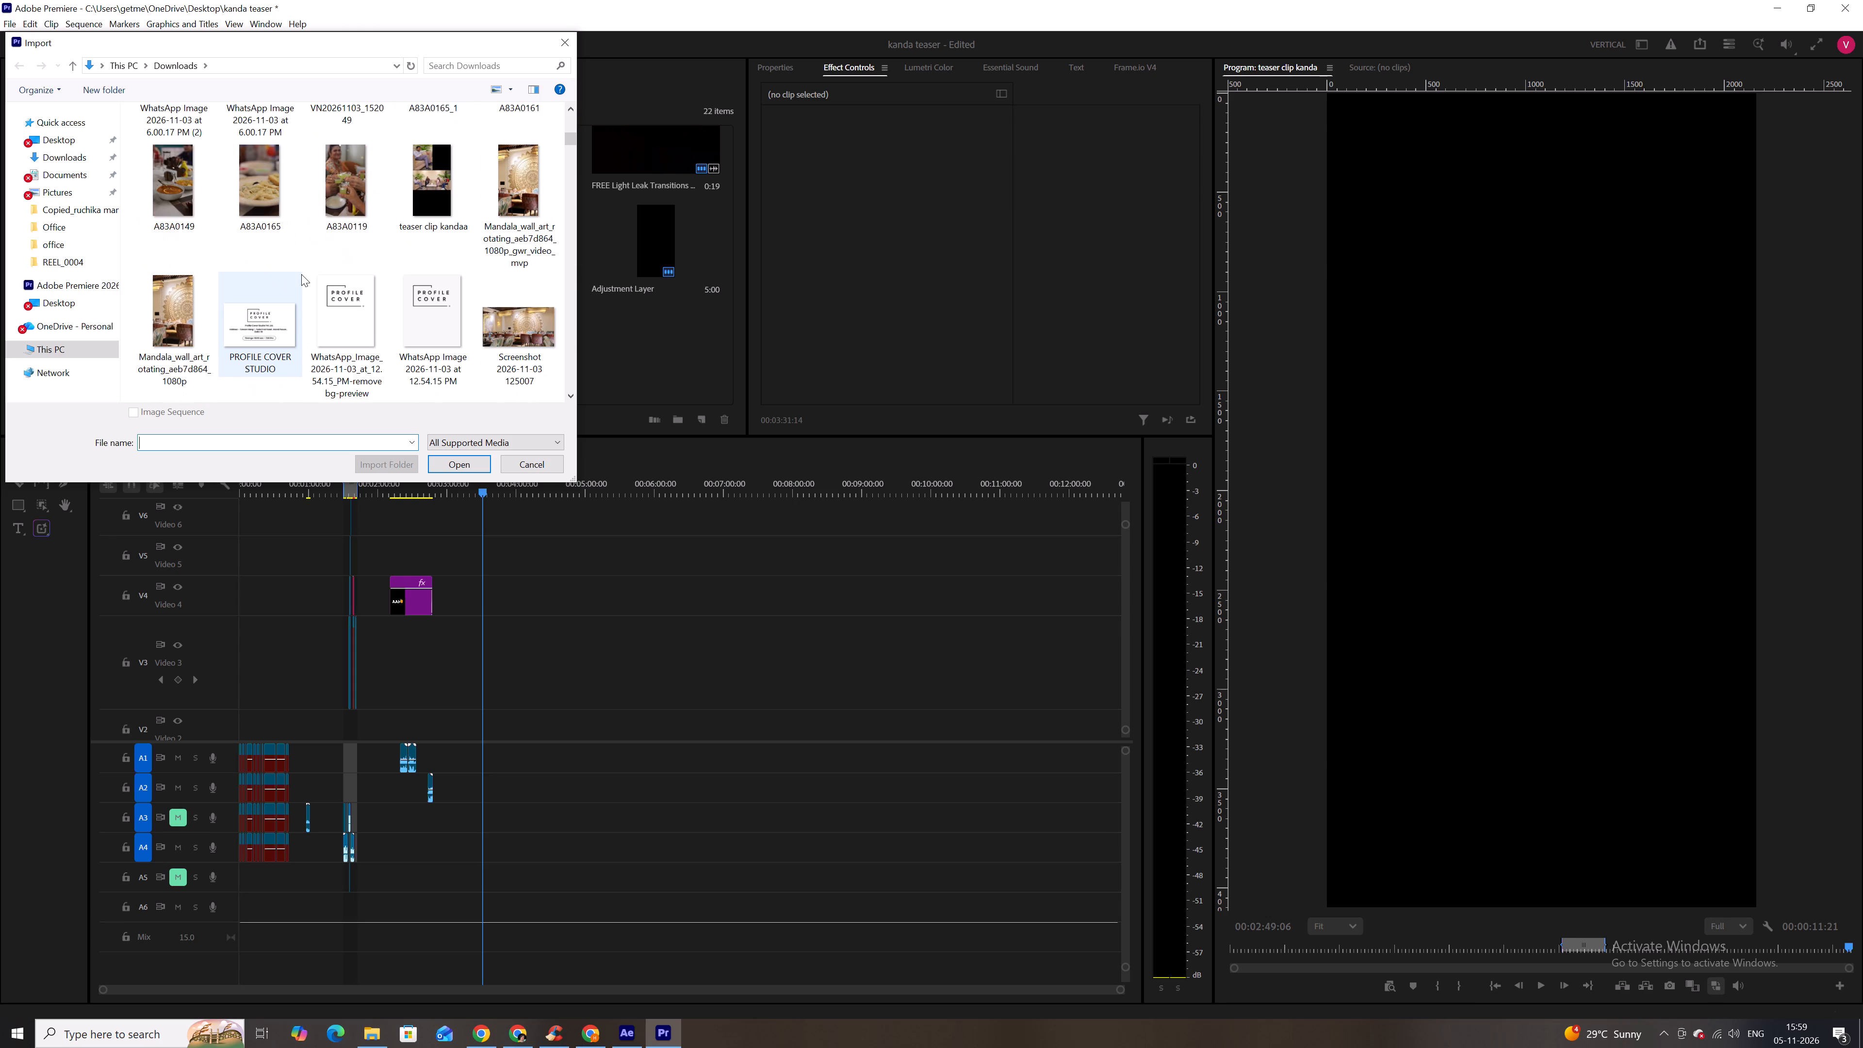
scroll(301, 274, up, 1)
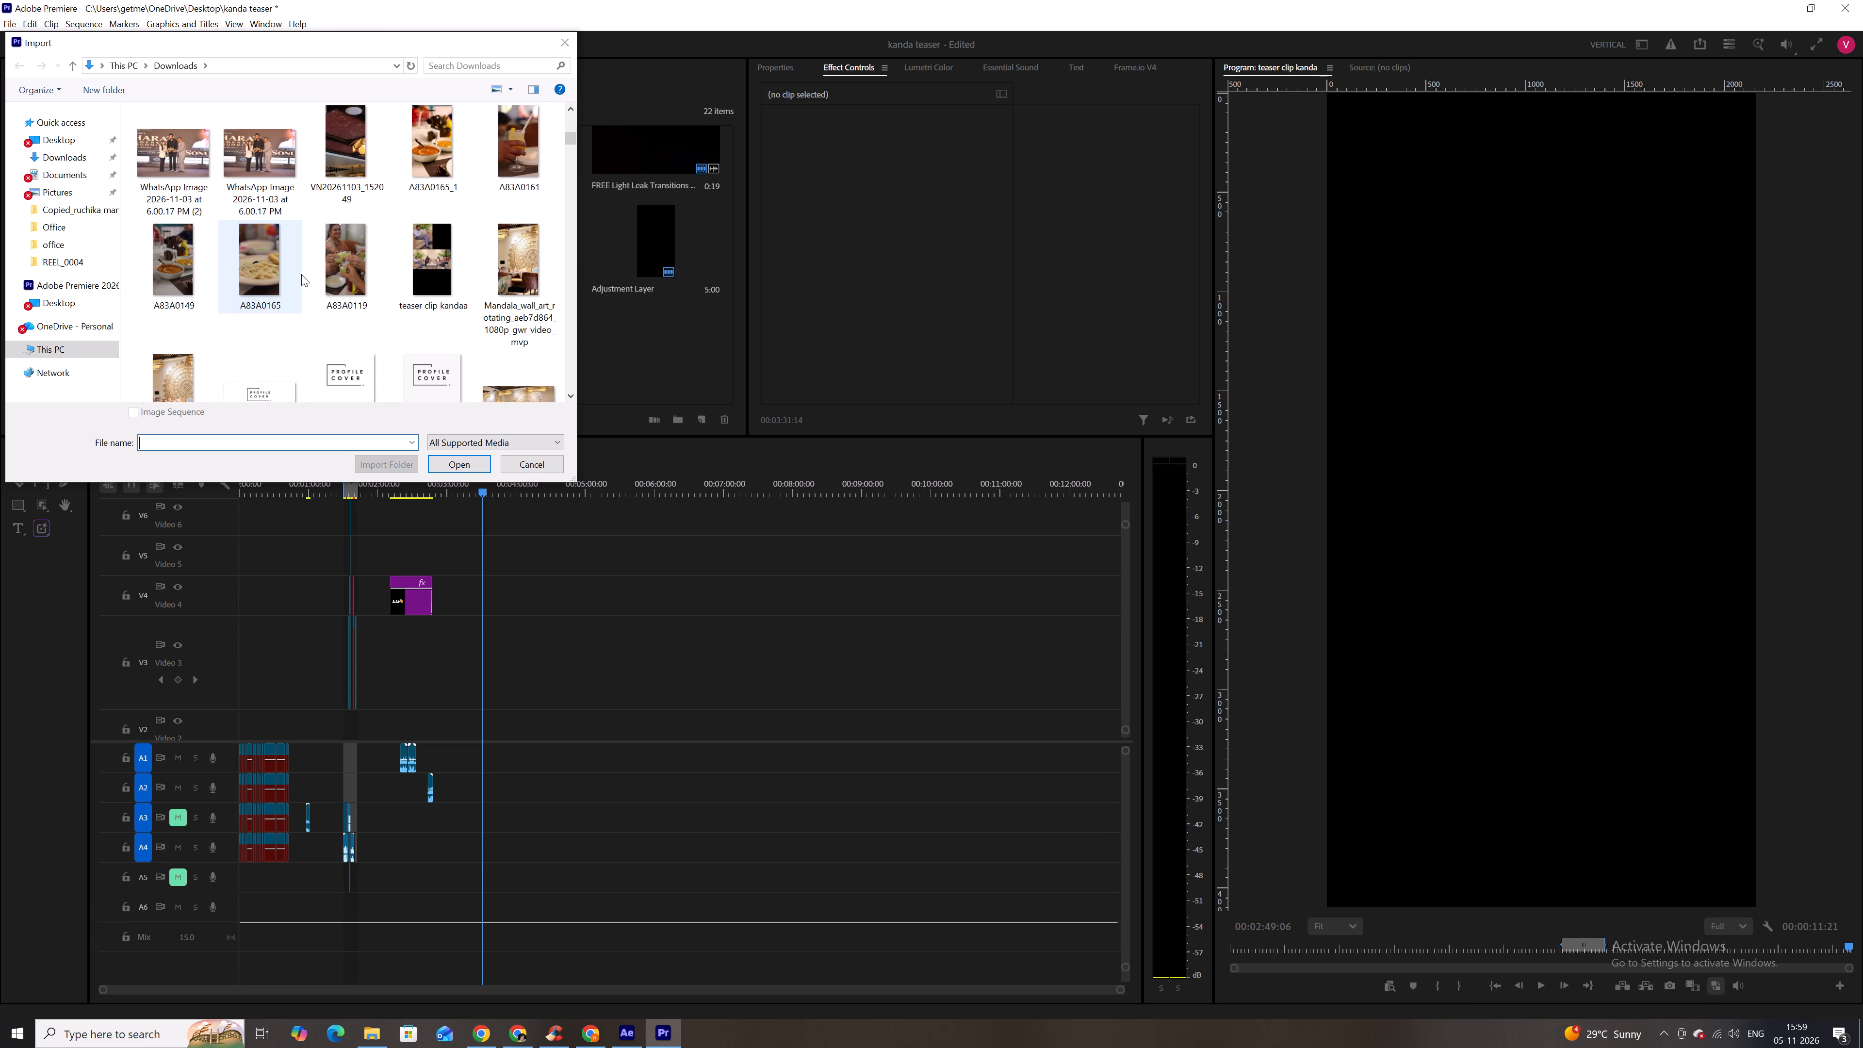
scroll(301, 274, down, 3)
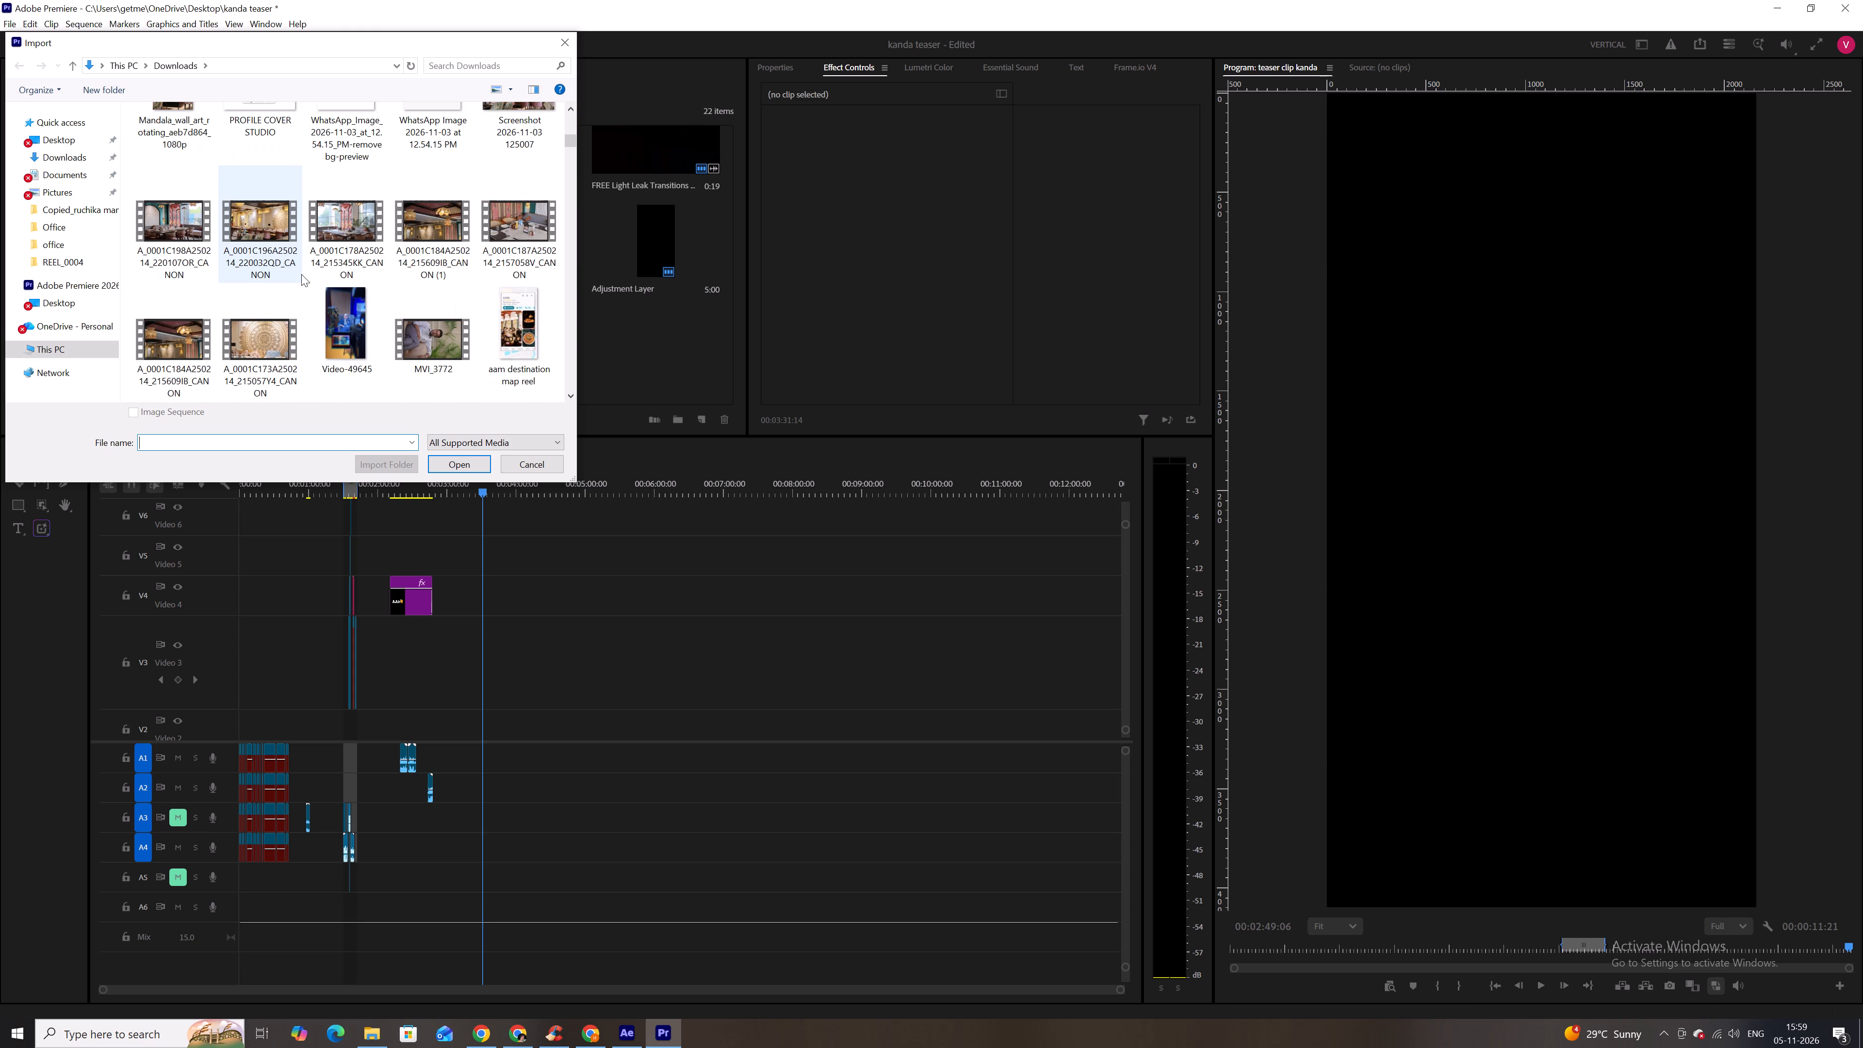
scroll(301, 274, down, 1)
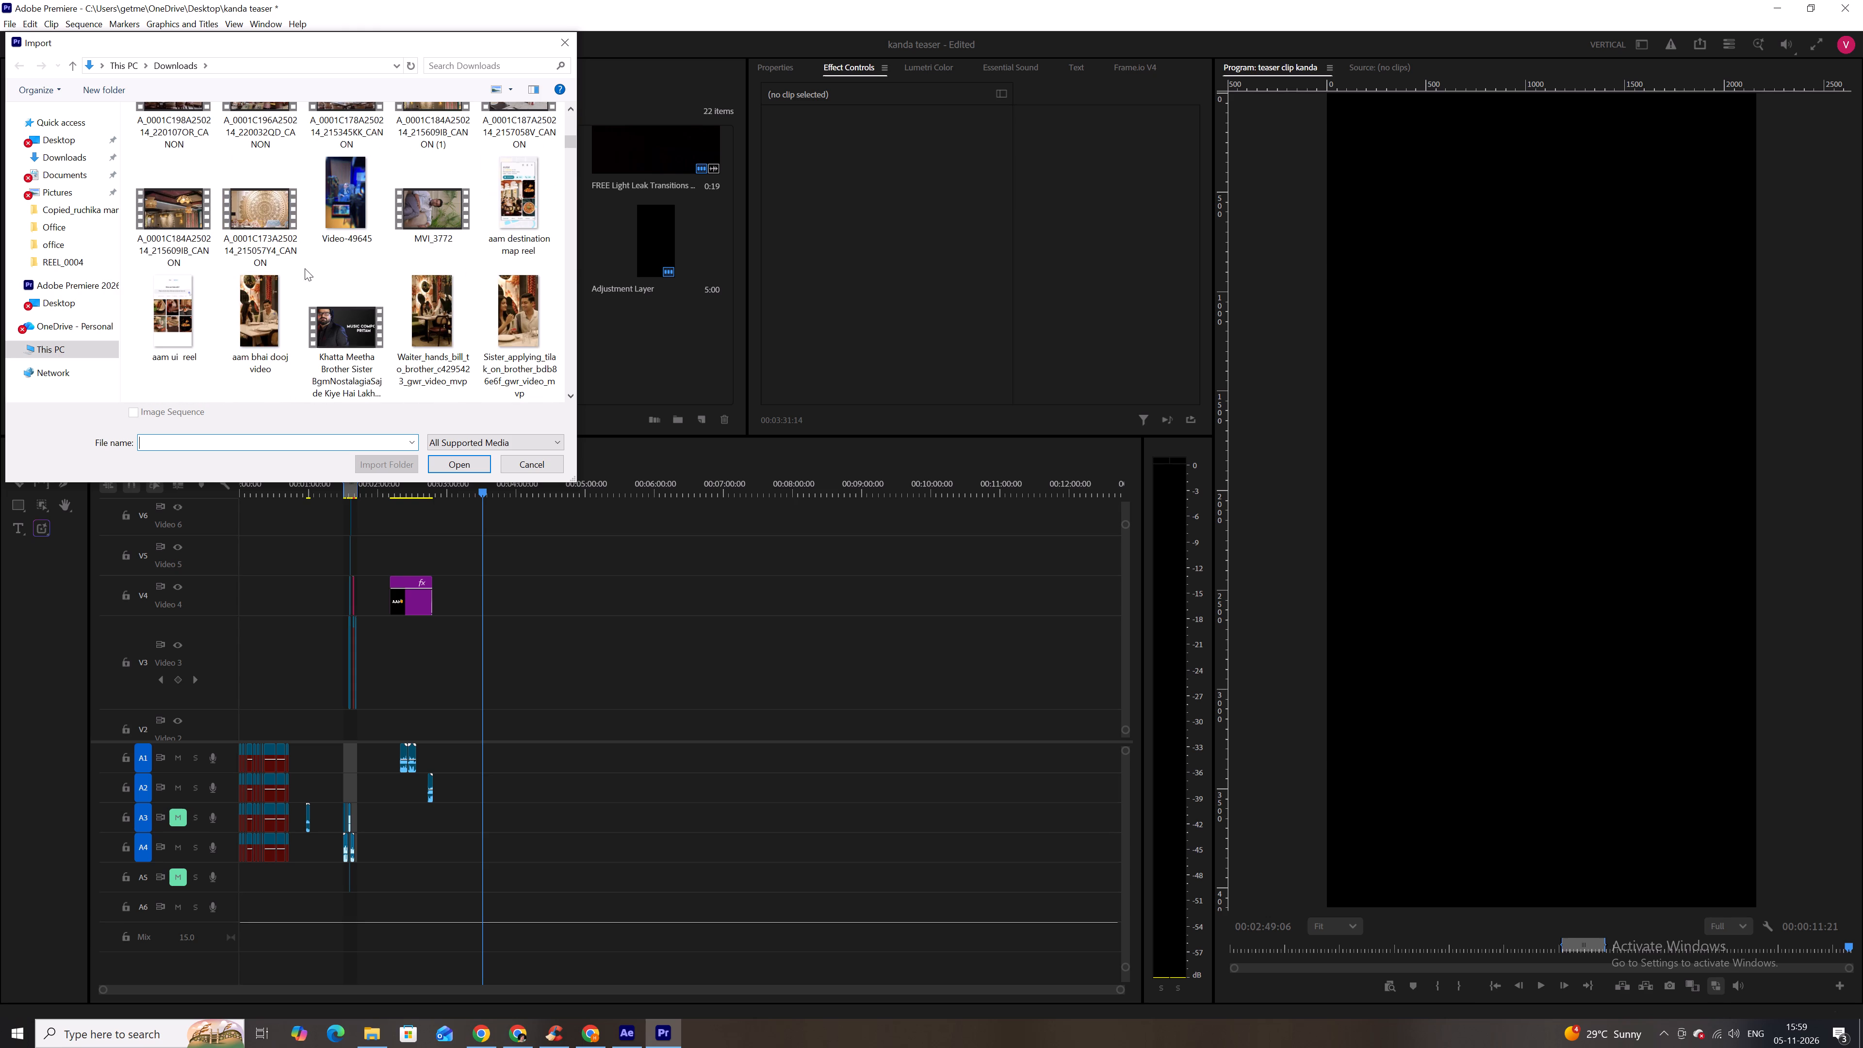
click(298, 296)
click(481, 468)
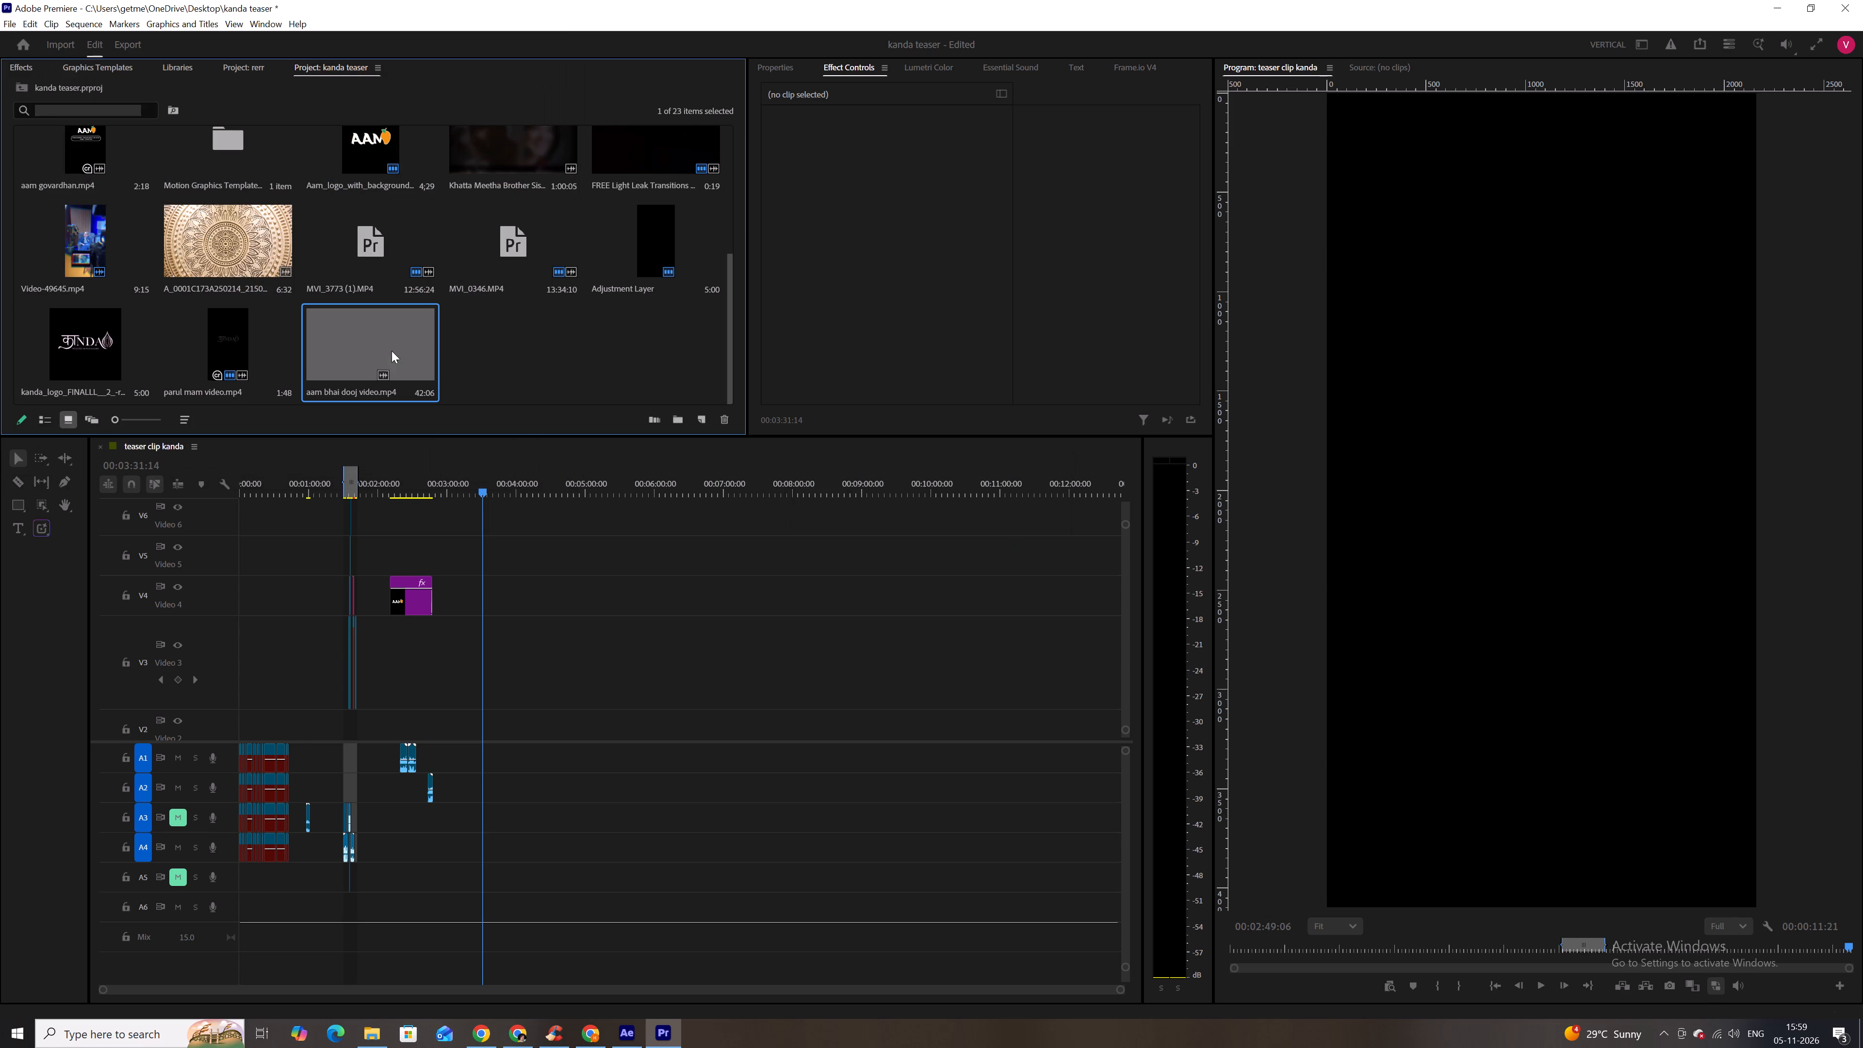
Place aam bhai dooj video.mp4 in the sequence at 00:03:31:14, with its video on V2 and audio on A4.
drag(386, 349, 484, 732)
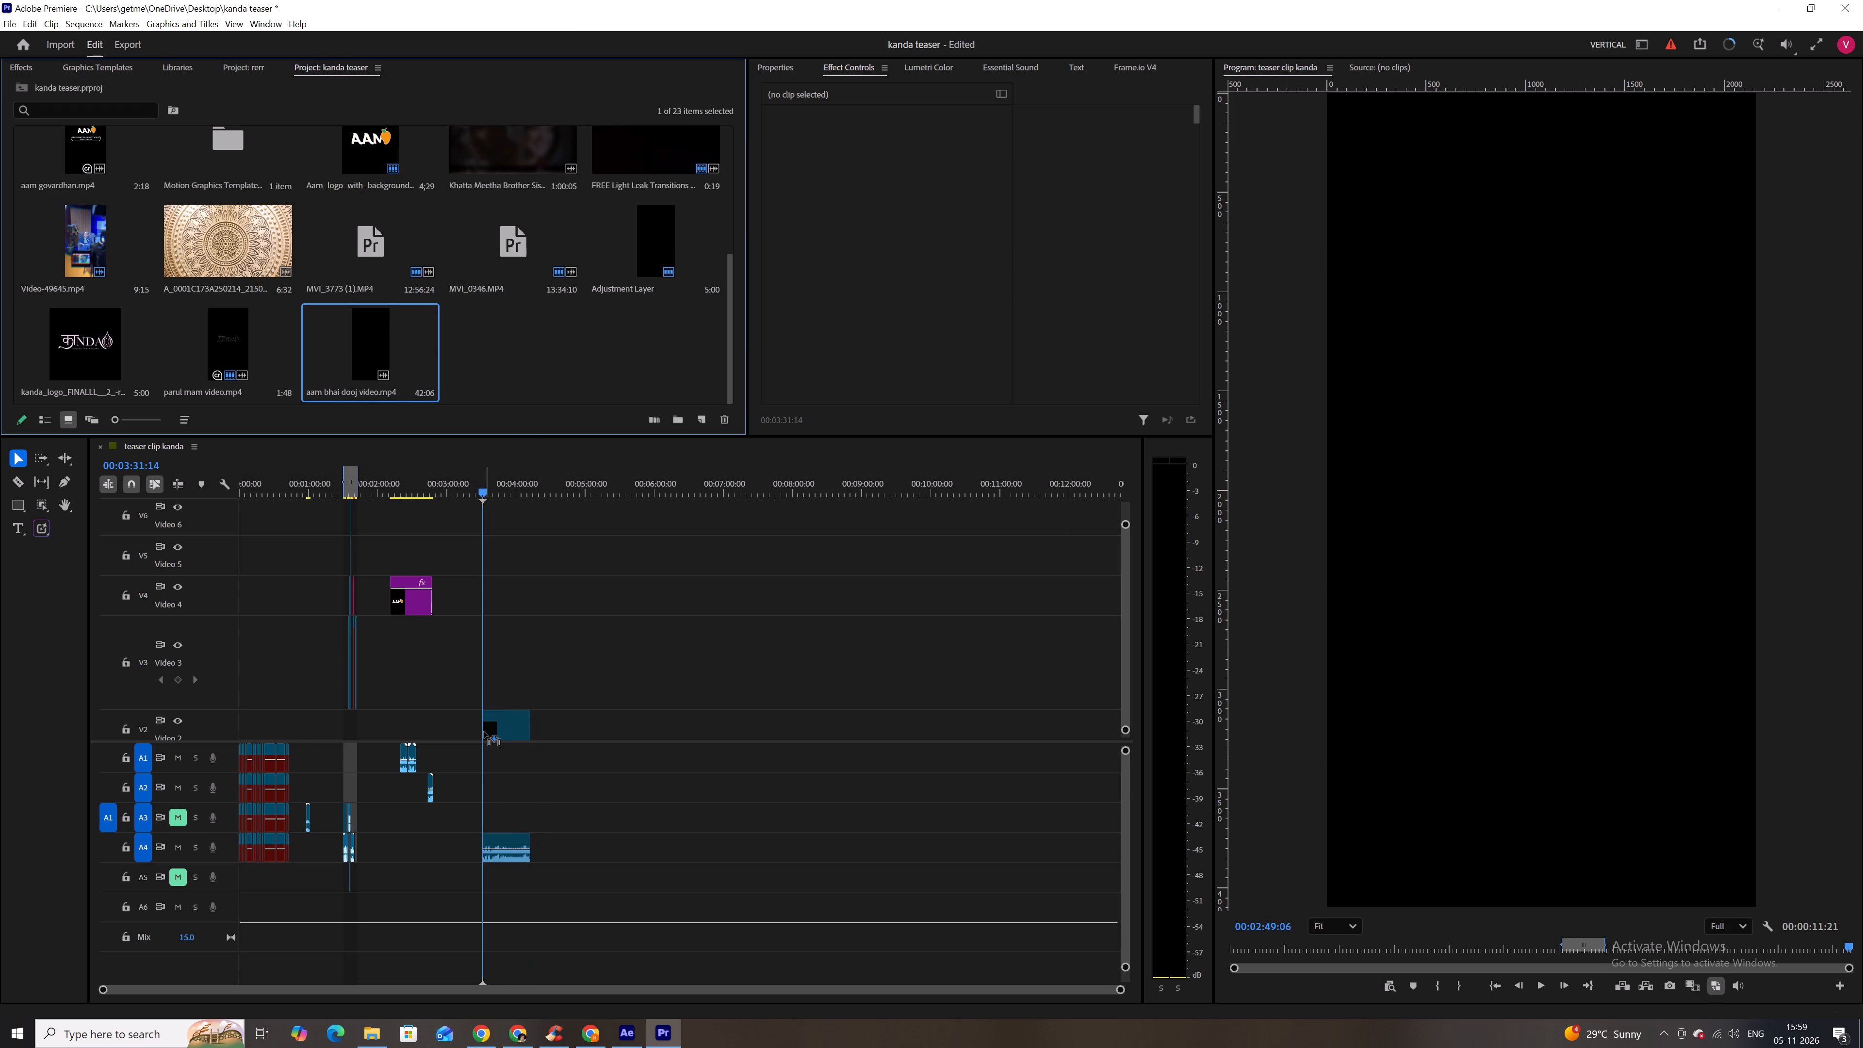
drag(484, 732, 481, 727)
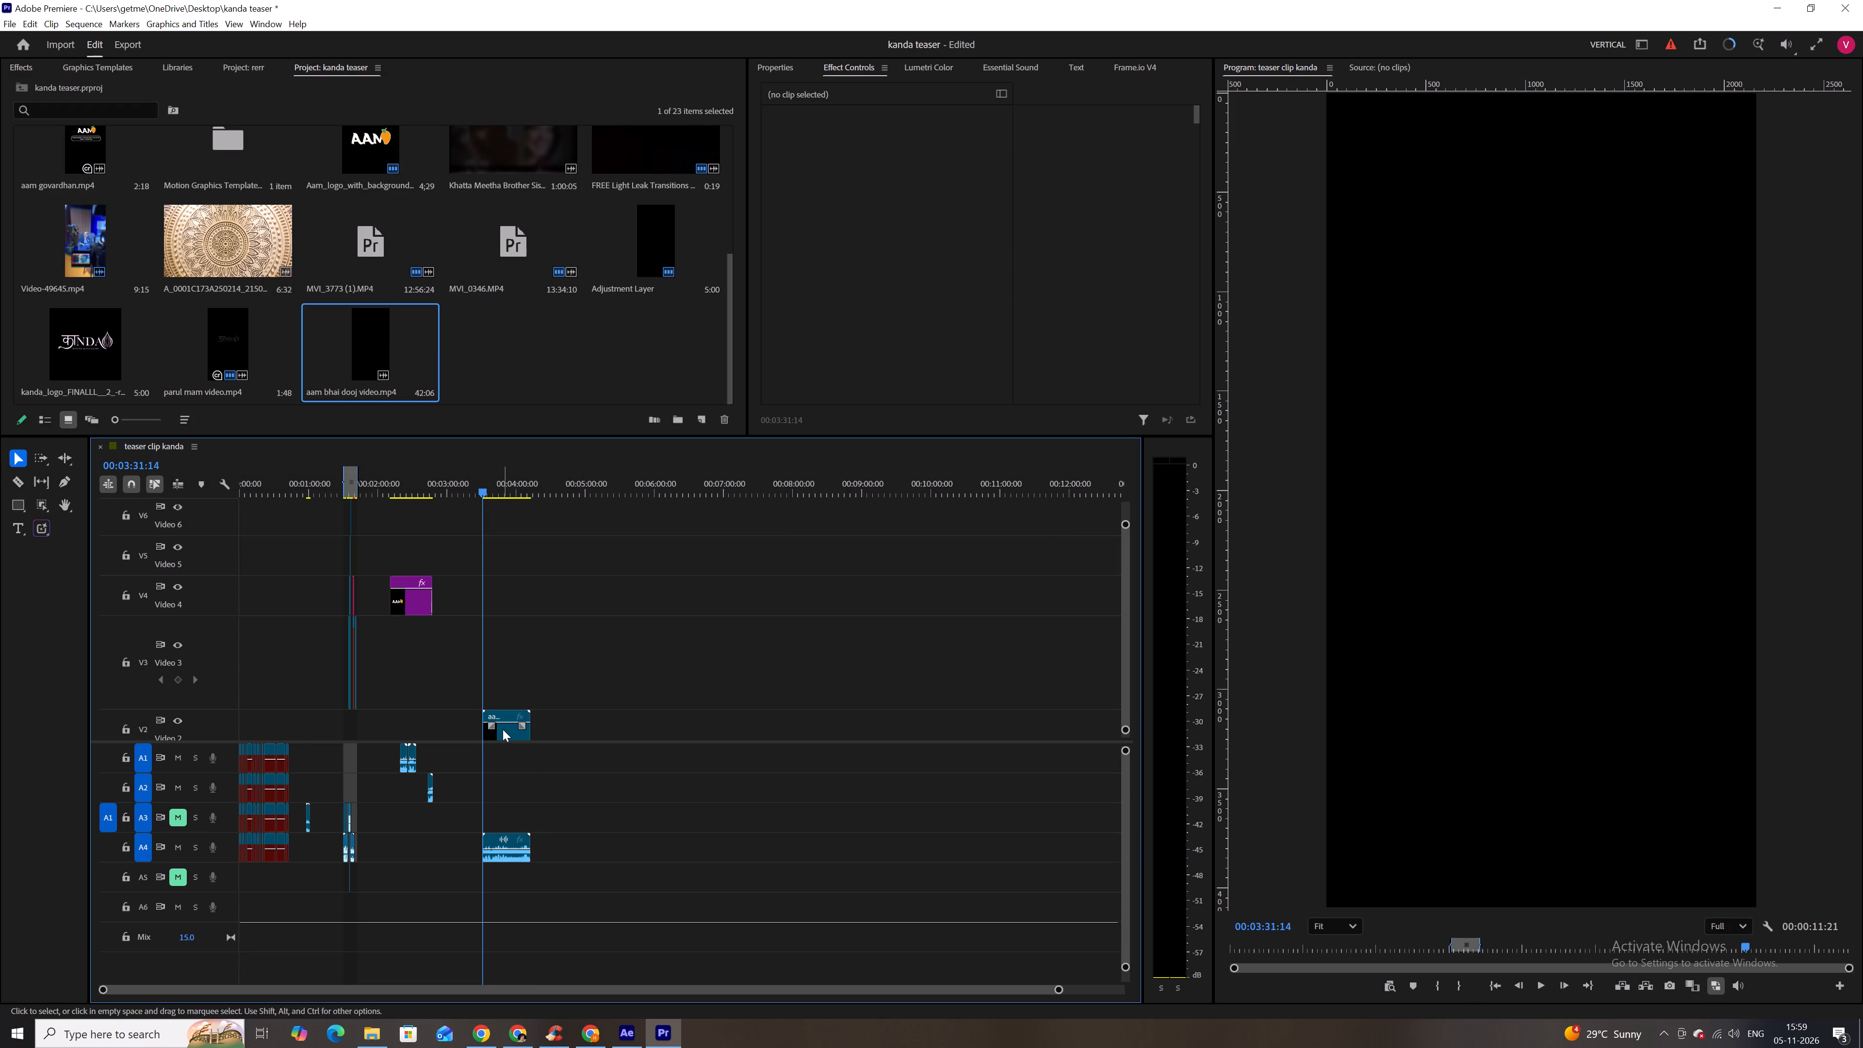
Mark the sequence In point at the start of the aam bhai dooj video clip.
alt+scroll(504, 728, up, 20)
alt+scroll(504, 728, up, 1)
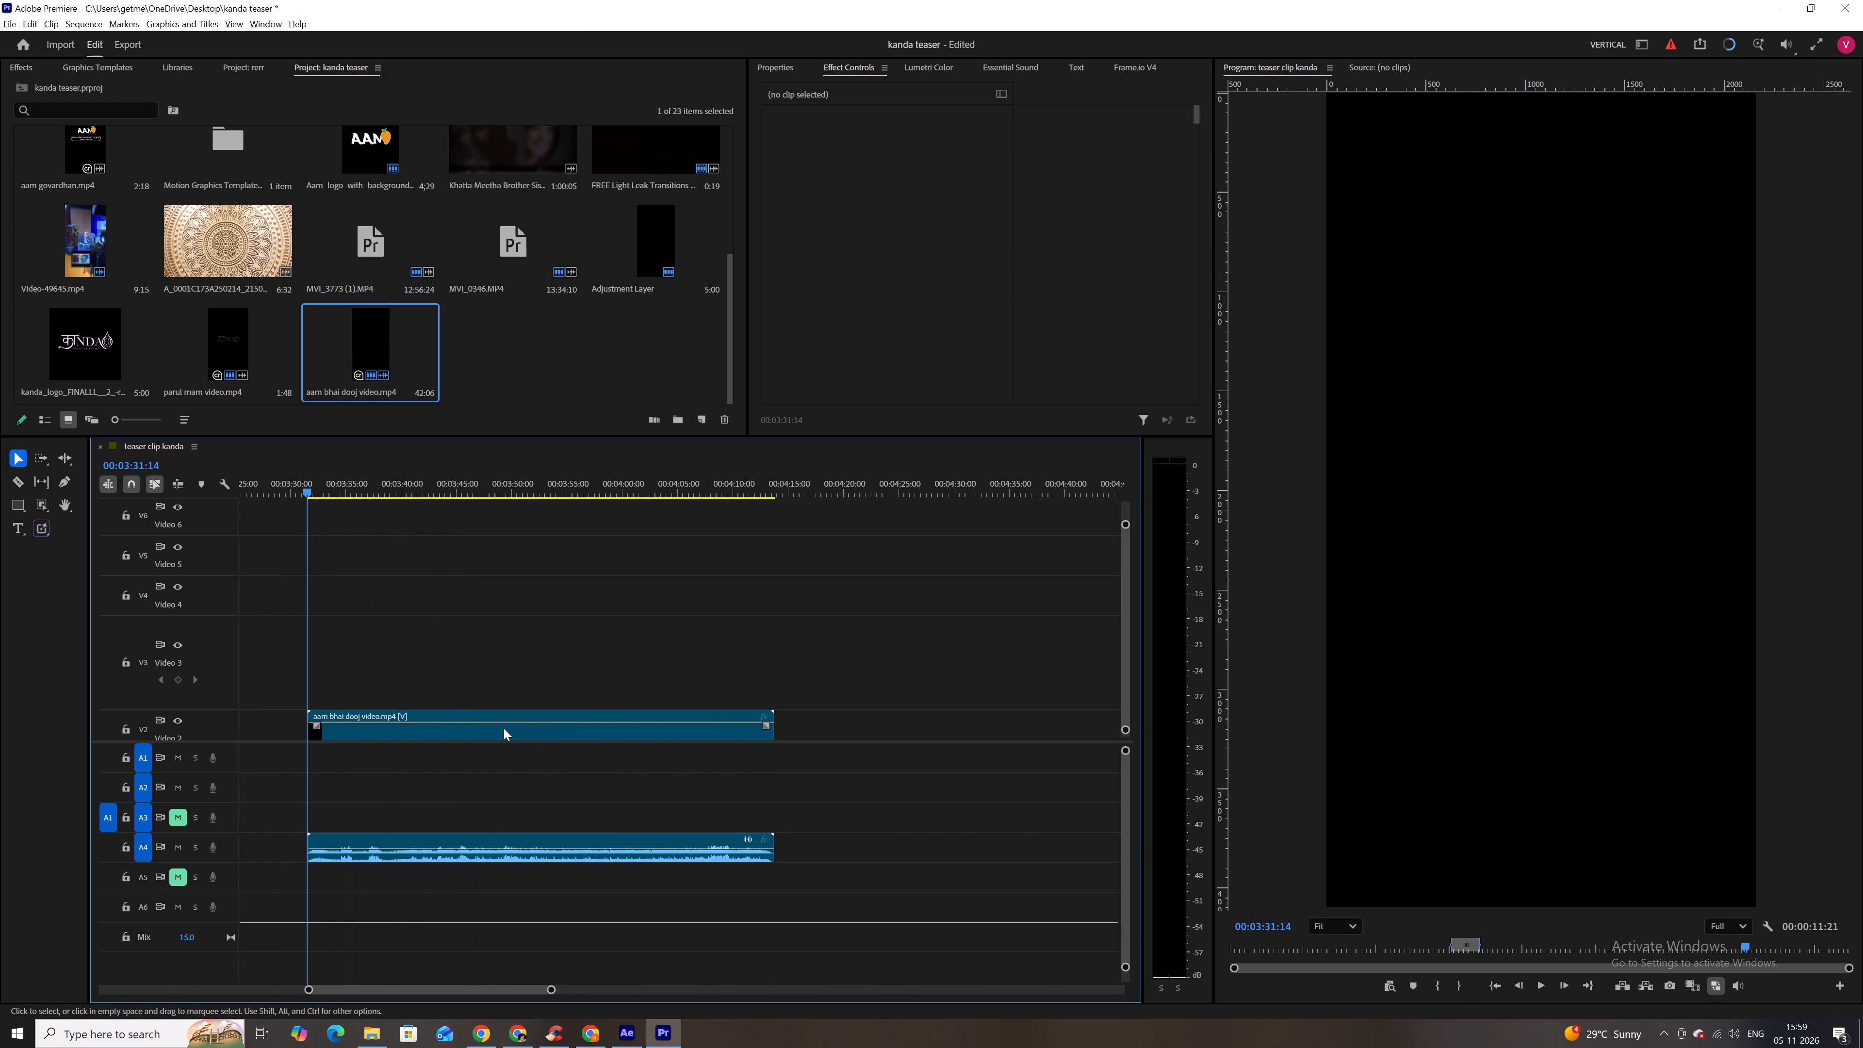
key(space)
key(space)
drag(307, 490, 319, 488)
key(space)
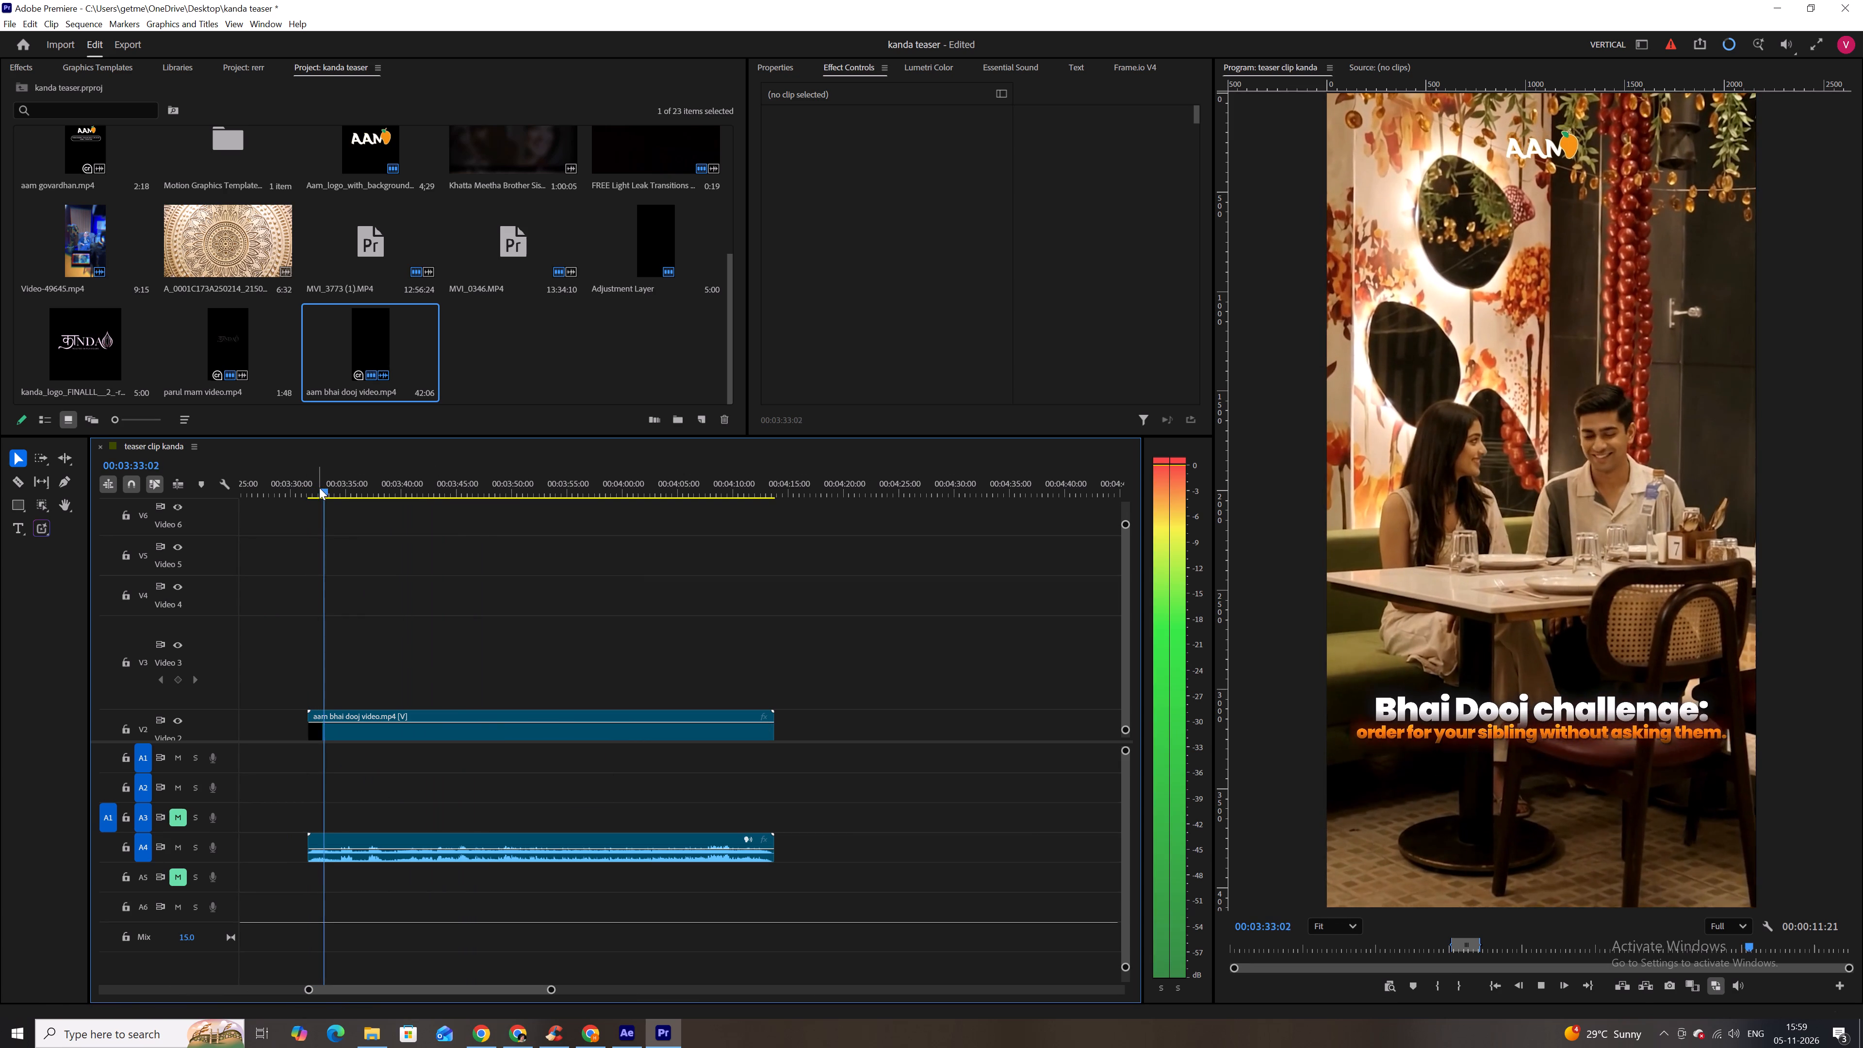
key(space)
drag(326, 494, 307, 491)
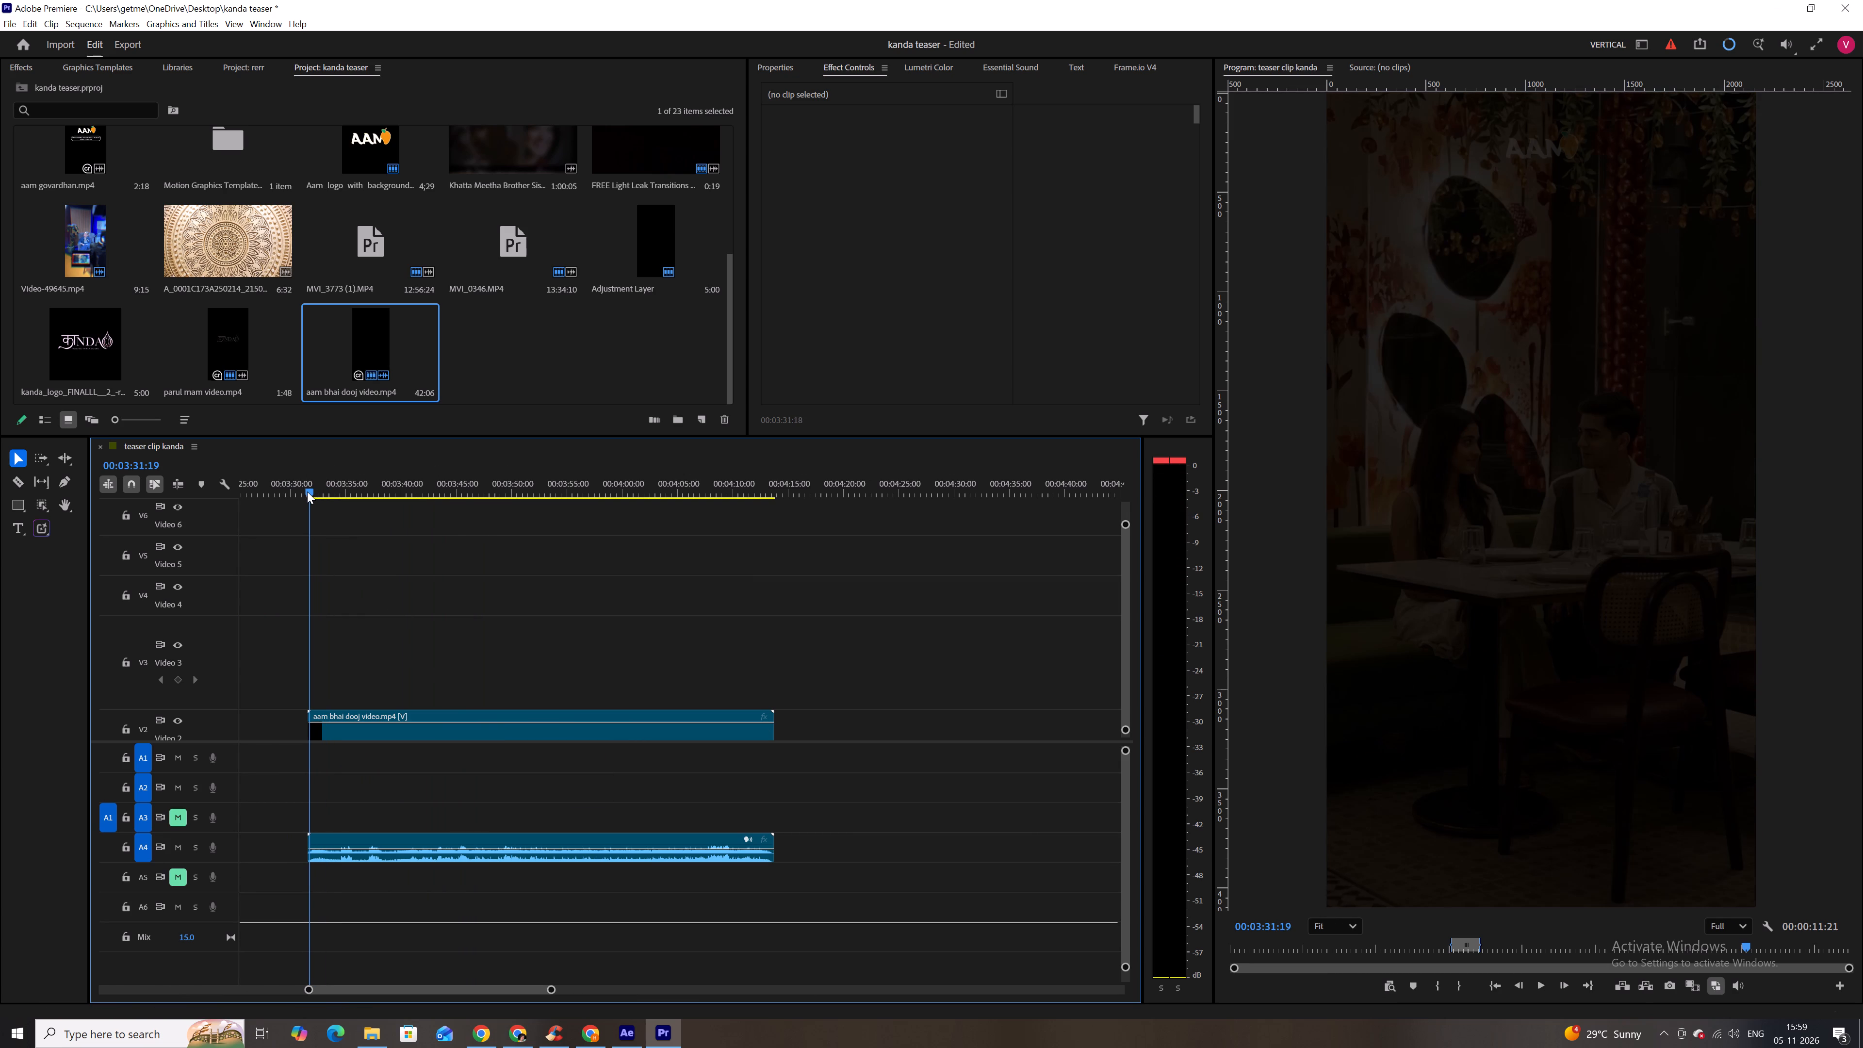
drag(307, 491, 306, 491)
key(i)
Play through the aam bhai dooj video clip and cut its video and audio at 00:04:04:11.
key(space)
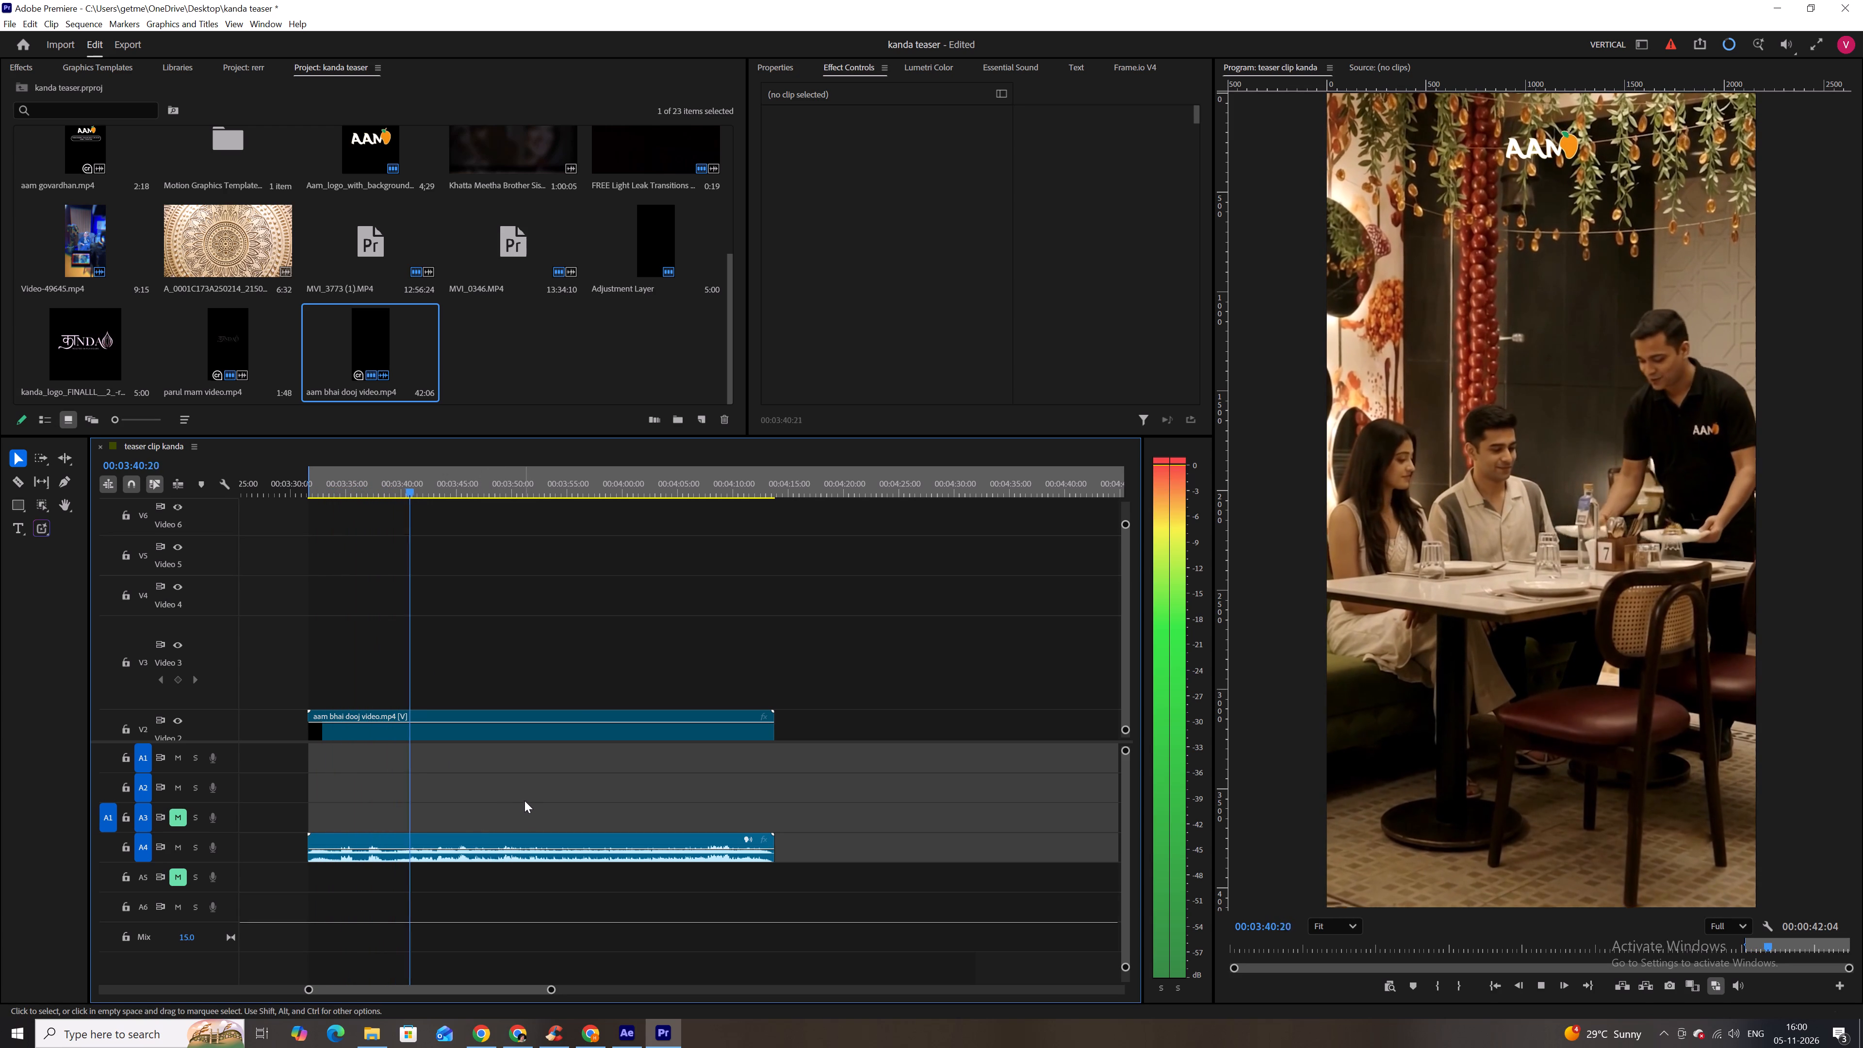
key(space)
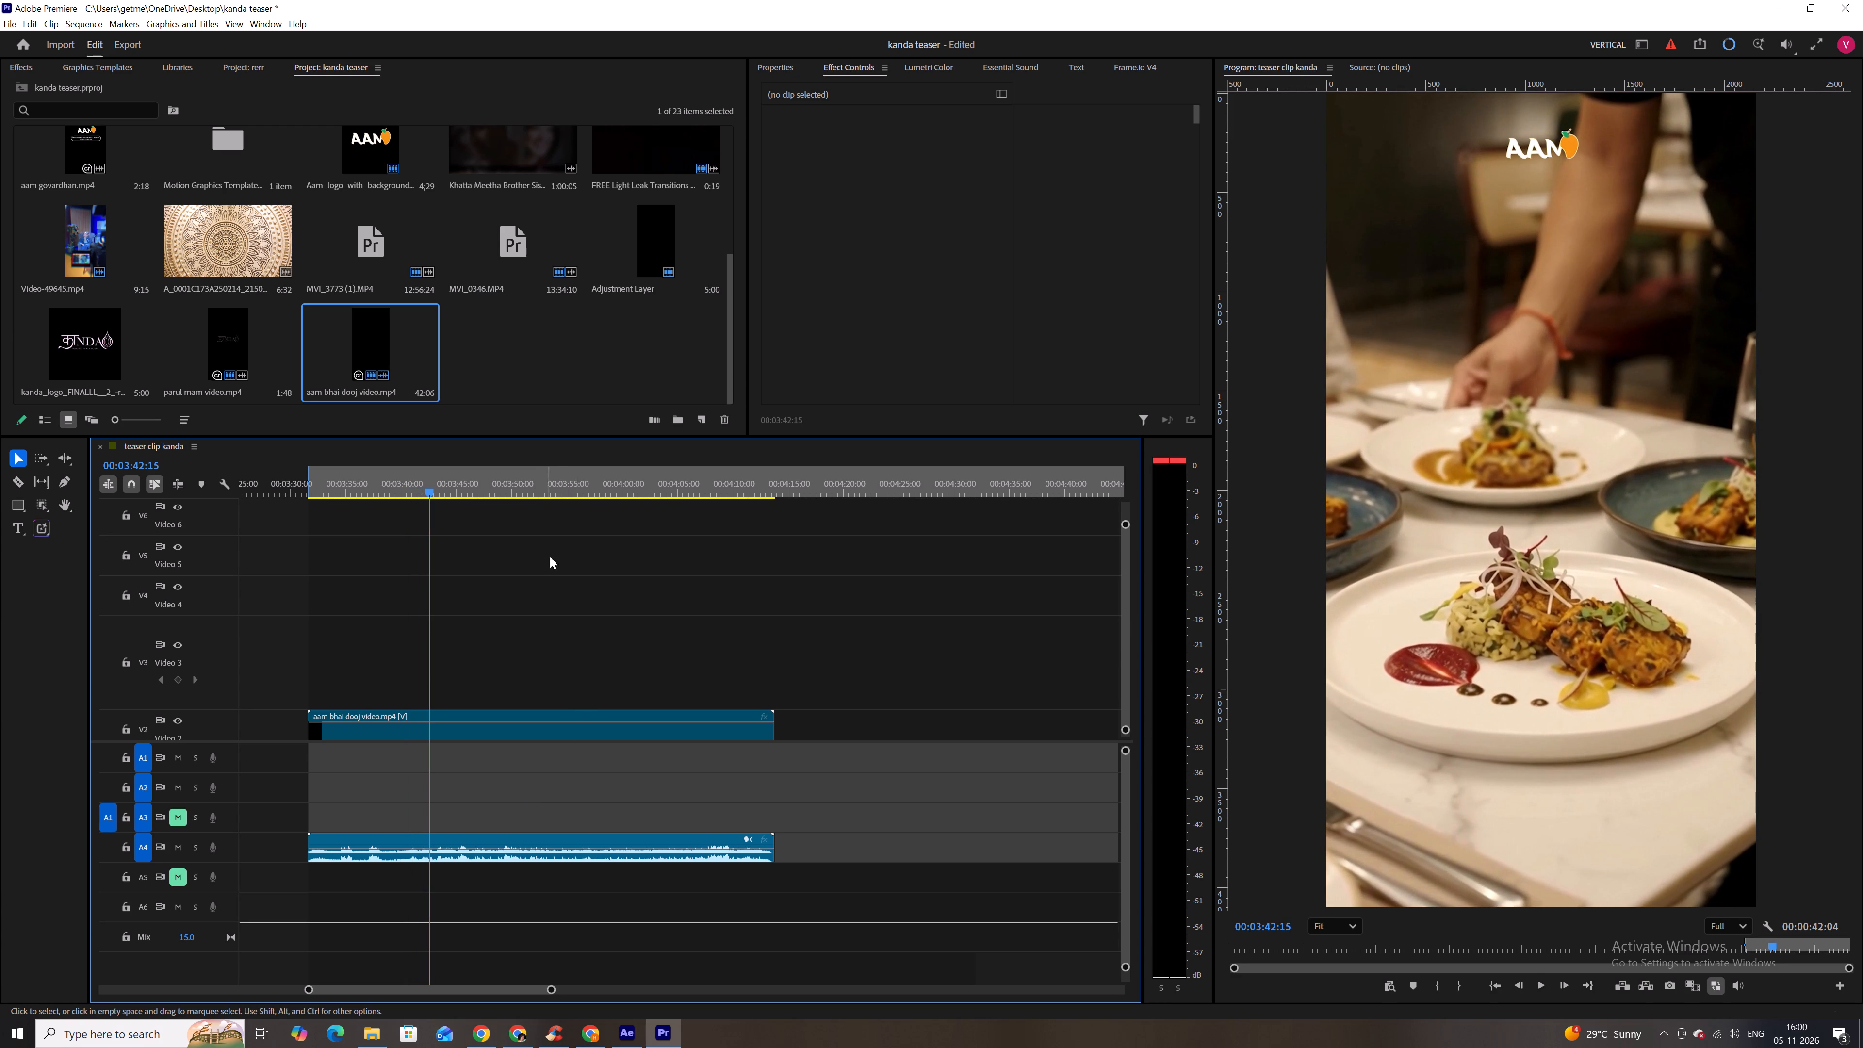
drag(570, 482, 688, 487)
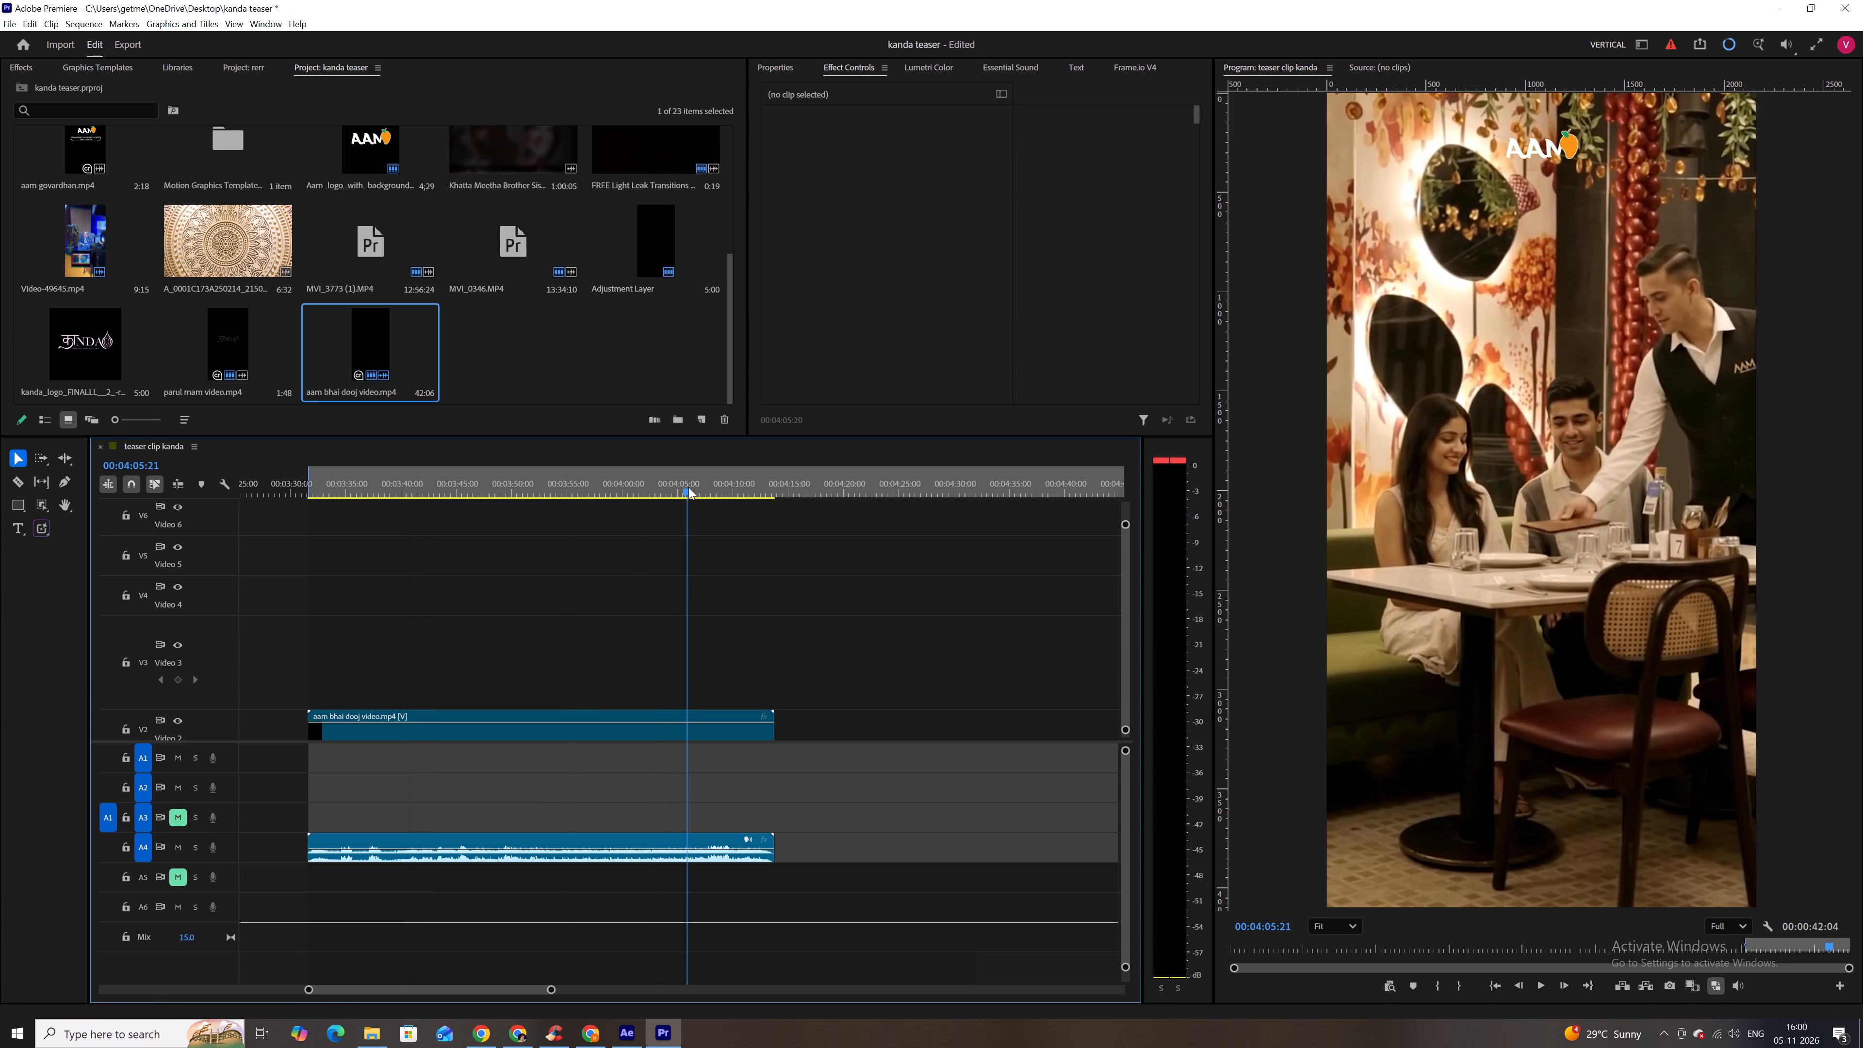
drag(688, 487, 669, 487)
key(space)
key(space)
key(Right)
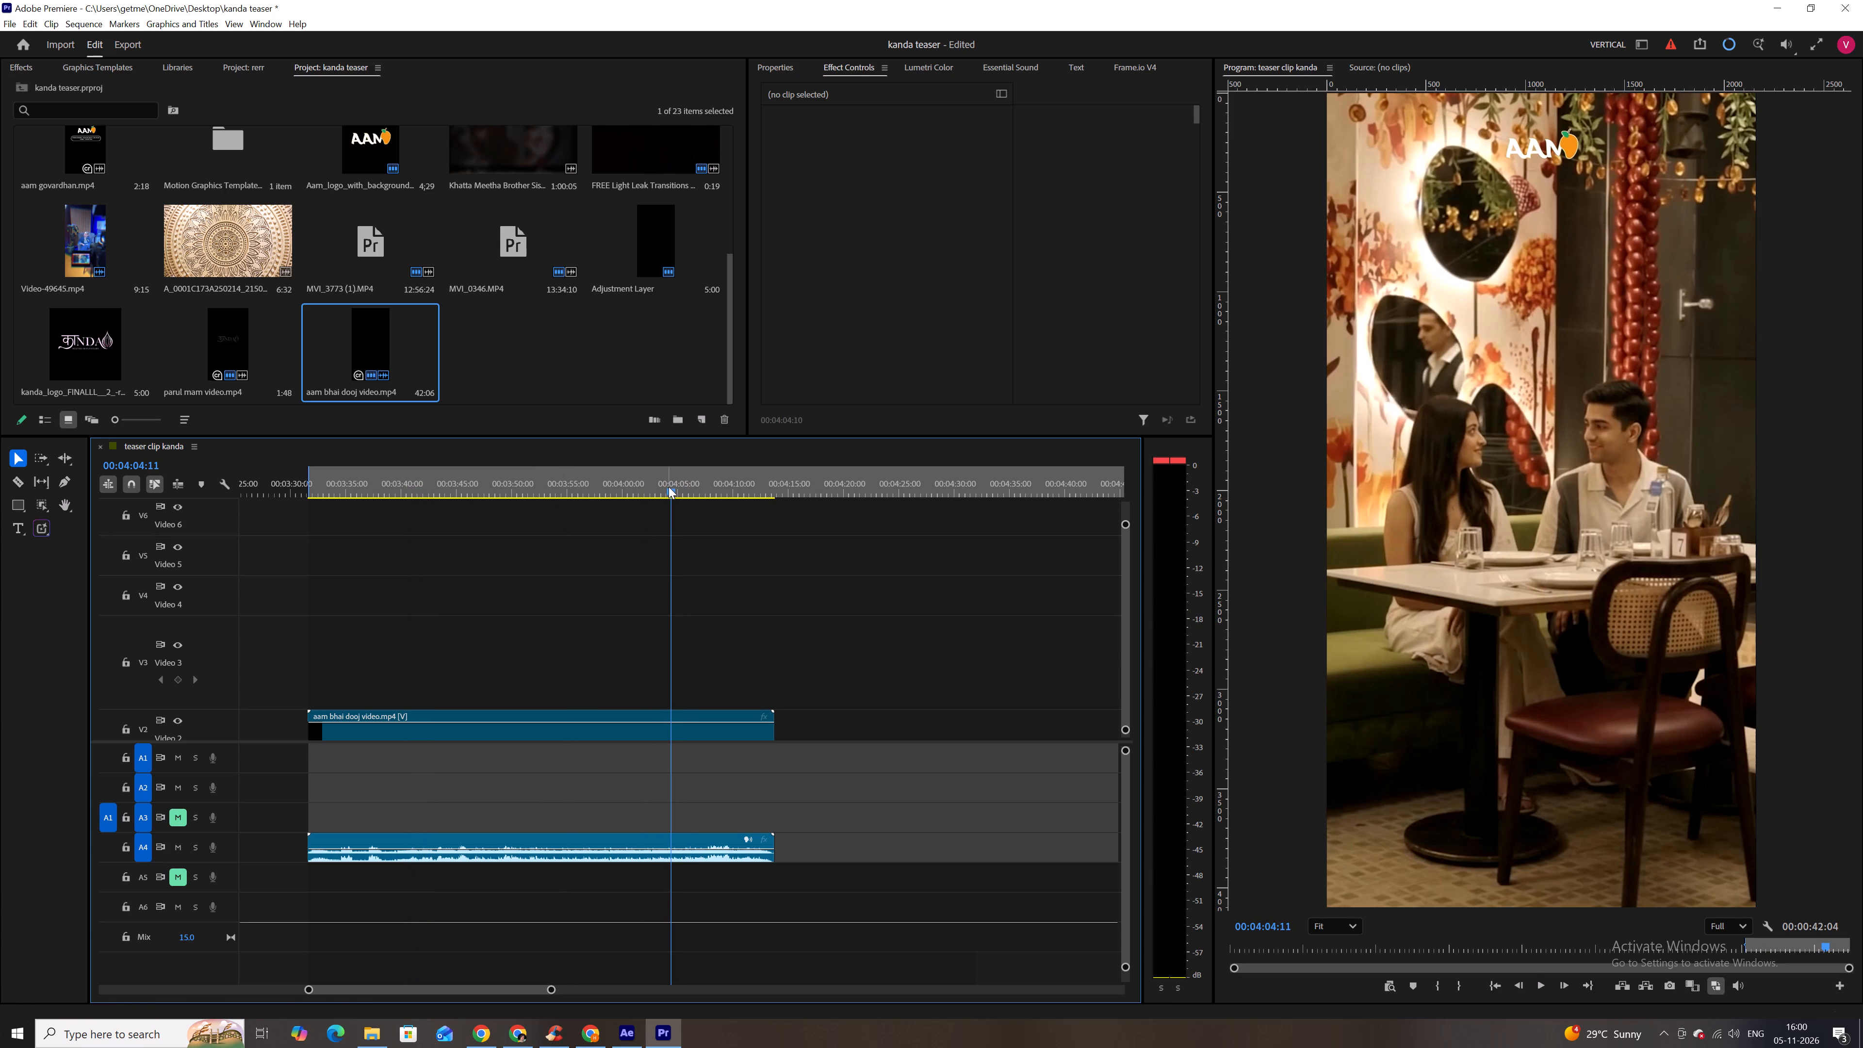
alt+scroll(720, 589, up, 5)
key(c)
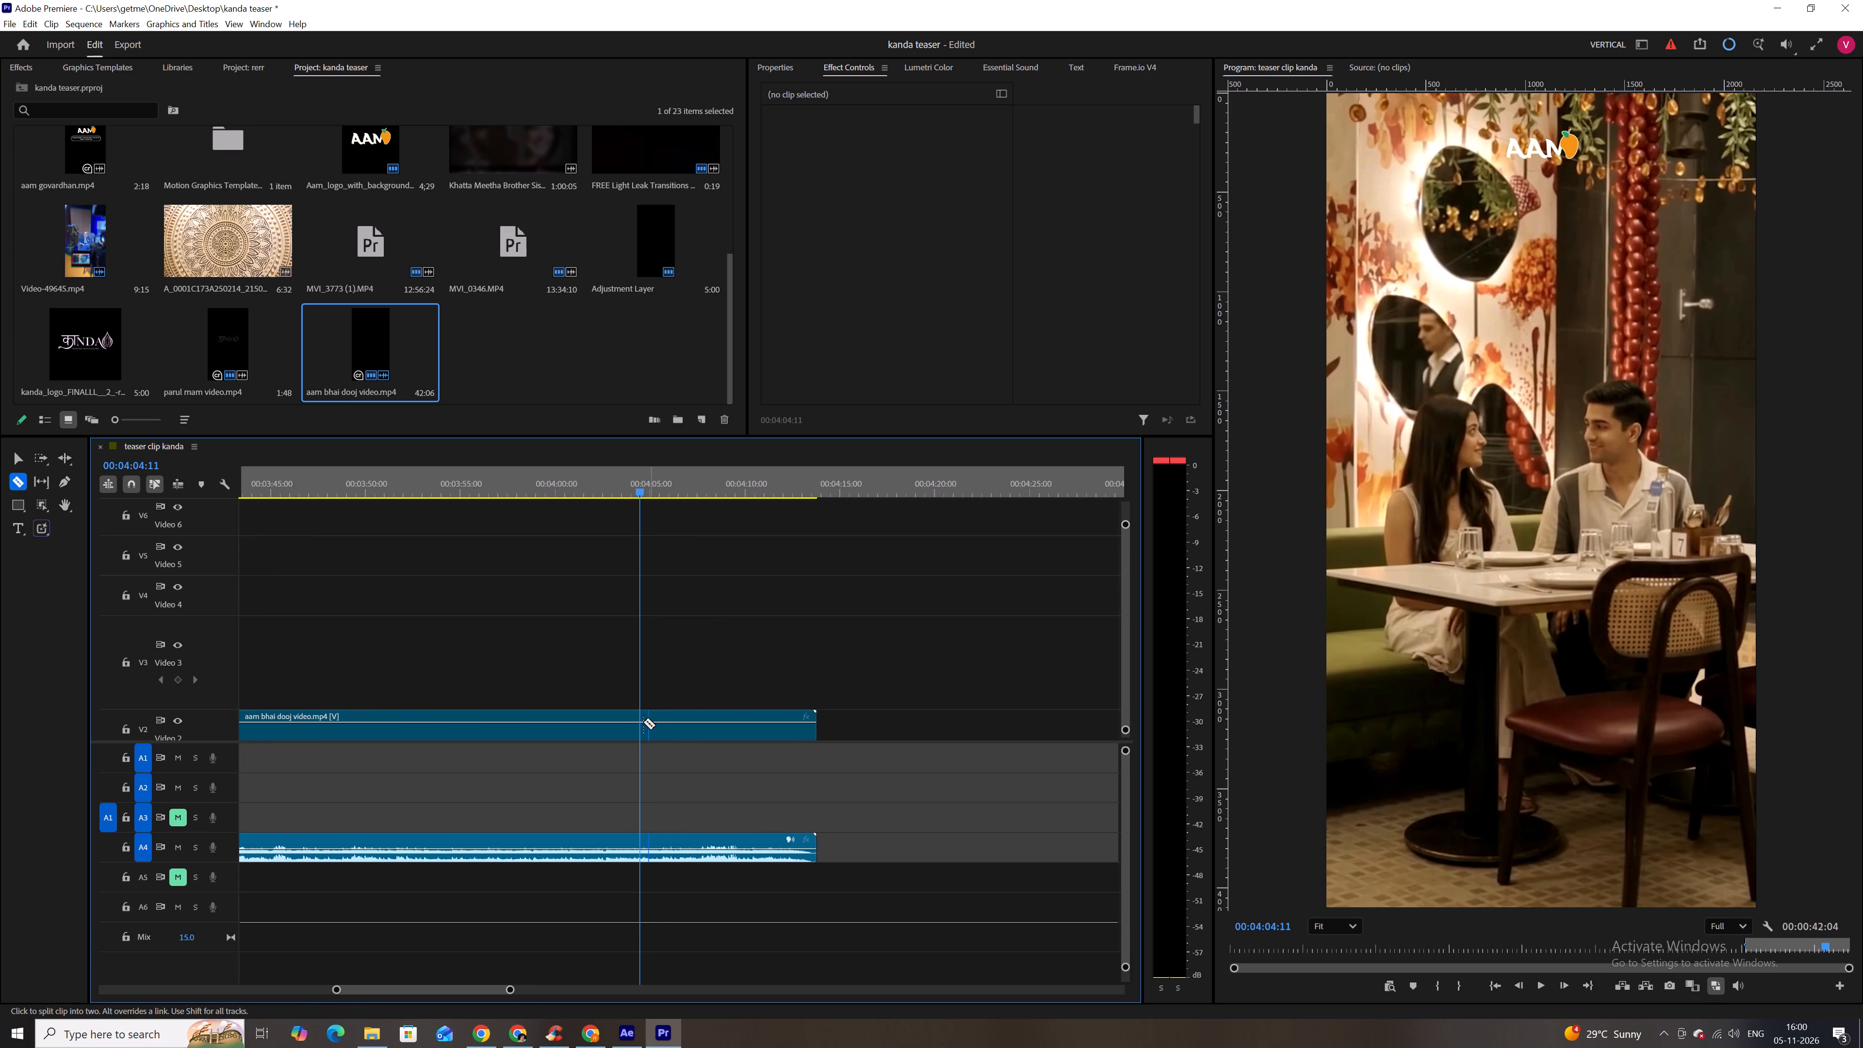
click(638, 720)
Unlink the video on V2 from the audio on A4 for both aam bhai dooj video pieces.
key(space)
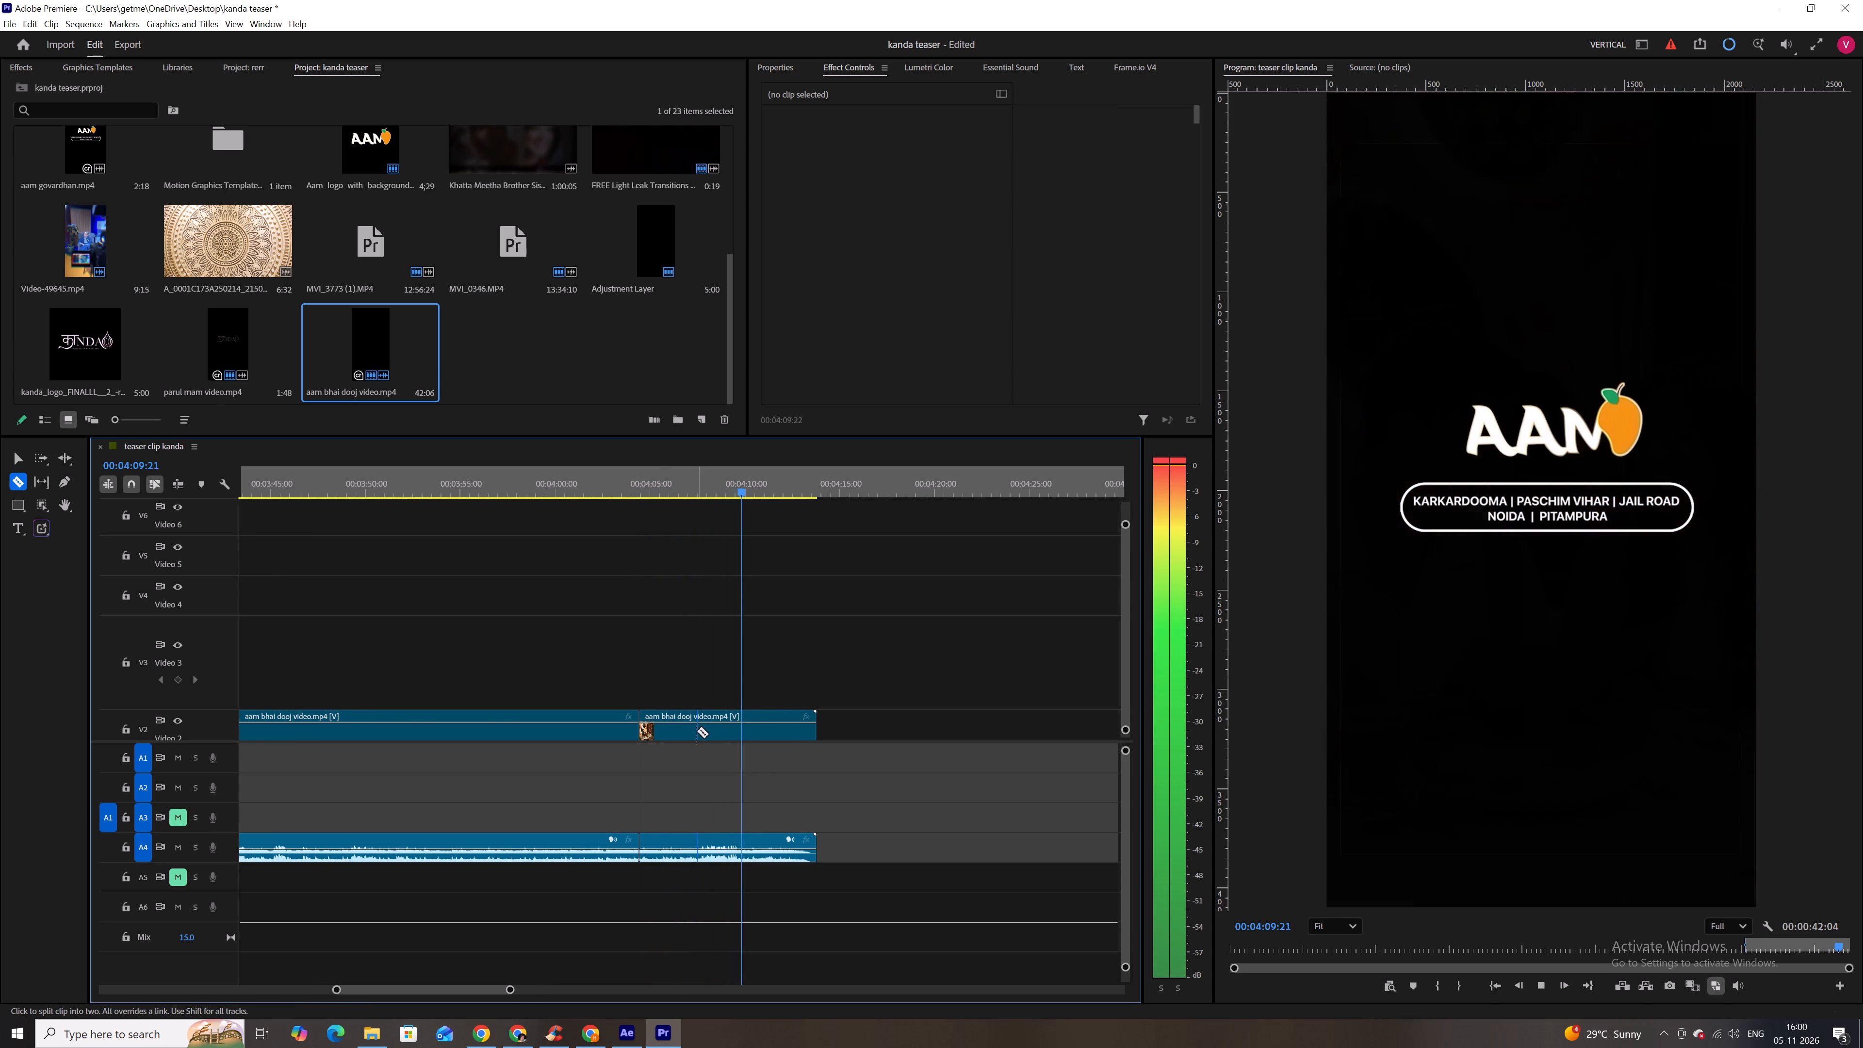
key(space)
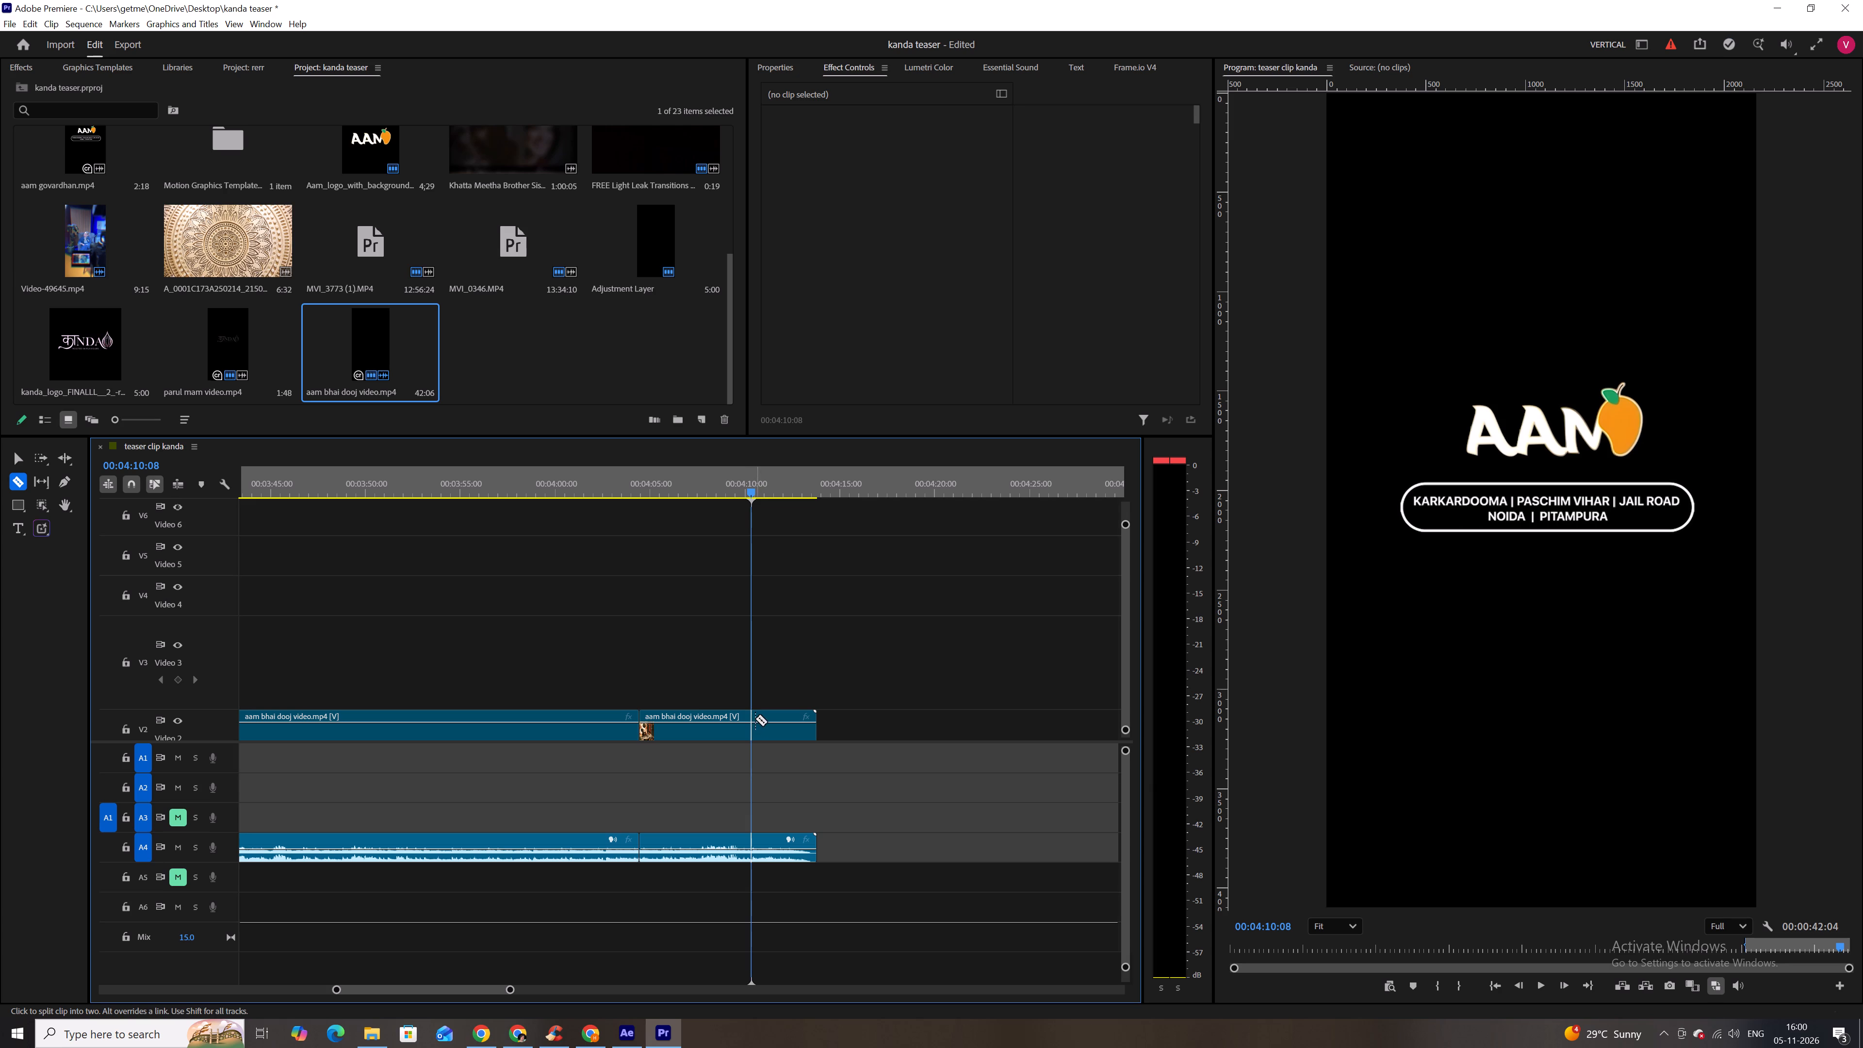
alt+scroll(656, 742, down, 12)
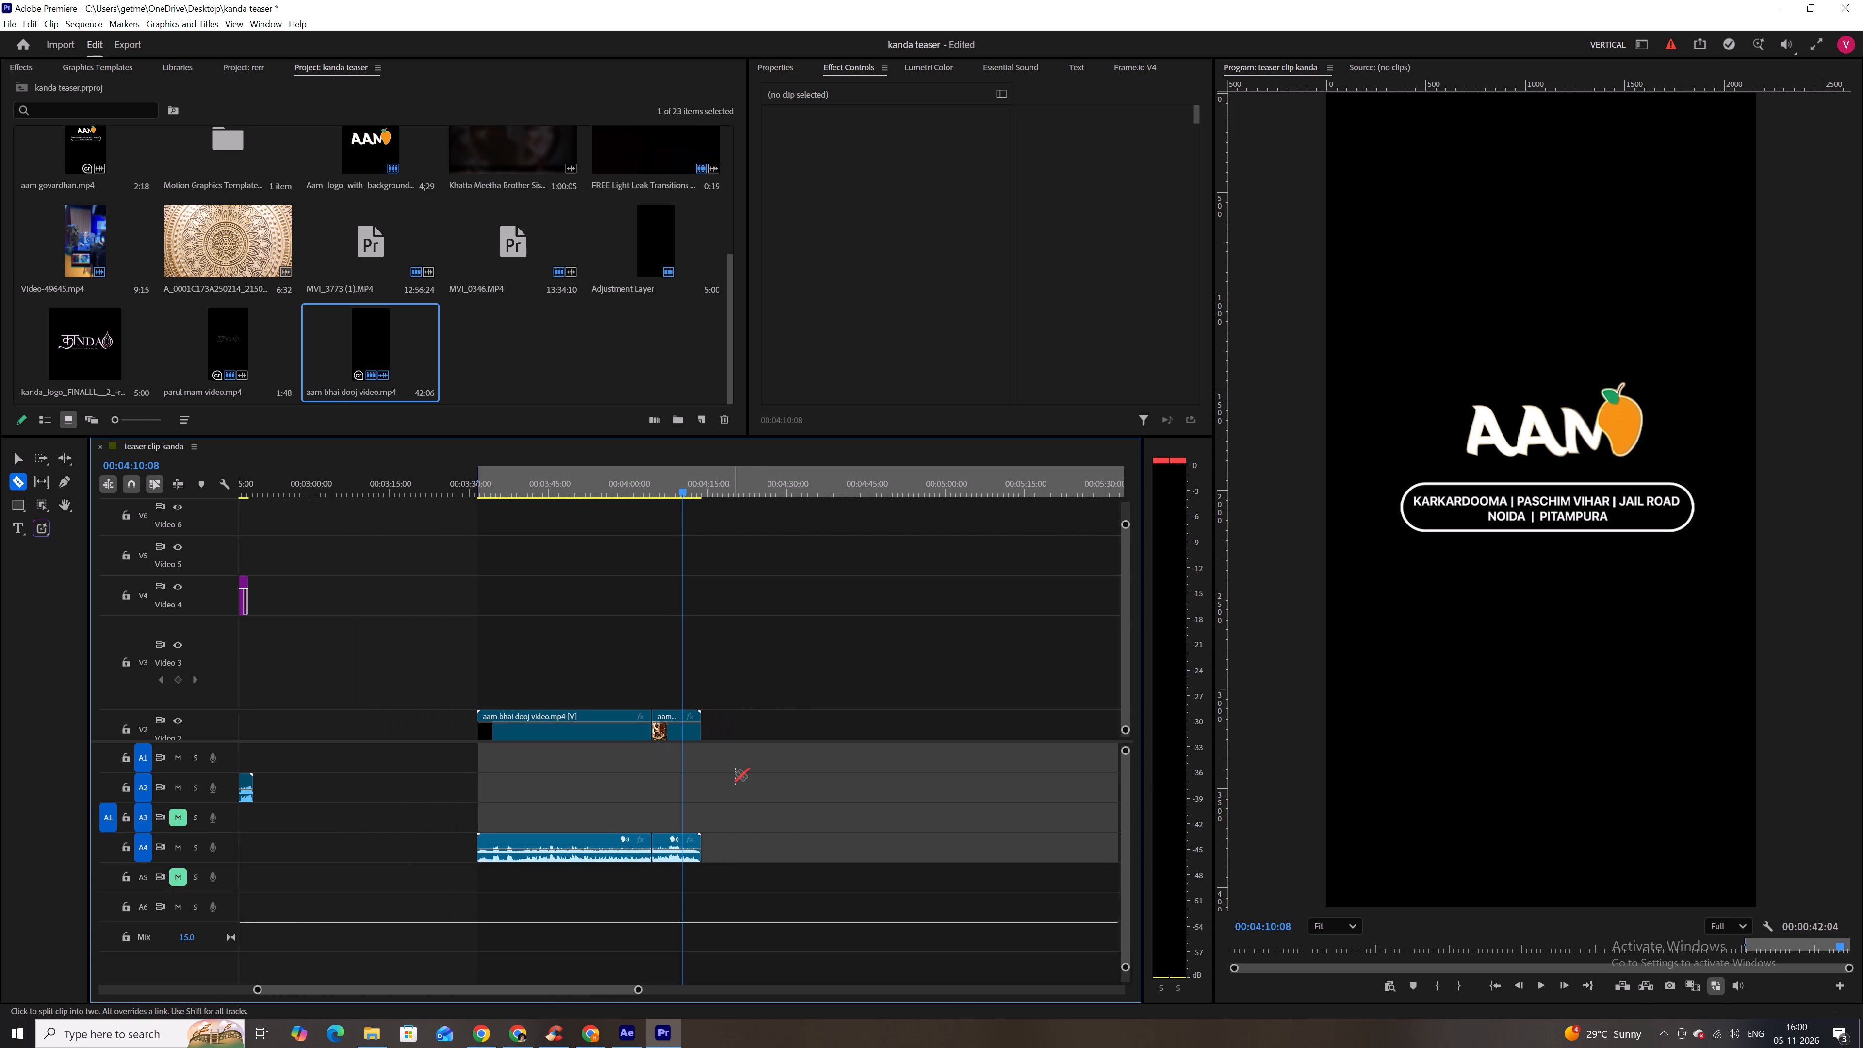
key(v)
drag(790, 790, 441, 930)
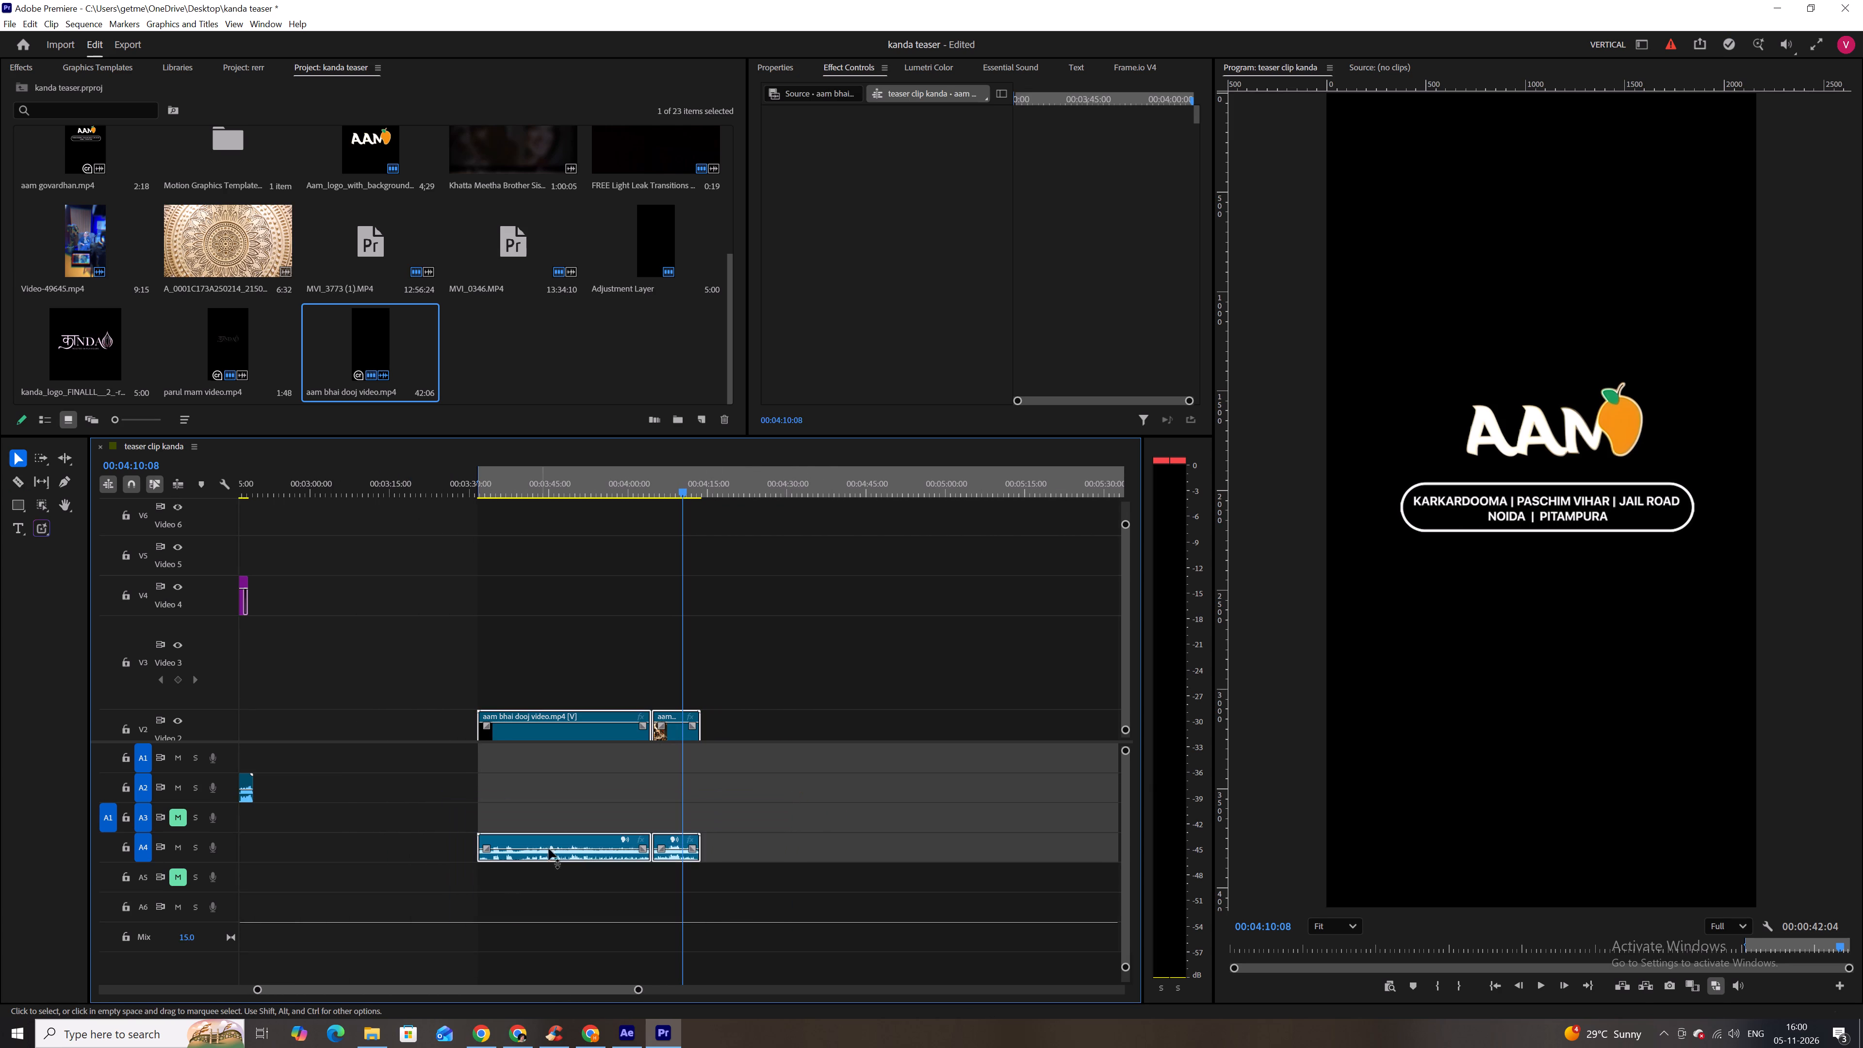
key(ctrl+l)
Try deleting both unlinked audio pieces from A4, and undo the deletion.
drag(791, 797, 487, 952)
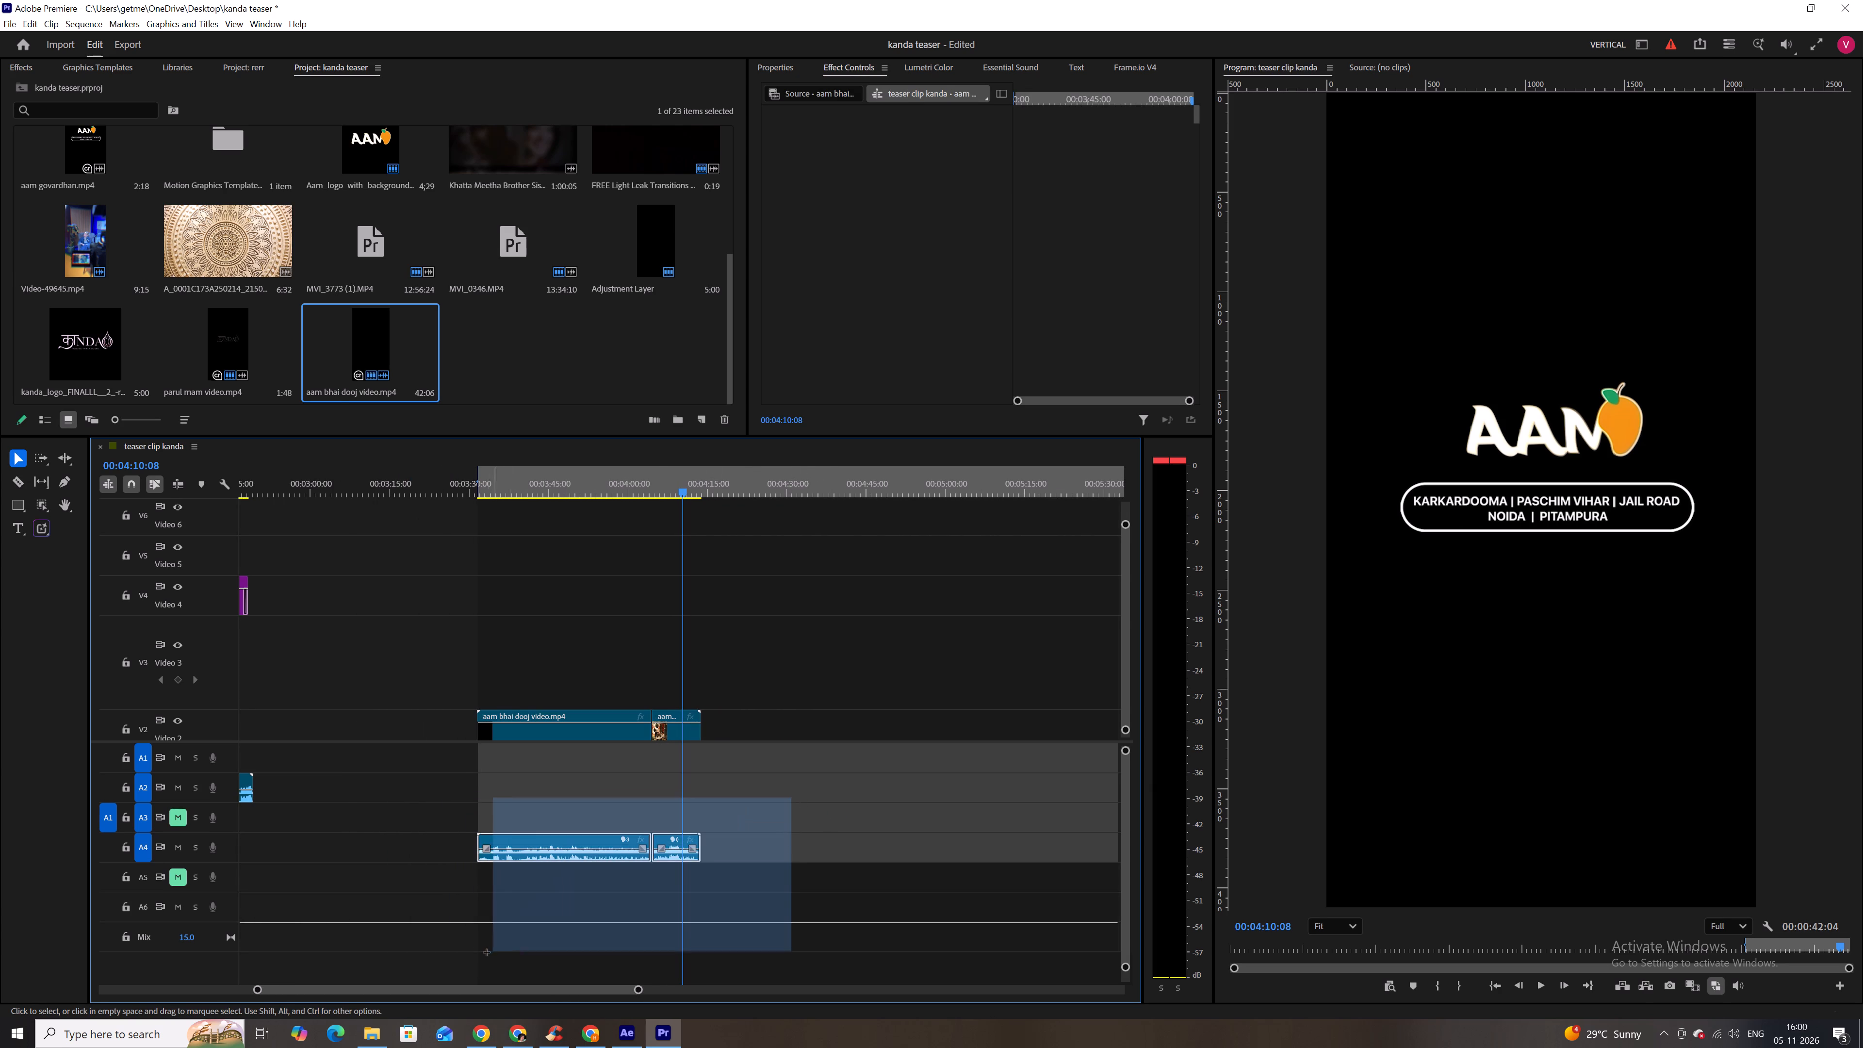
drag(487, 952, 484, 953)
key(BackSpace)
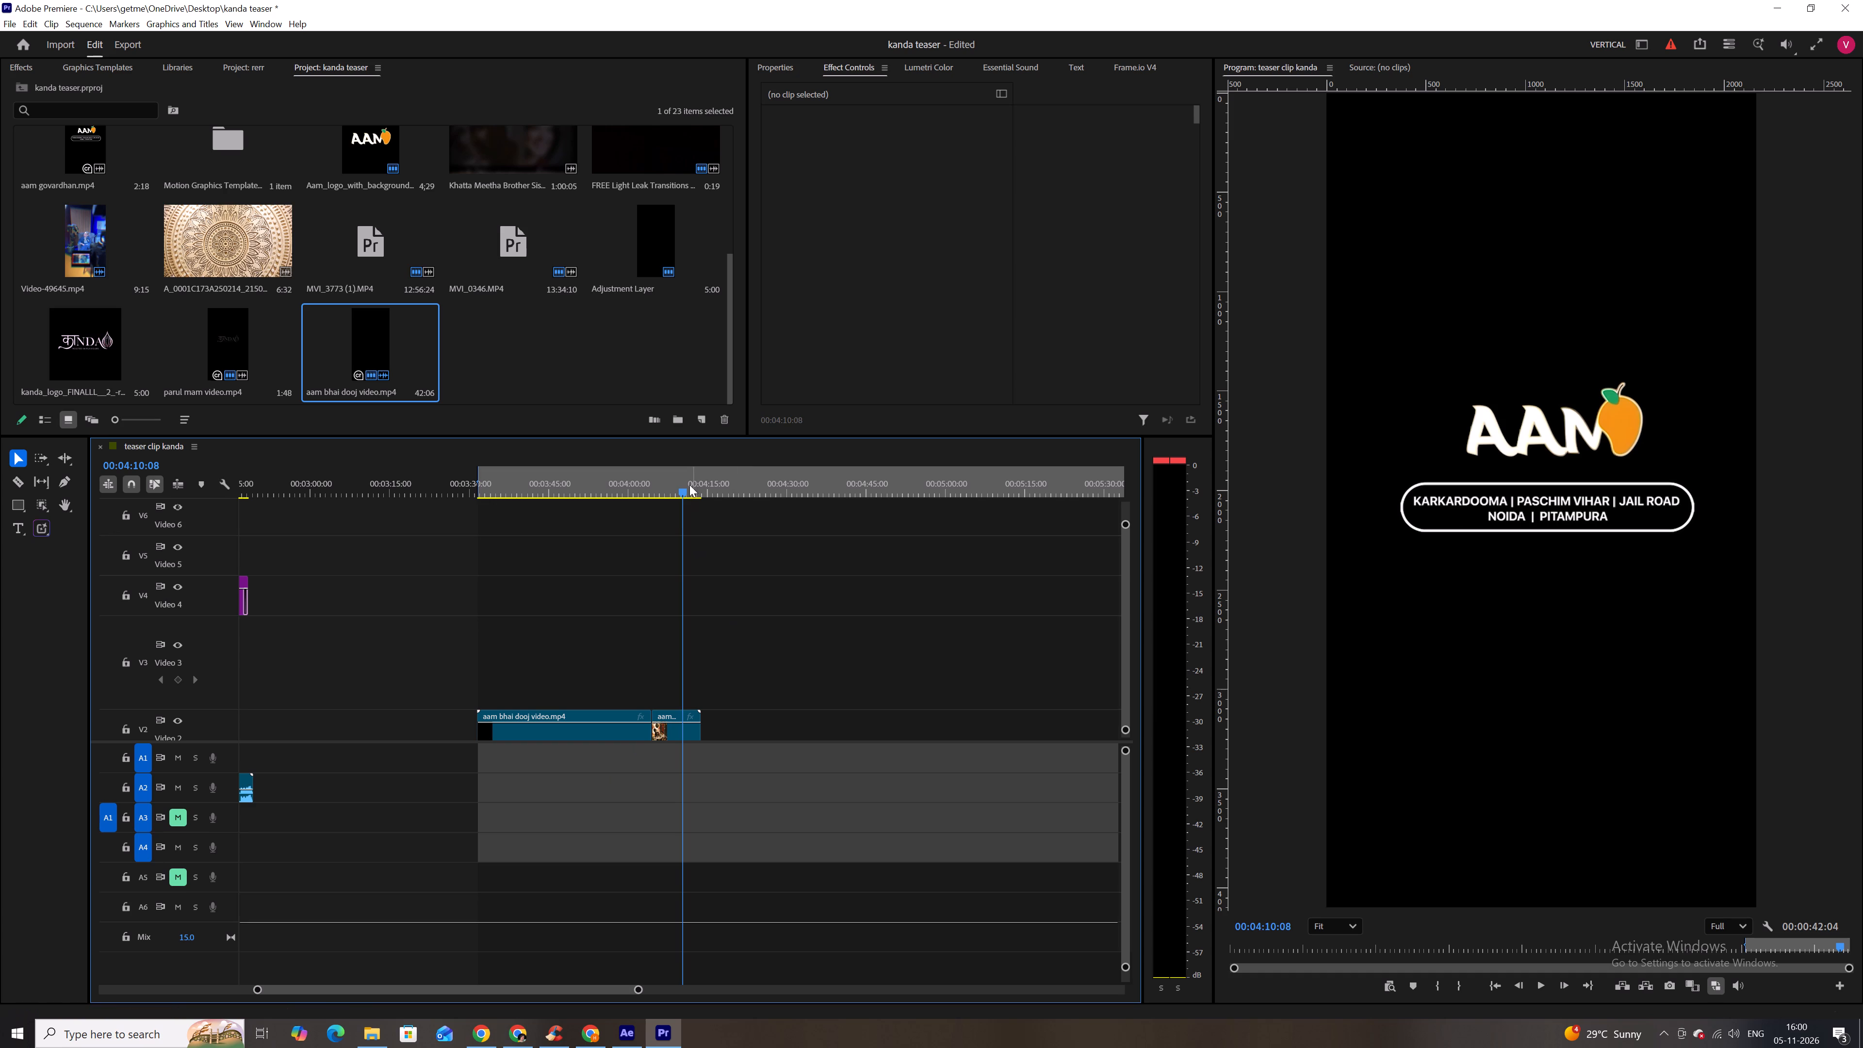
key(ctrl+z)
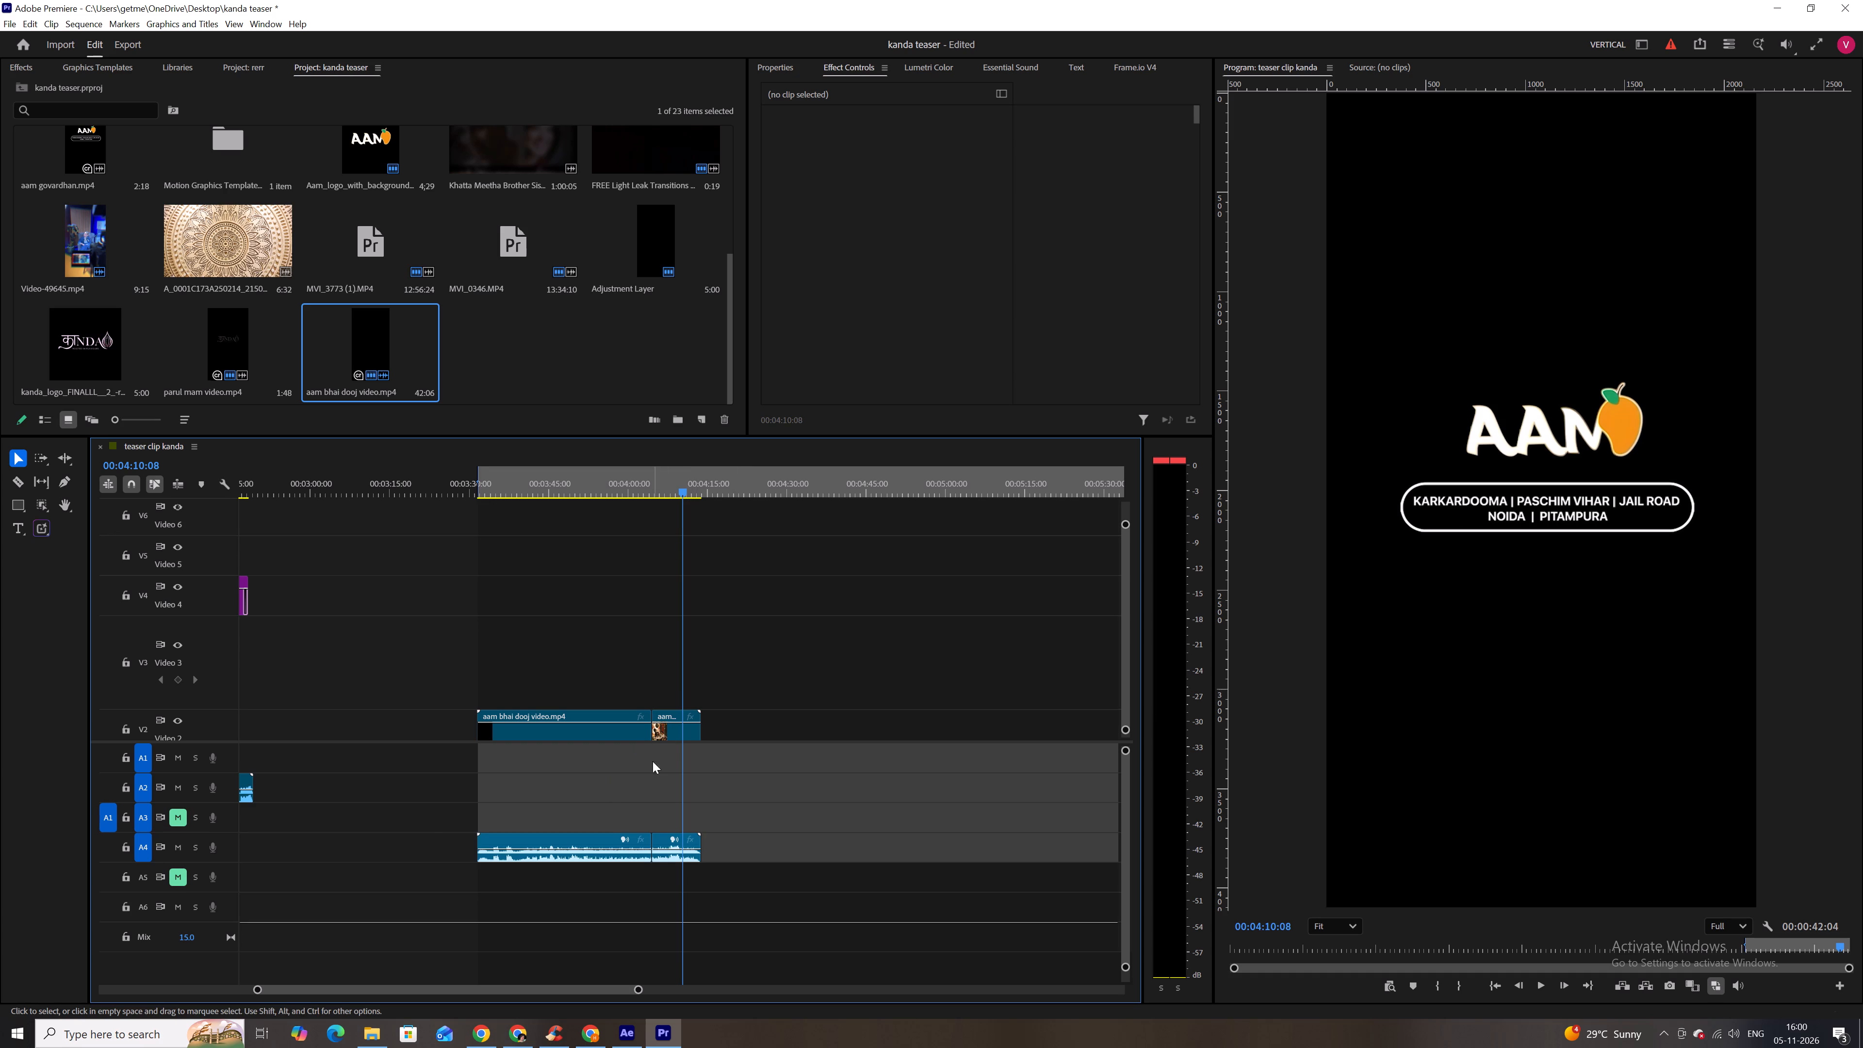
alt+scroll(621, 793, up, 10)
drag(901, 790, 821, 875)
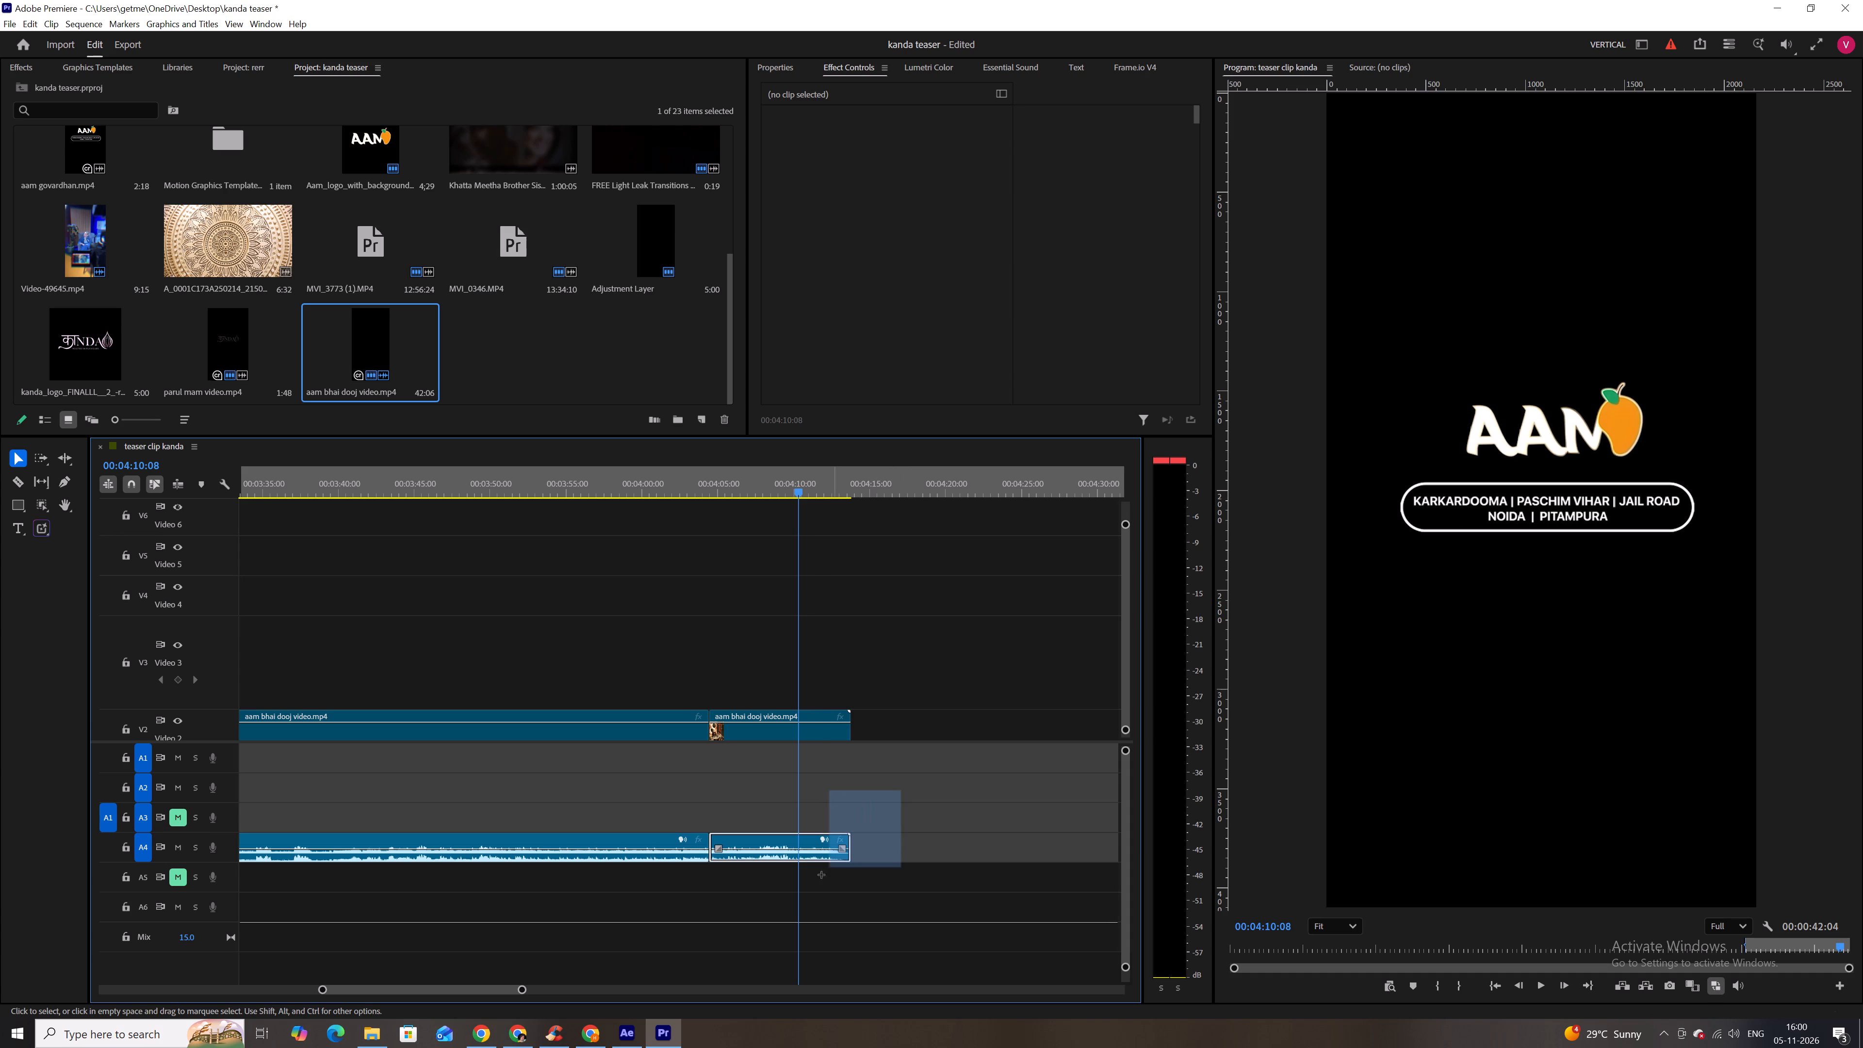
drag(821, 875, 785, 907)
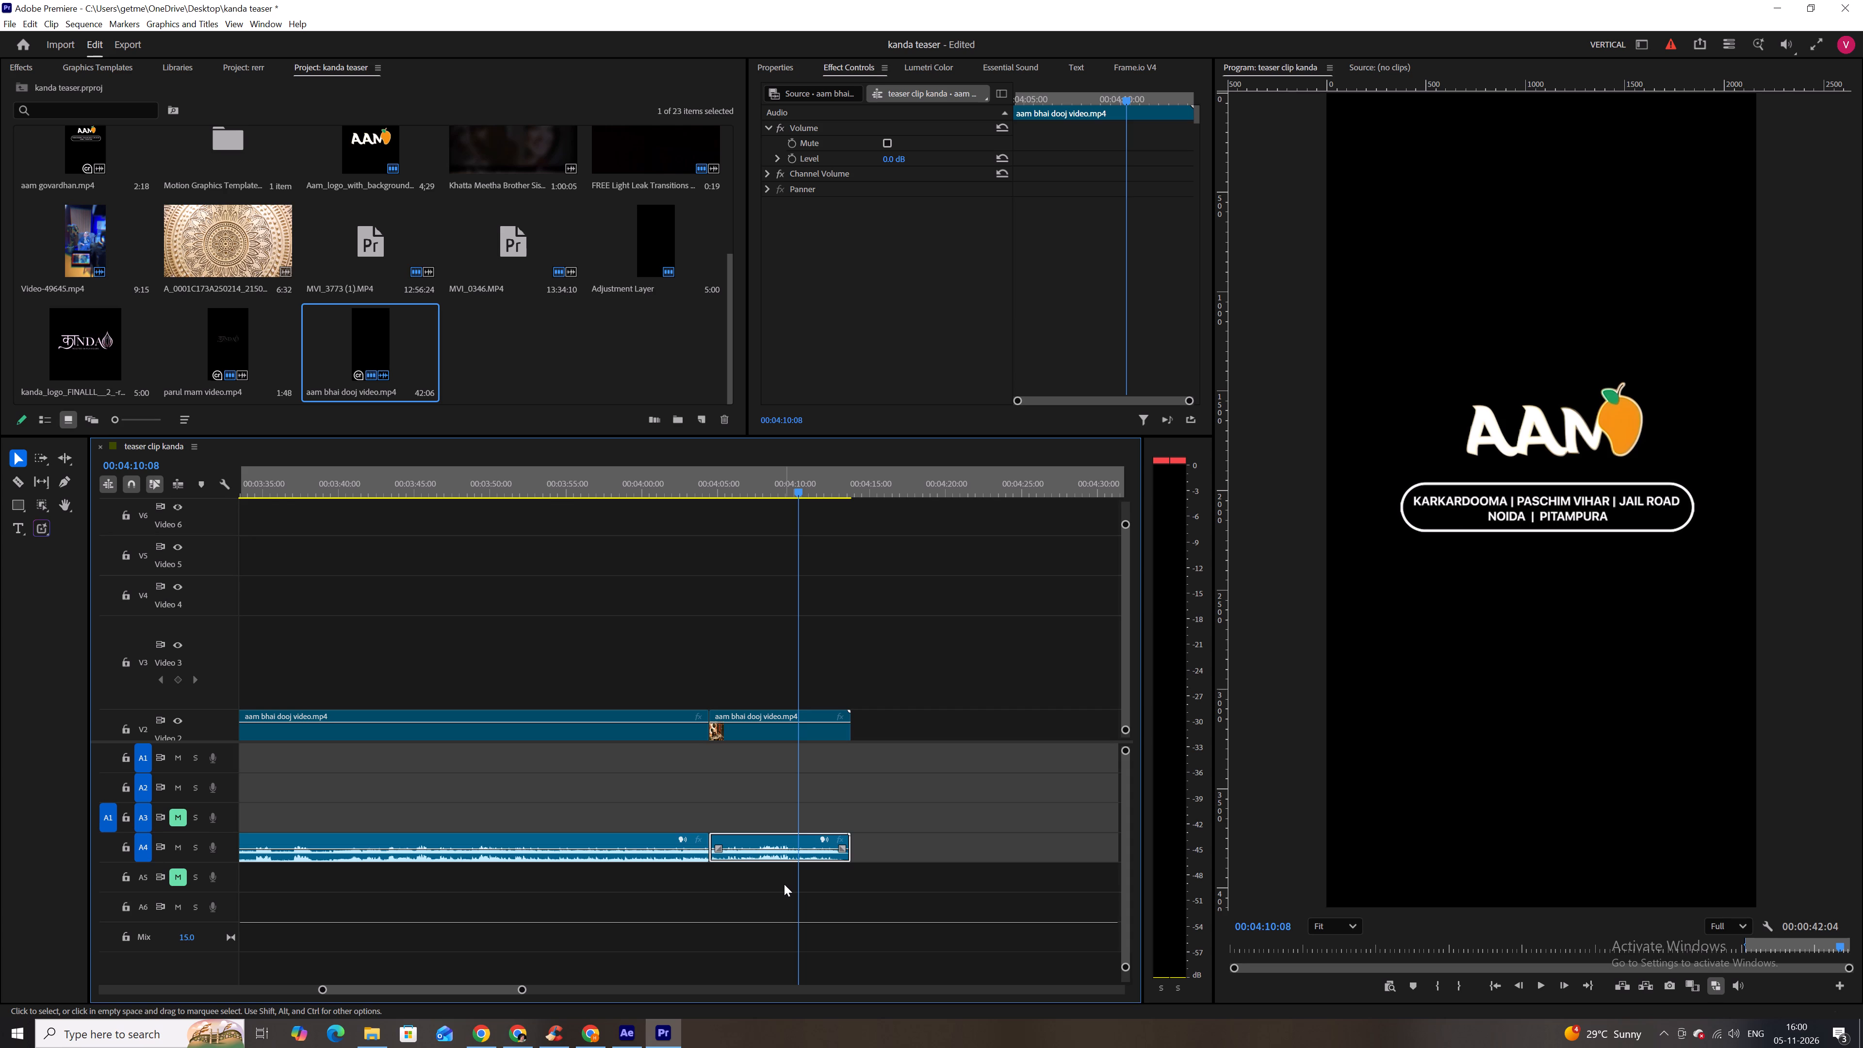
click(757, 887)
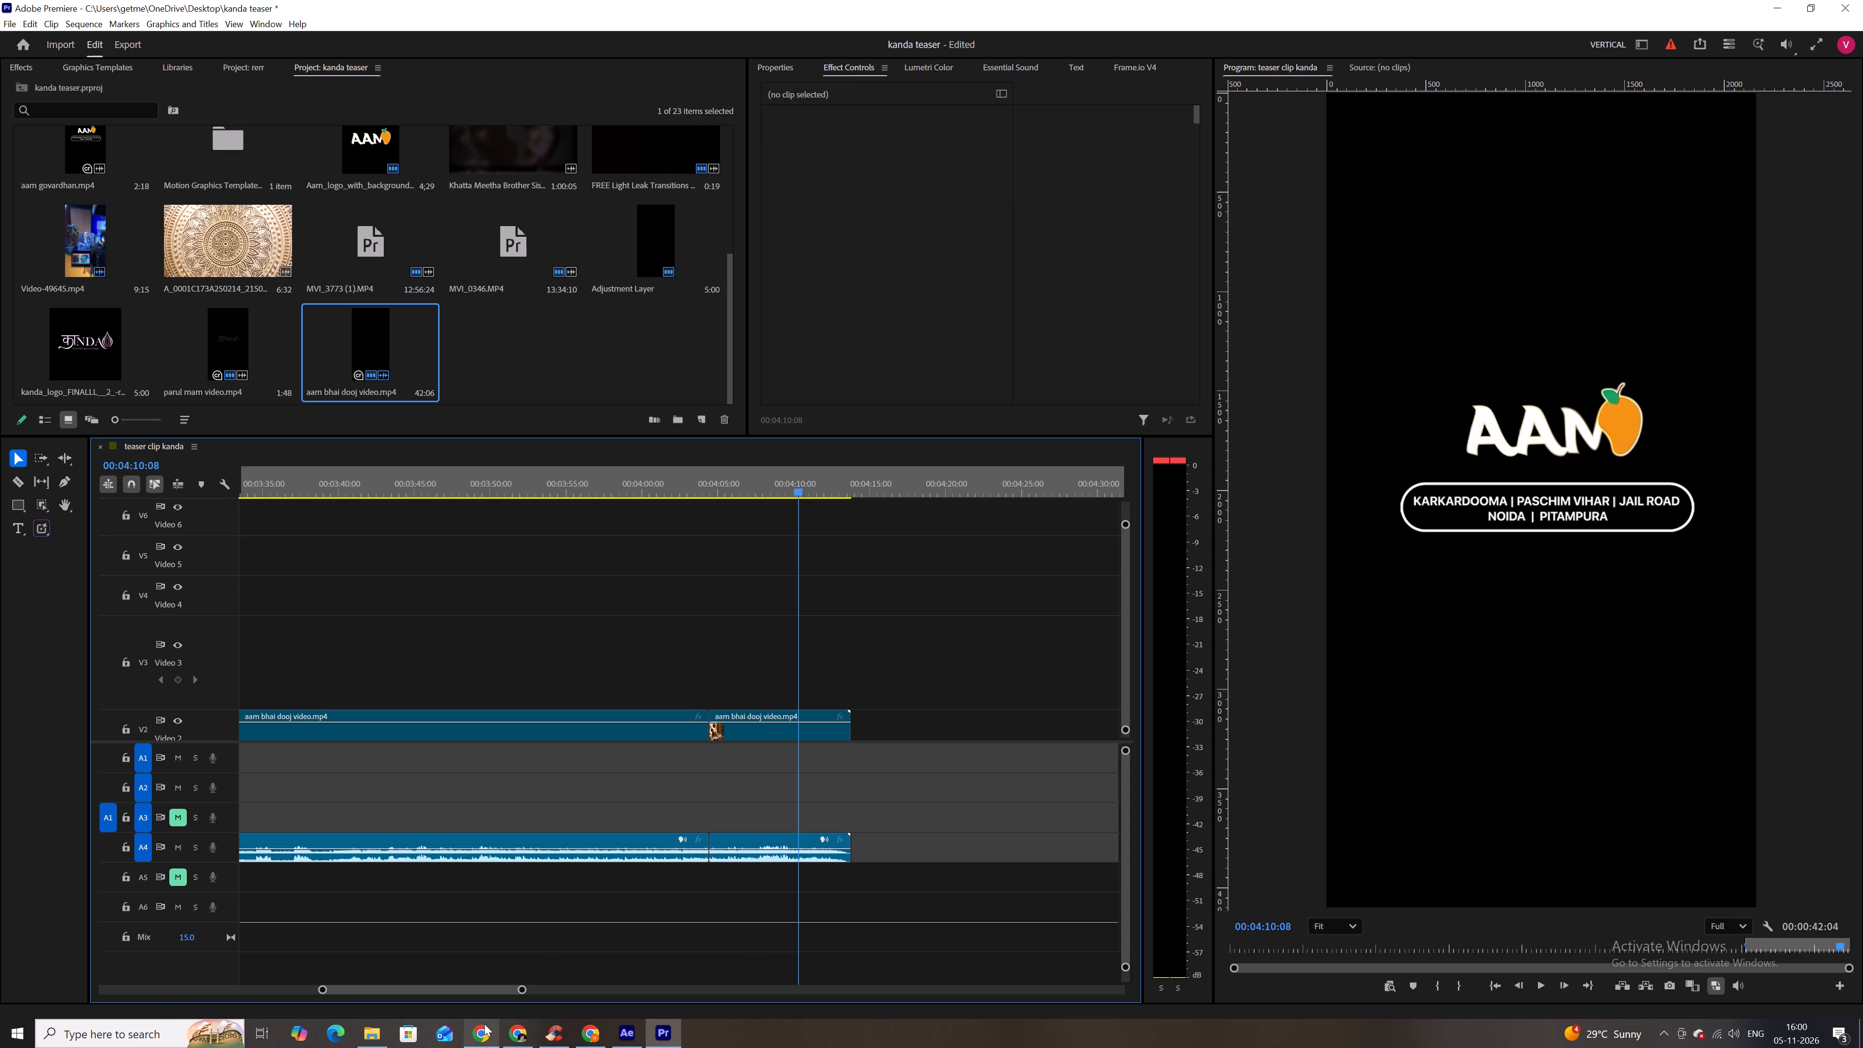
Switch to Chrome, search Google for a vocal remover in a new tab and open vocalremover.org.
click(484, 1024)
click(1249, 7)
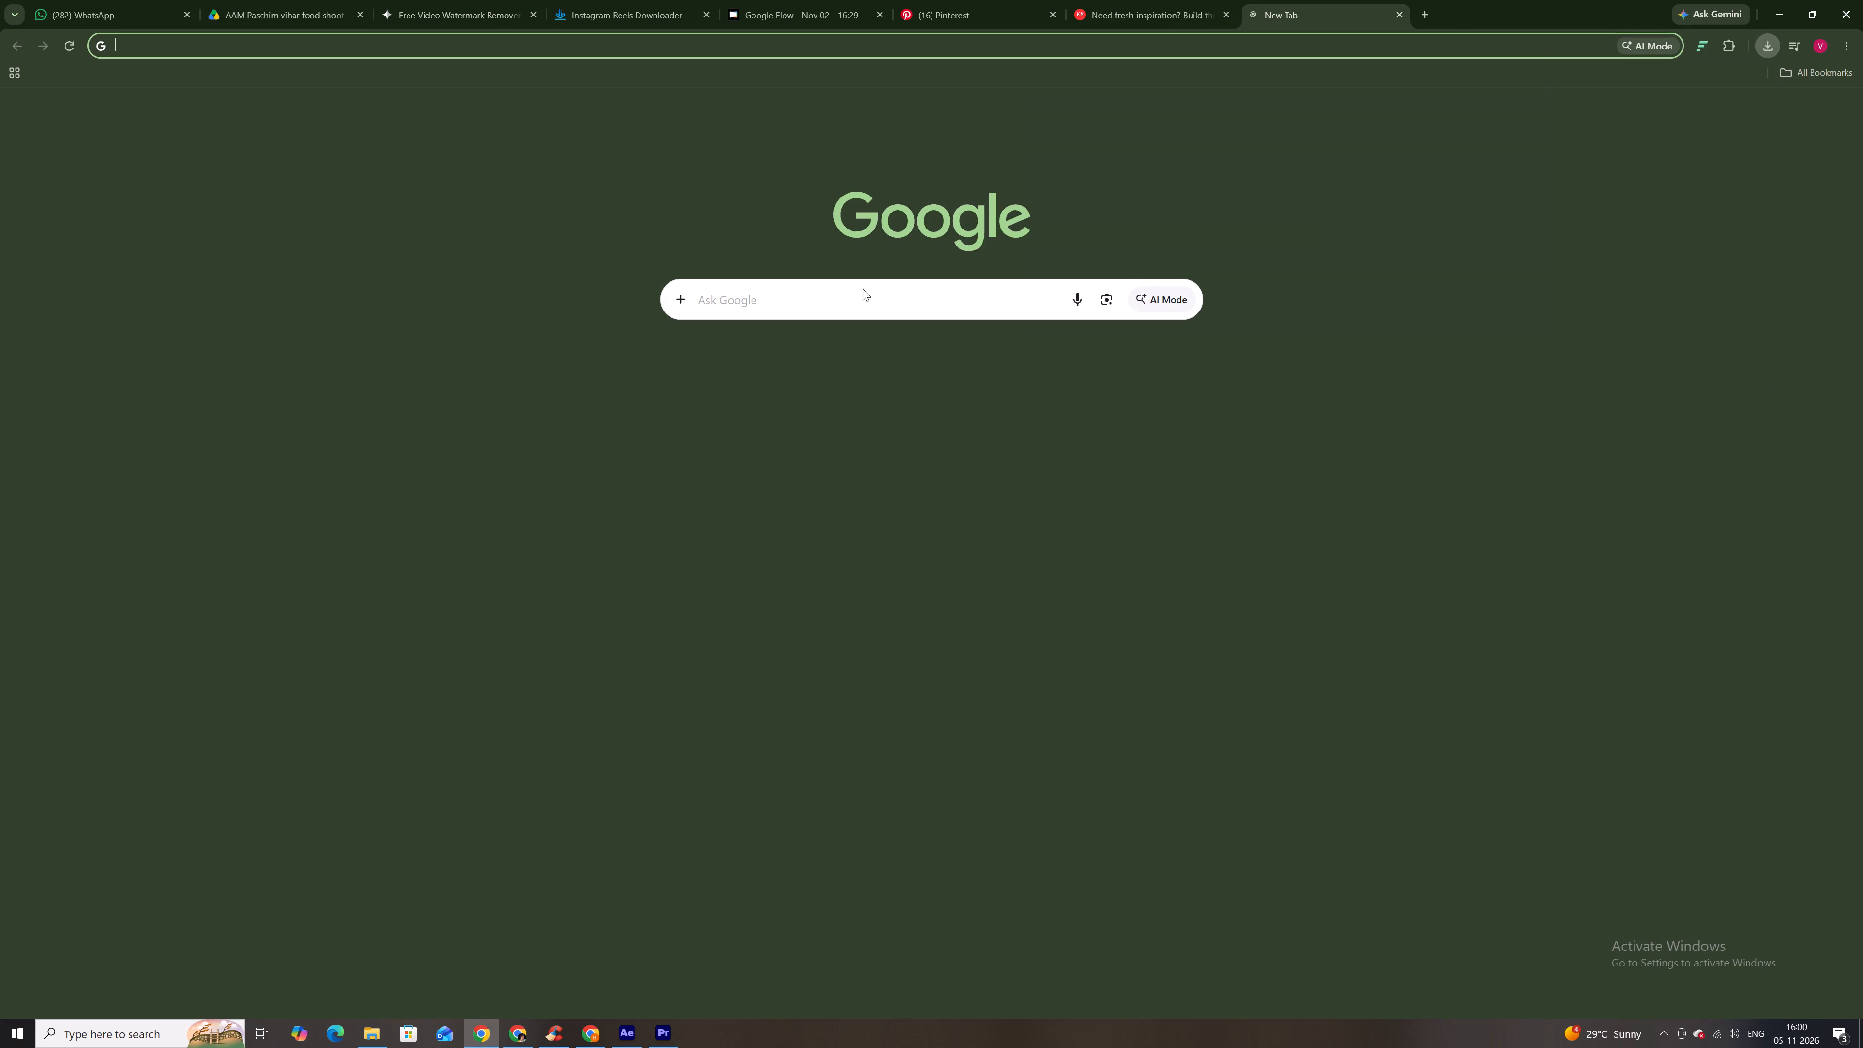
click(757, 315)
text(vocal rremover)
key(Return)
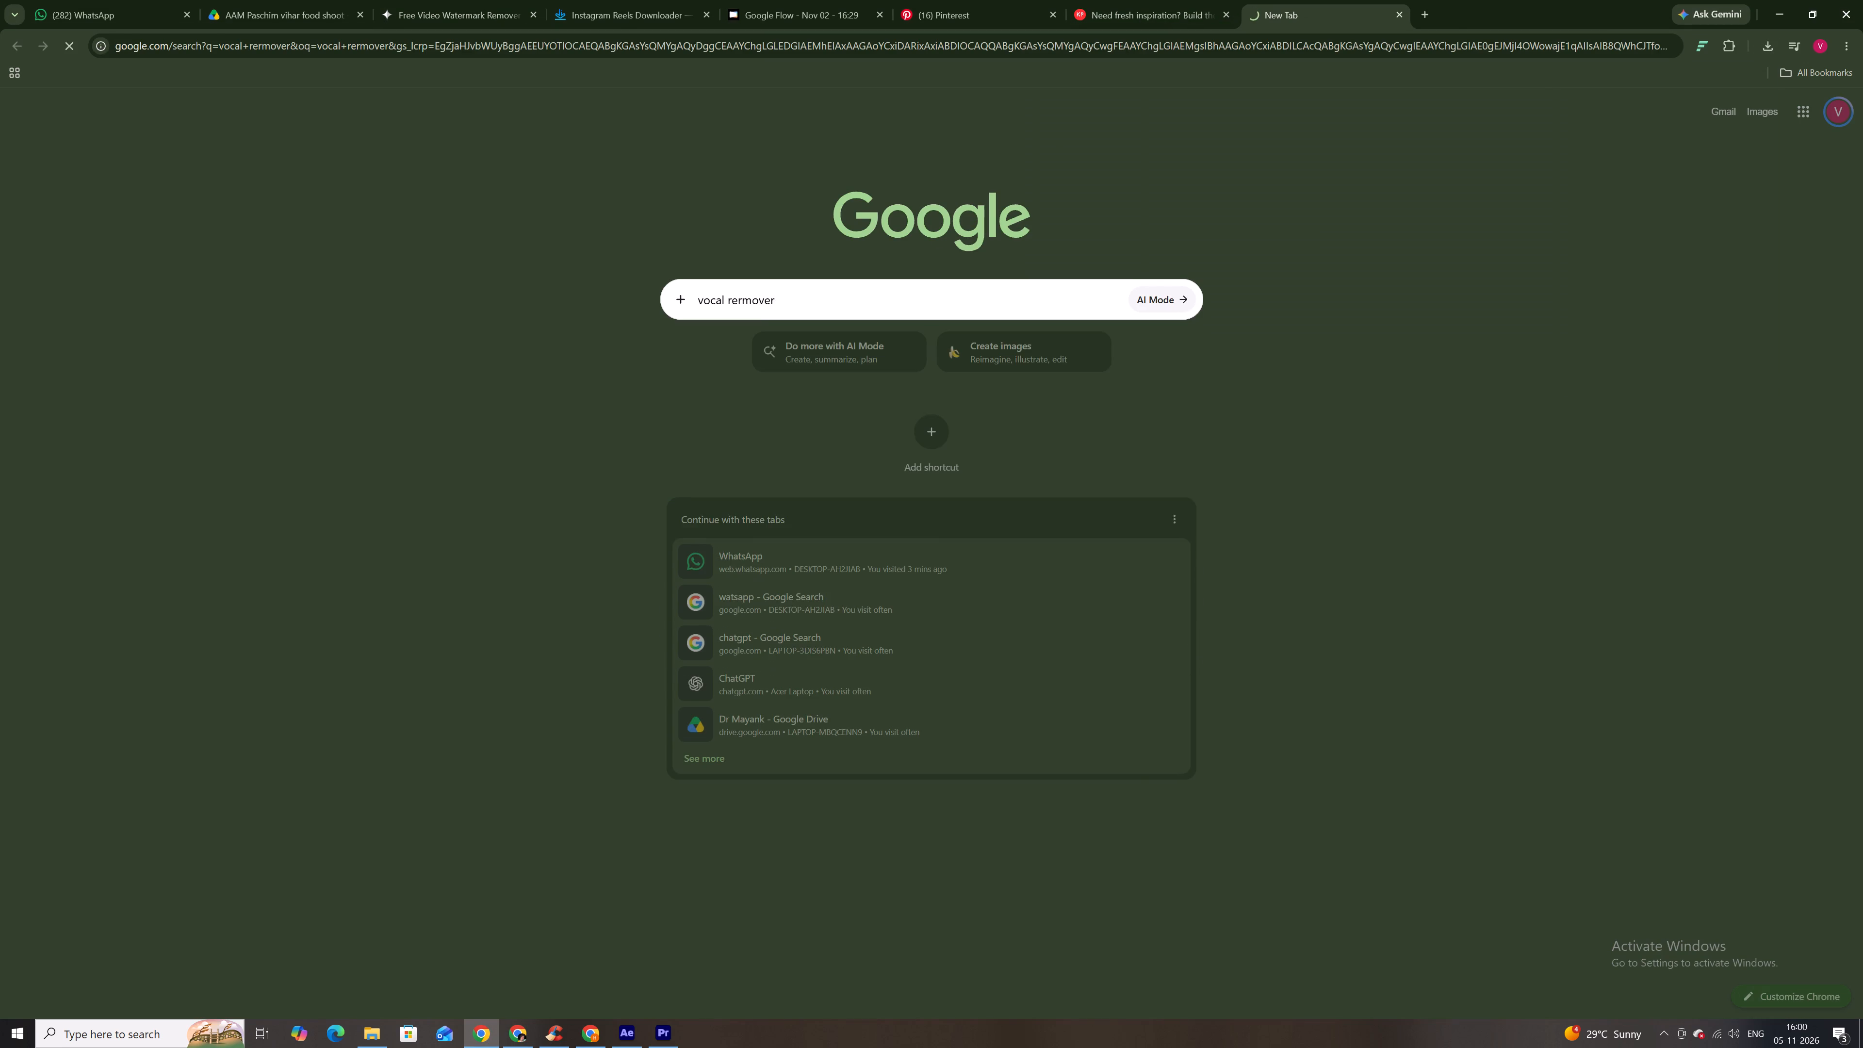
click(305, 292)
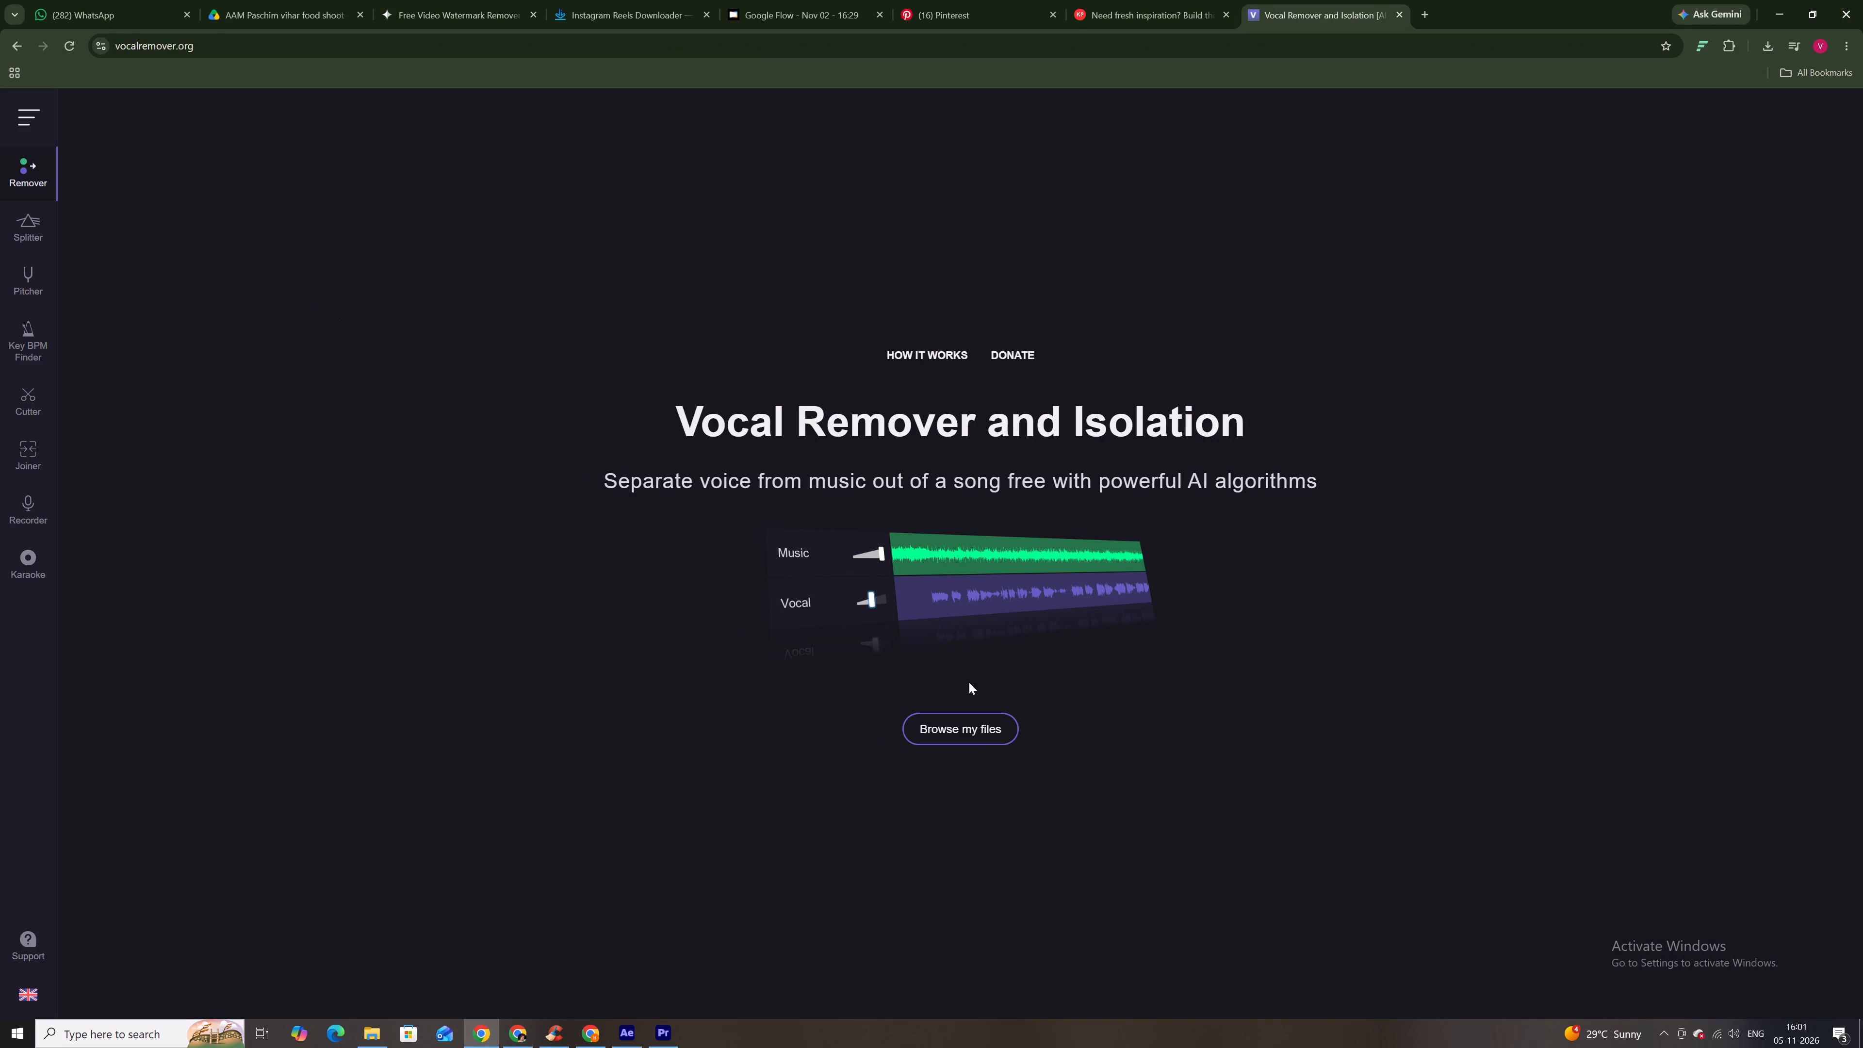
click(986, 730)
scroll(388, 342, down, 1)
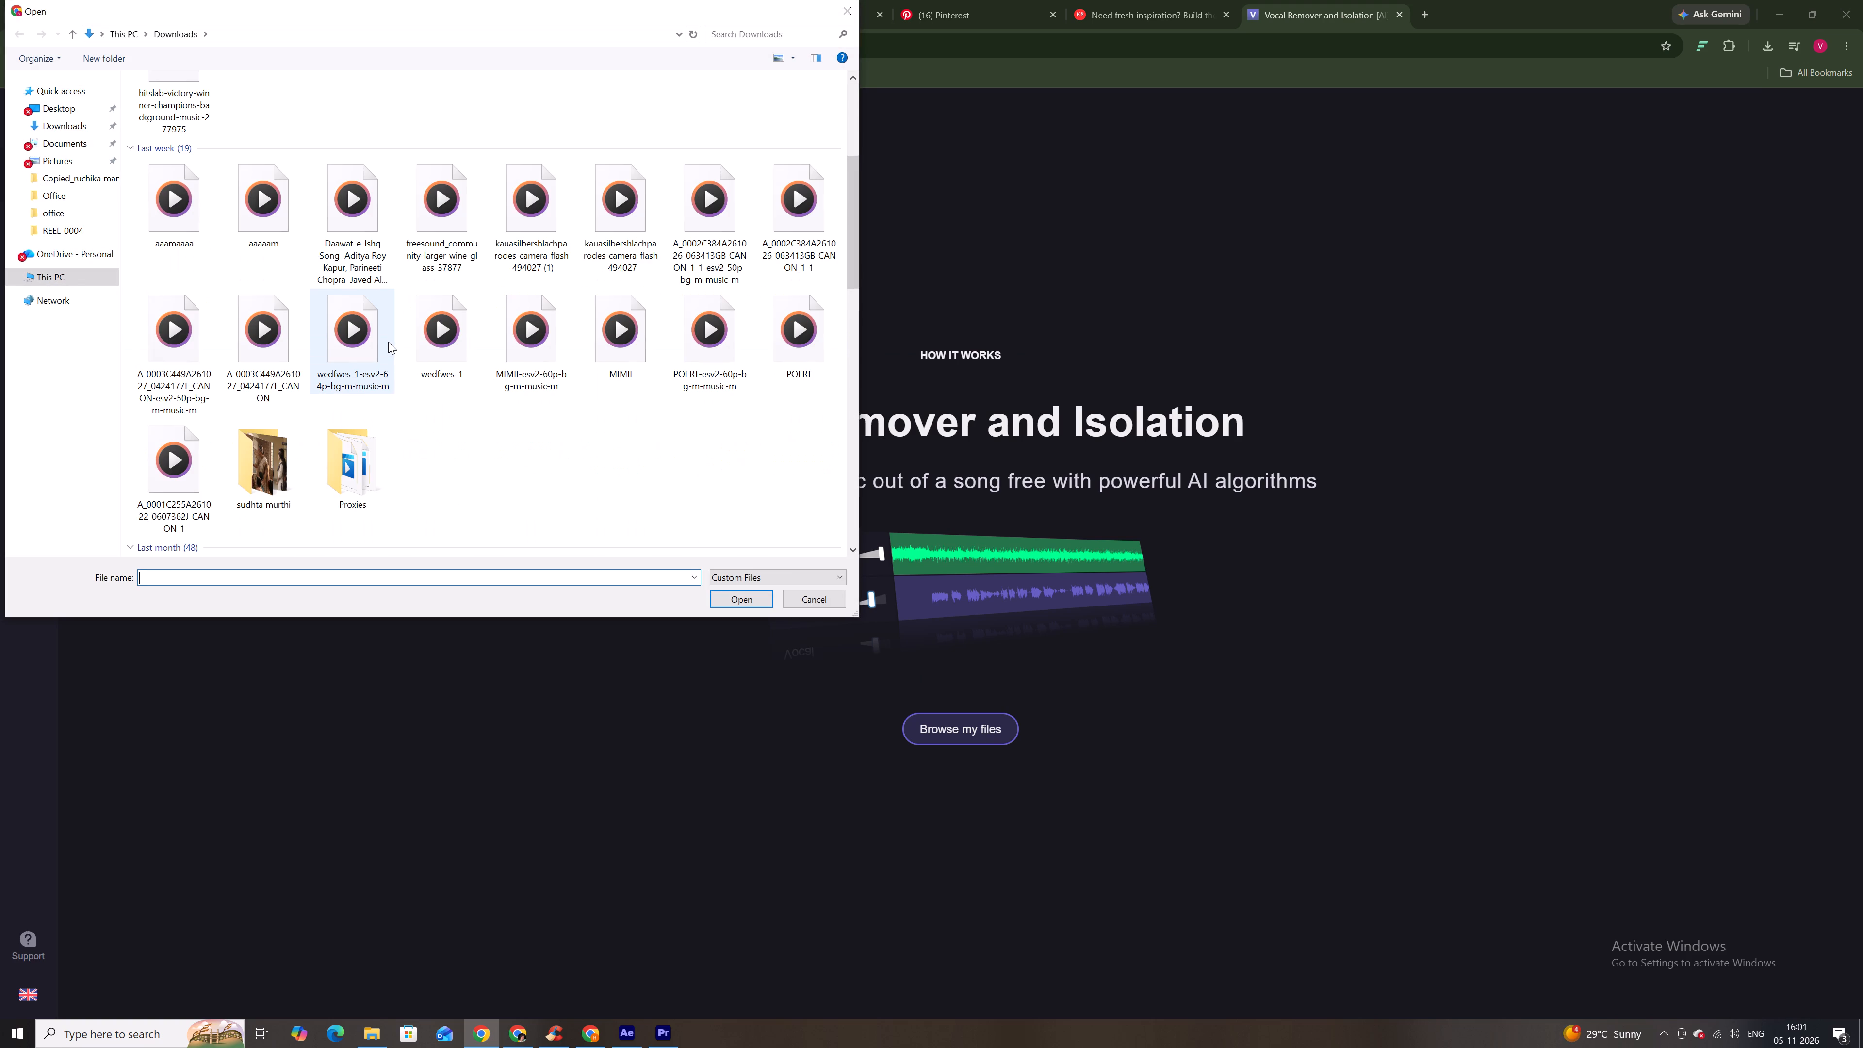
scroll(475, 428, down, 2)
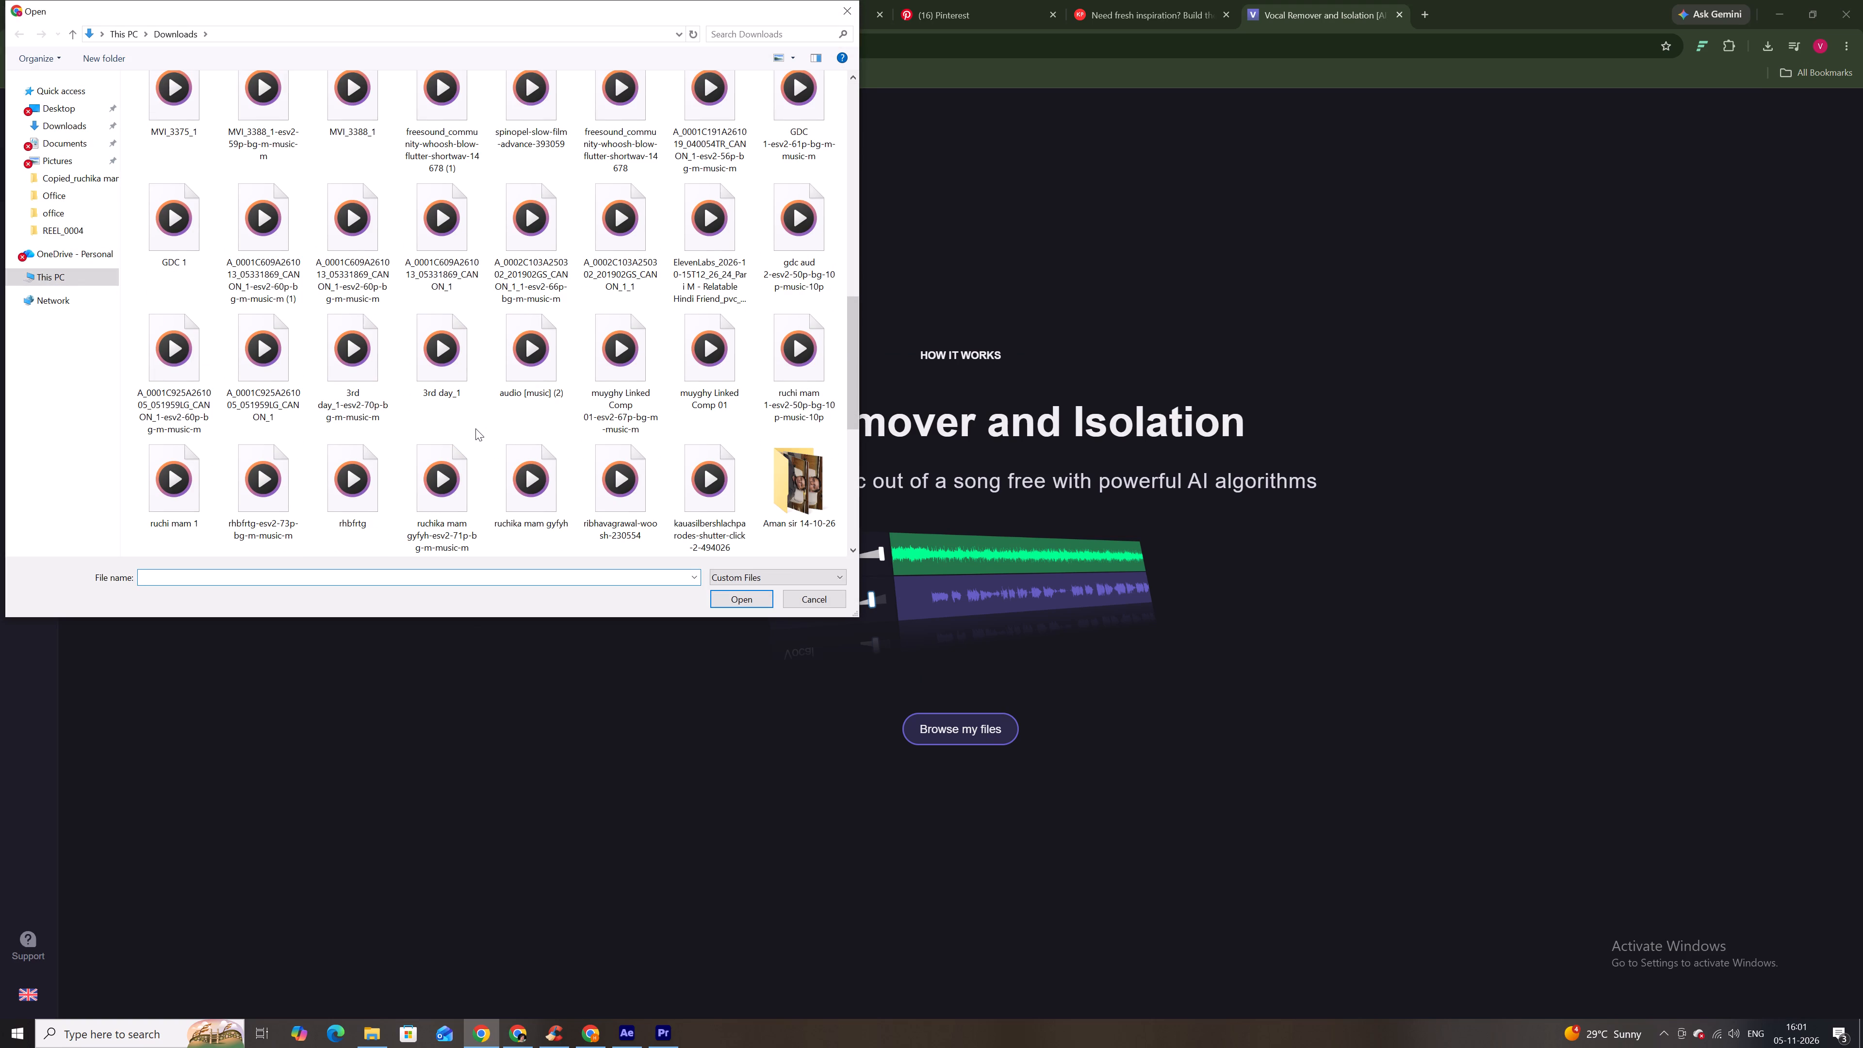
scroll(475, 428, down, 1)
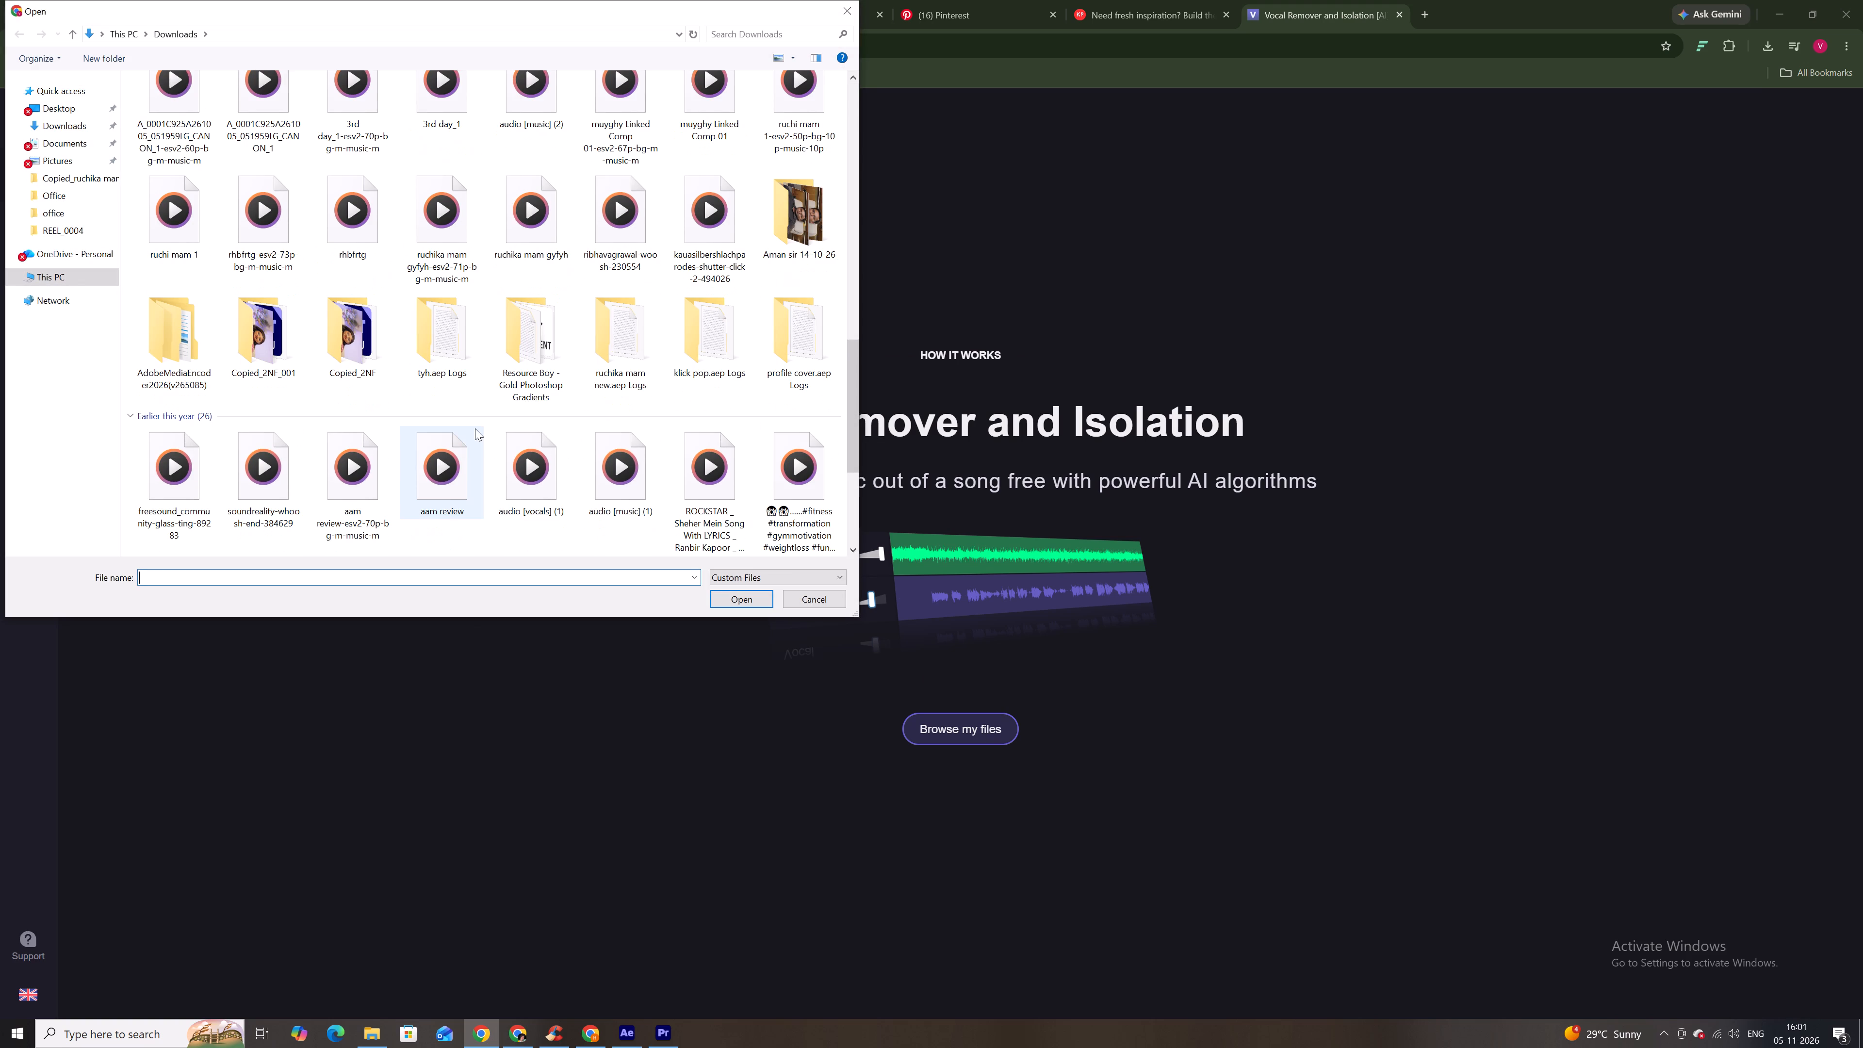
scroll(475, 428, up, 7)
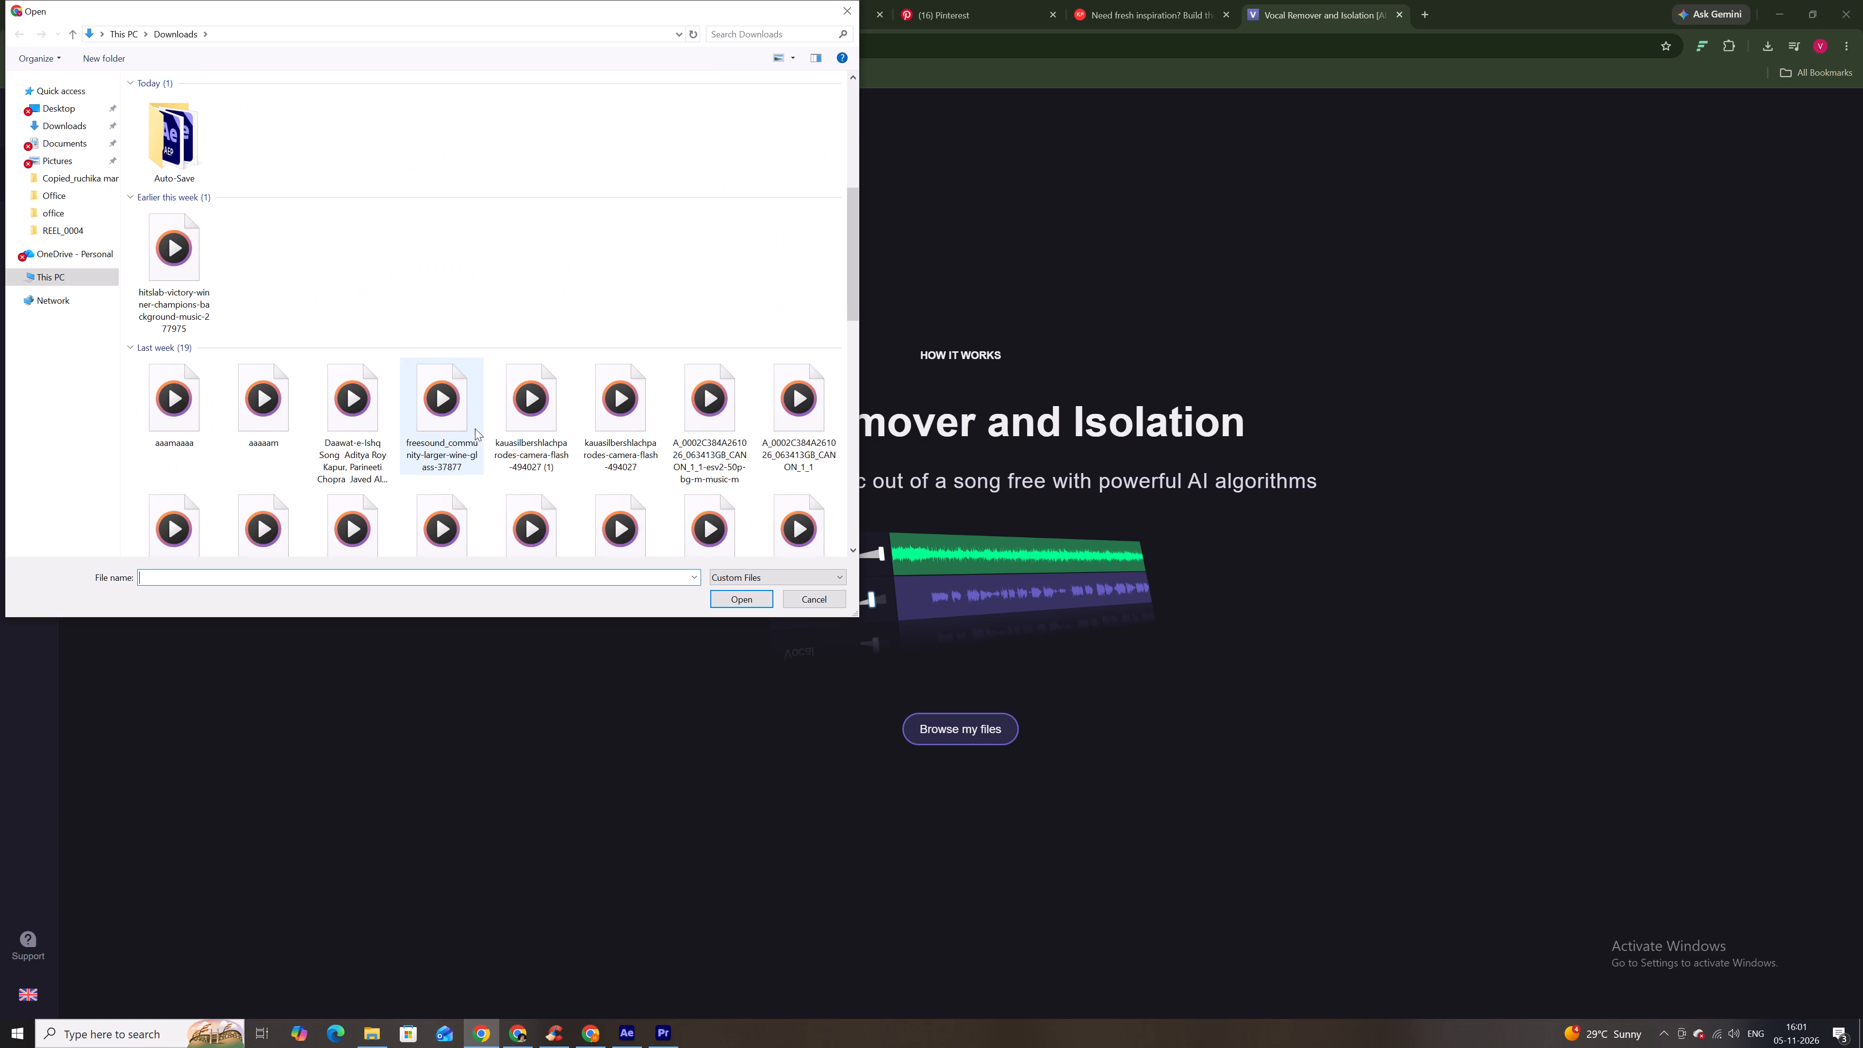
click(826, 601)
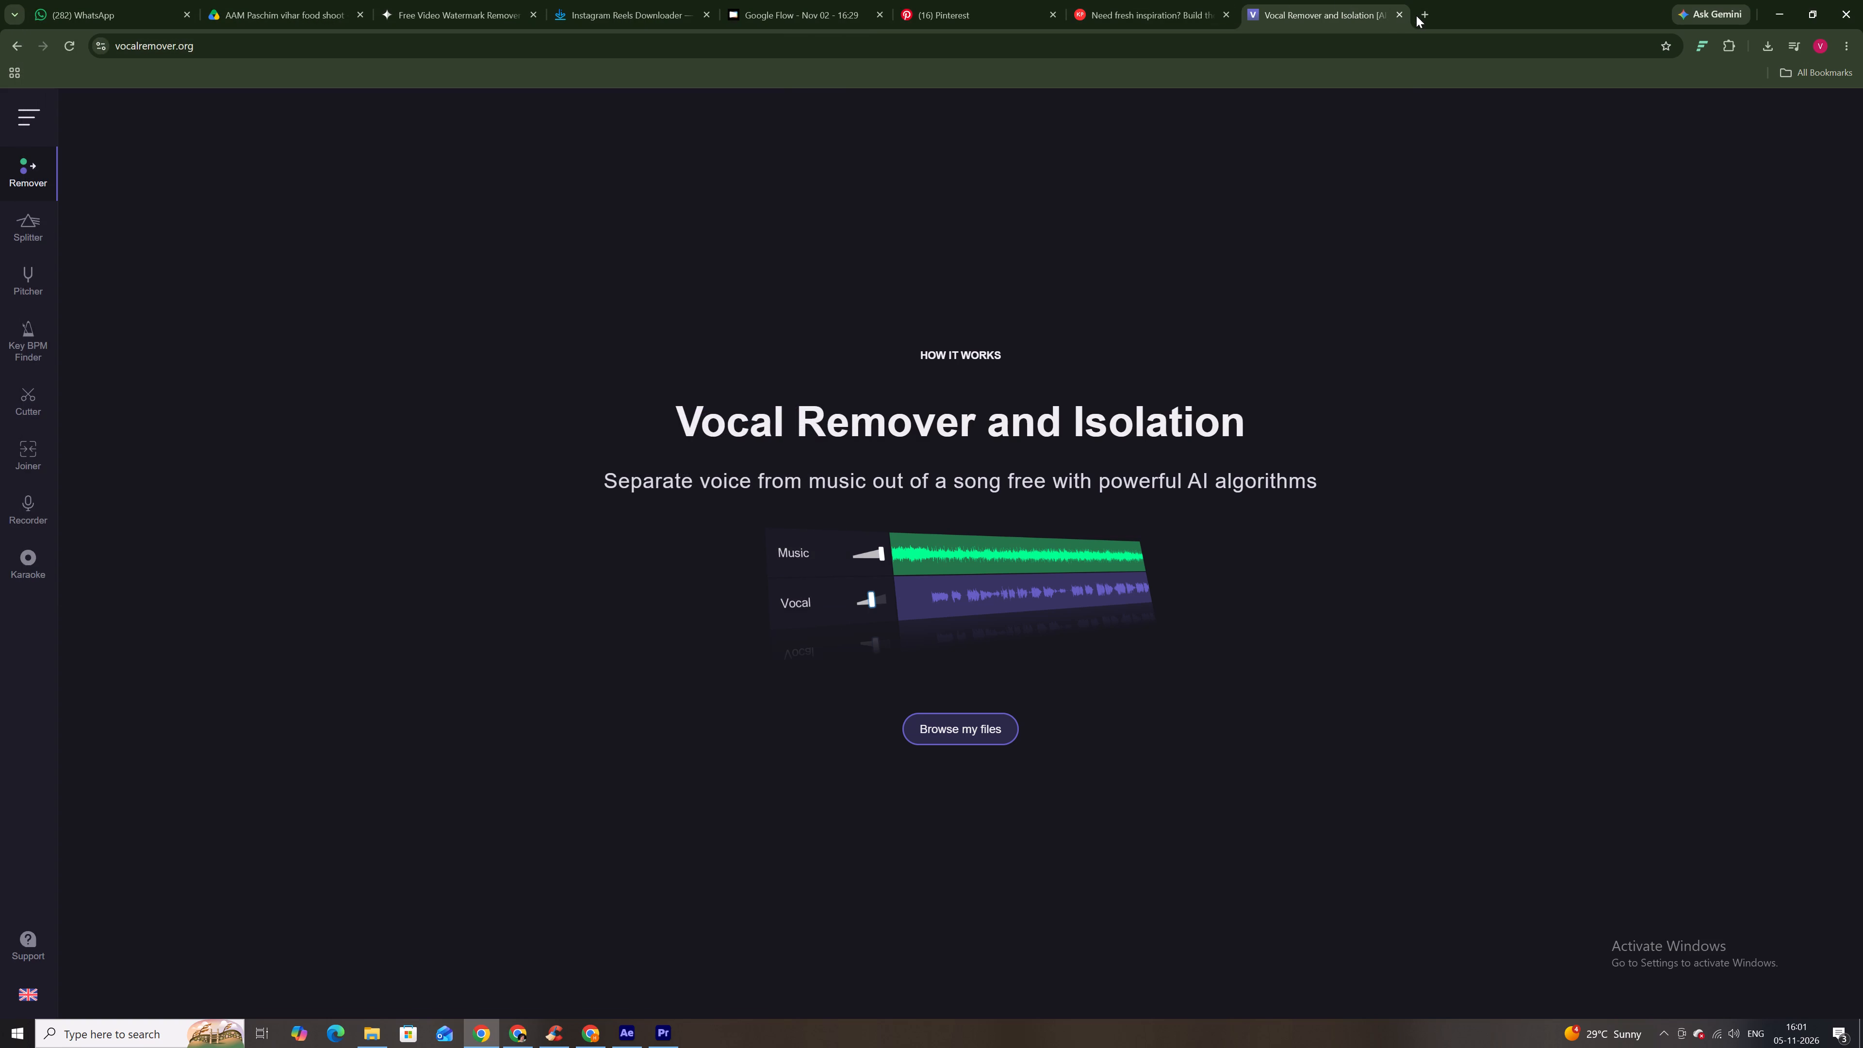
Search Google for mp4 to mp3 in a new tab and open CloudConvert's MP4 to MP3 Converter.
click(1420, 16)
click(847, 296)
text(mp)
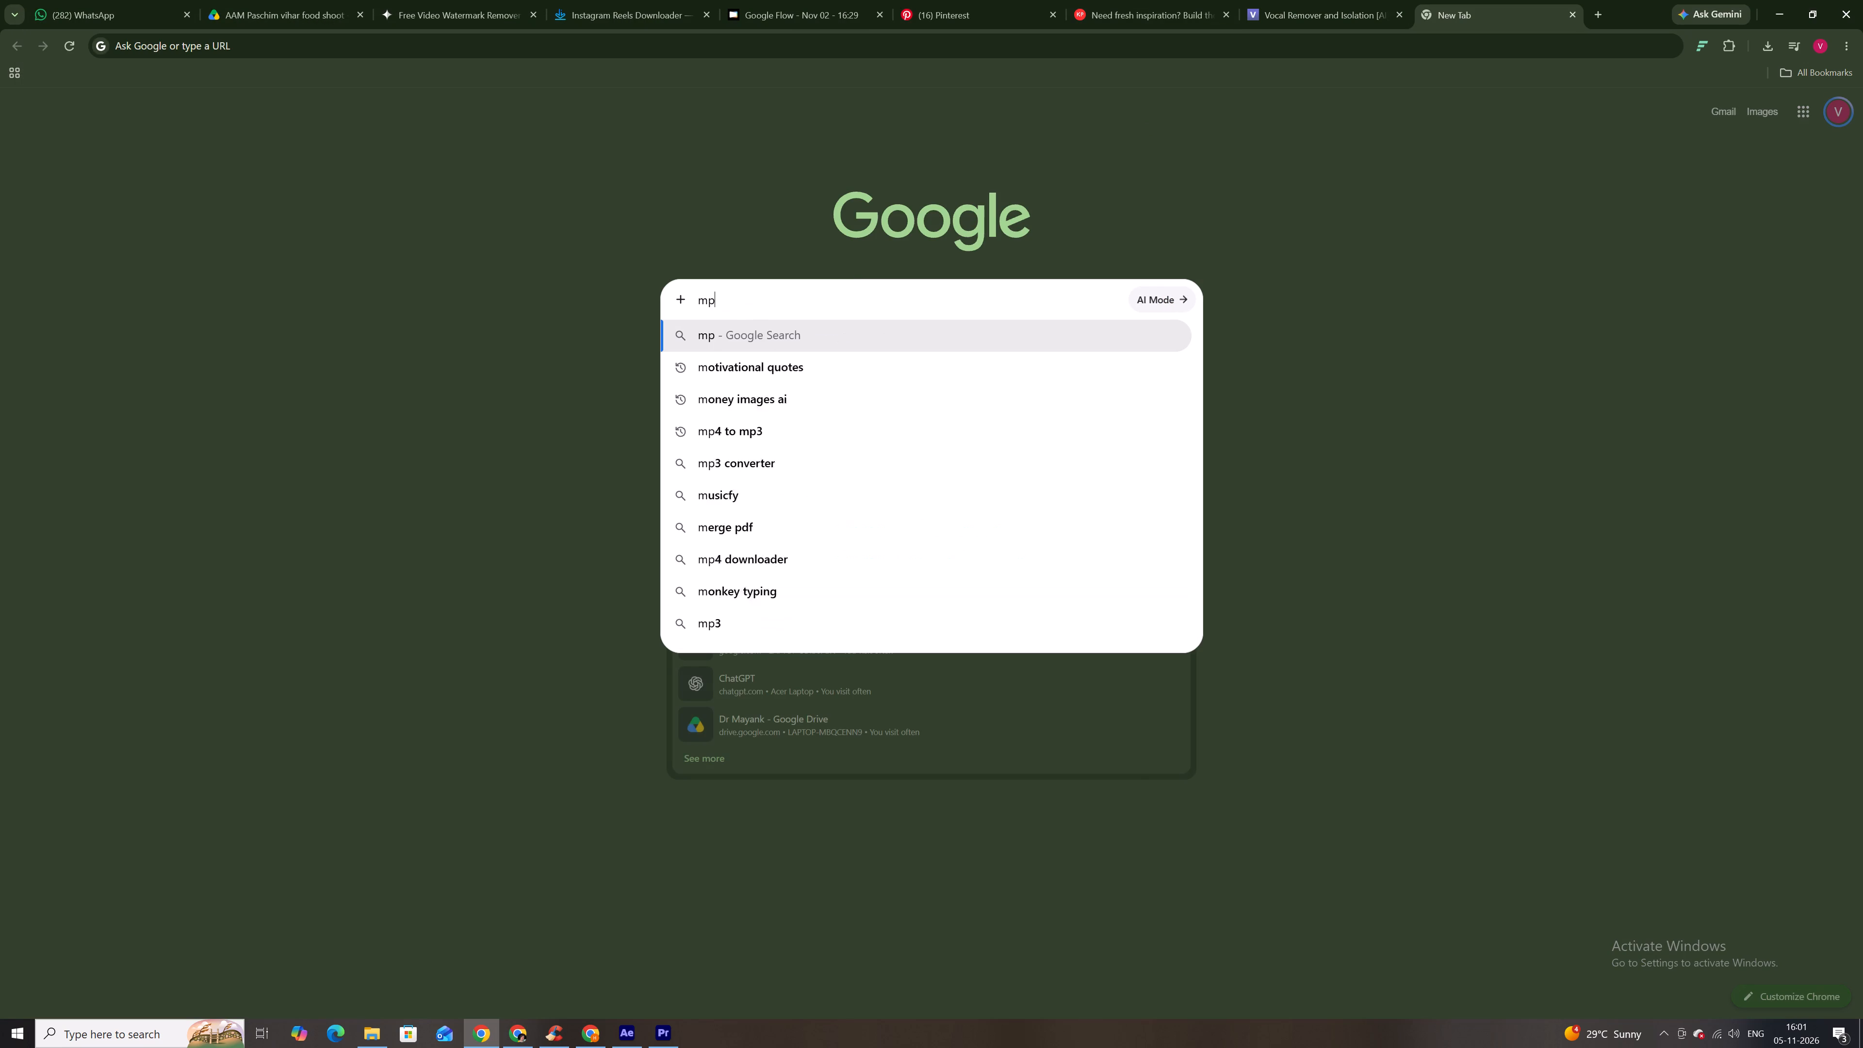
text(4 to mp)
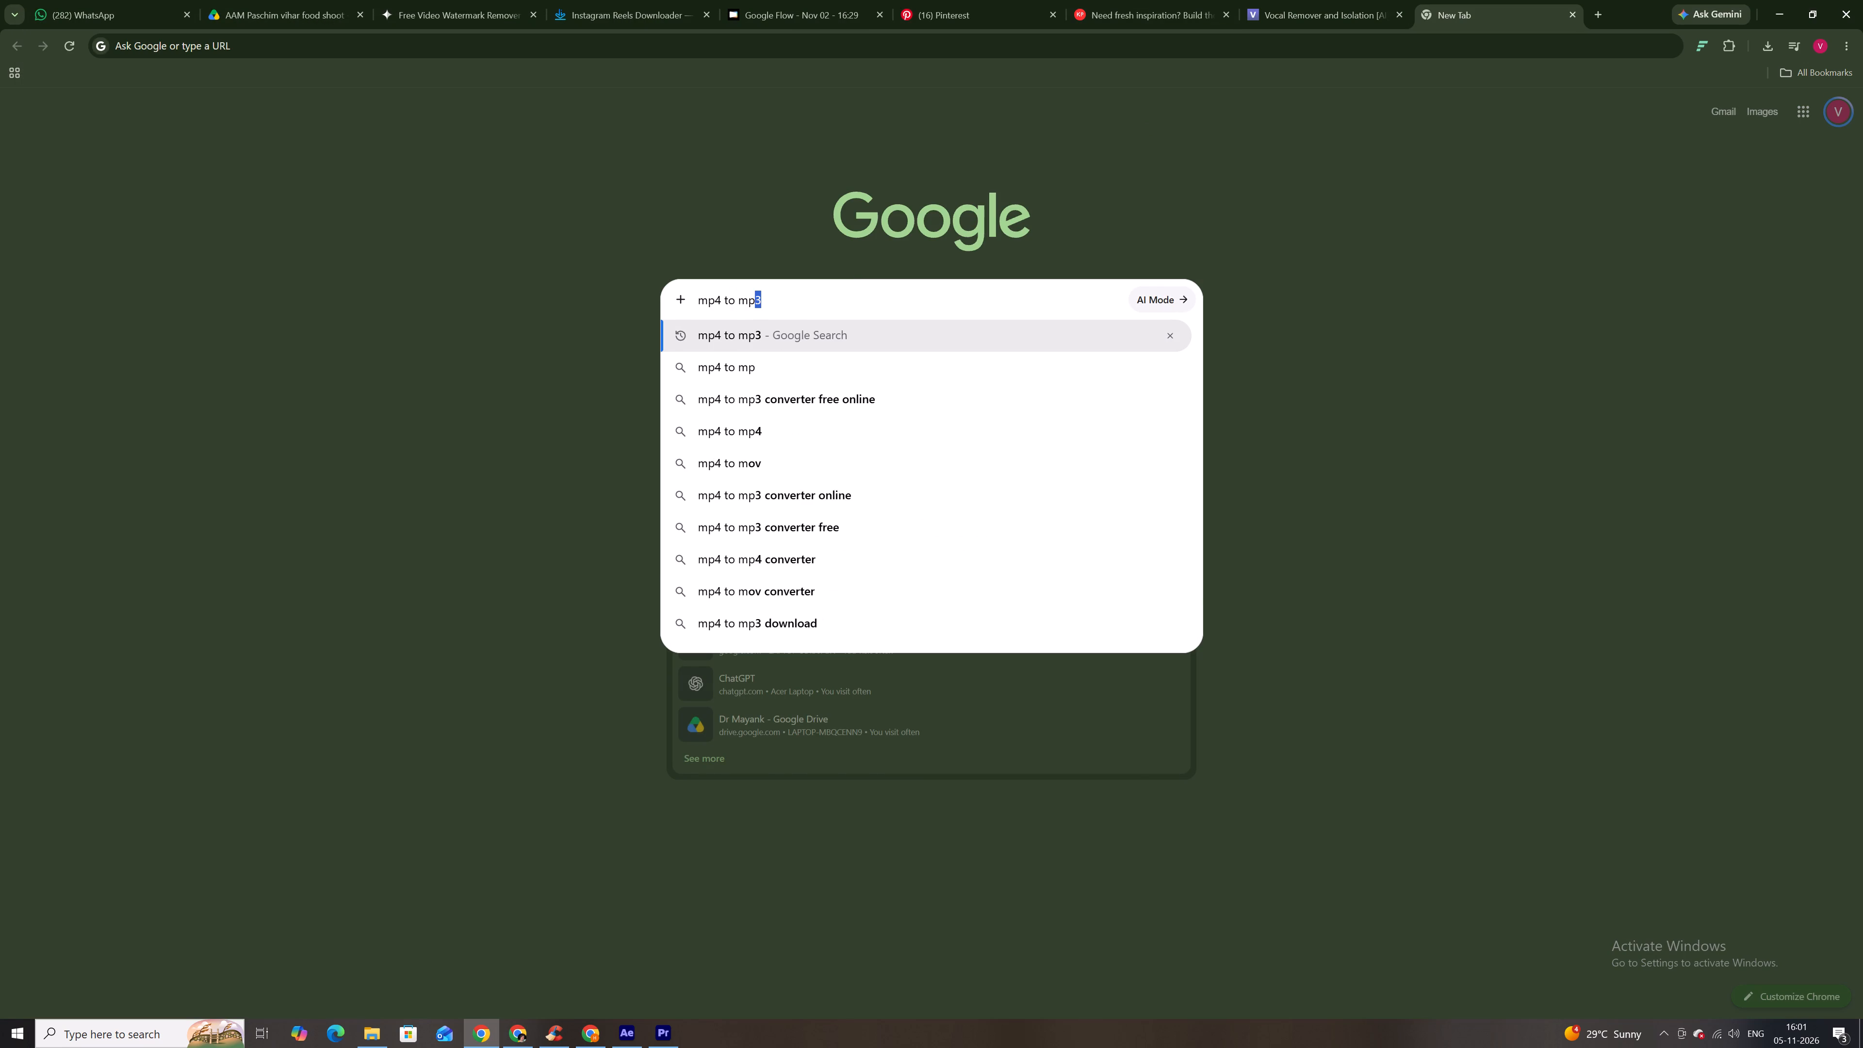
text(3\)
key(Return)
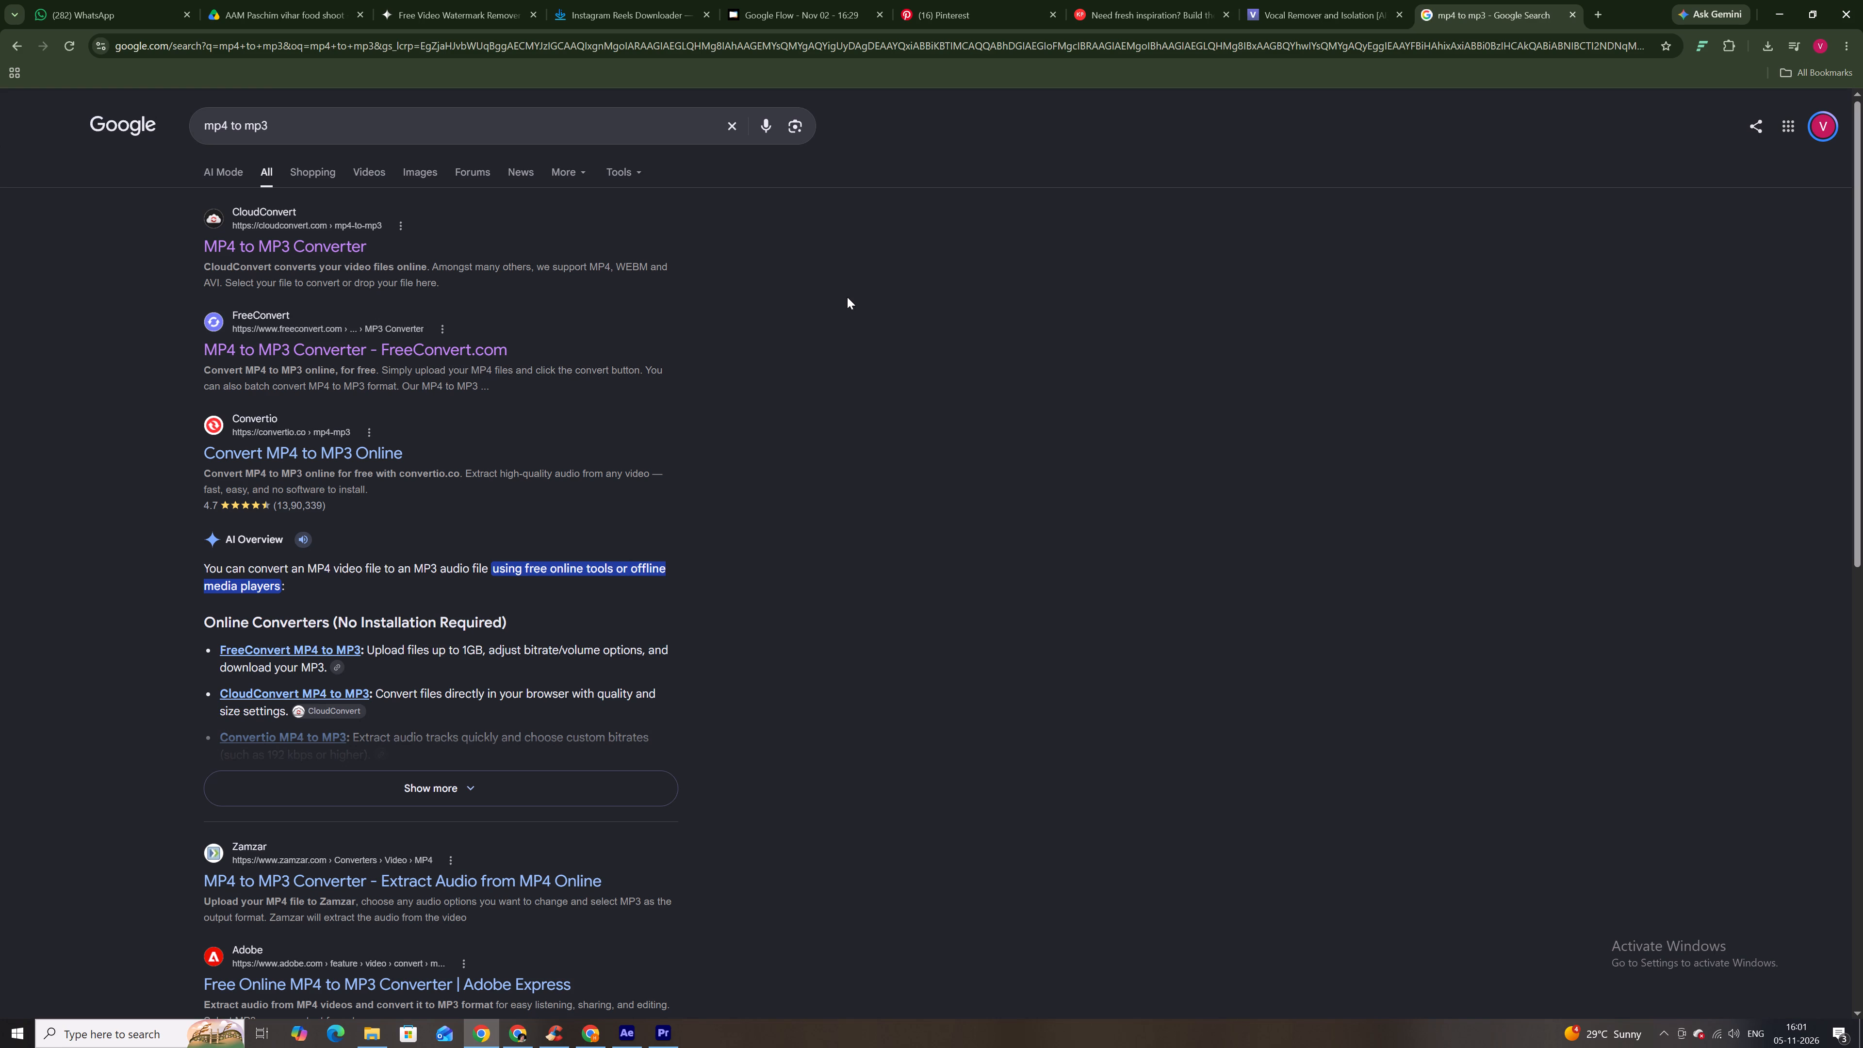
click(271, 247)
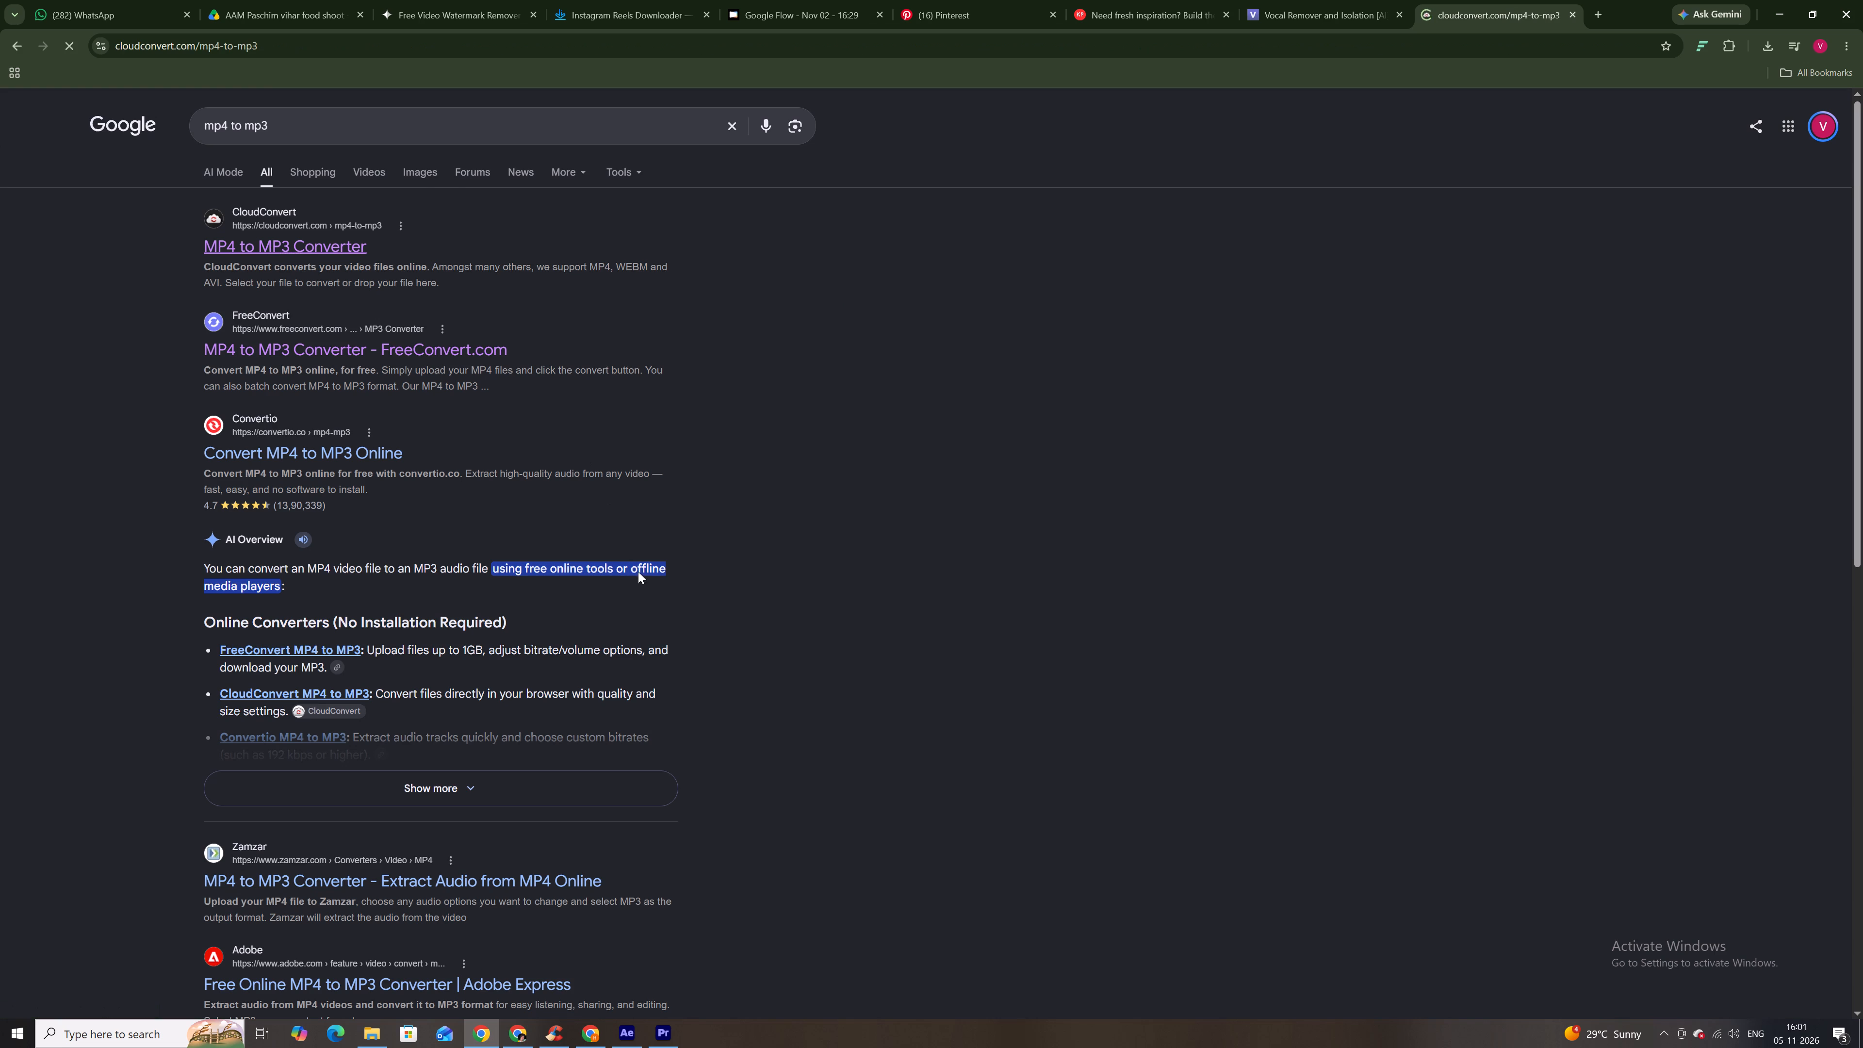
Upload aam bhai dooj video from the Downloads folder and start its conversion from MP4 to MP3.
click(934, 518)
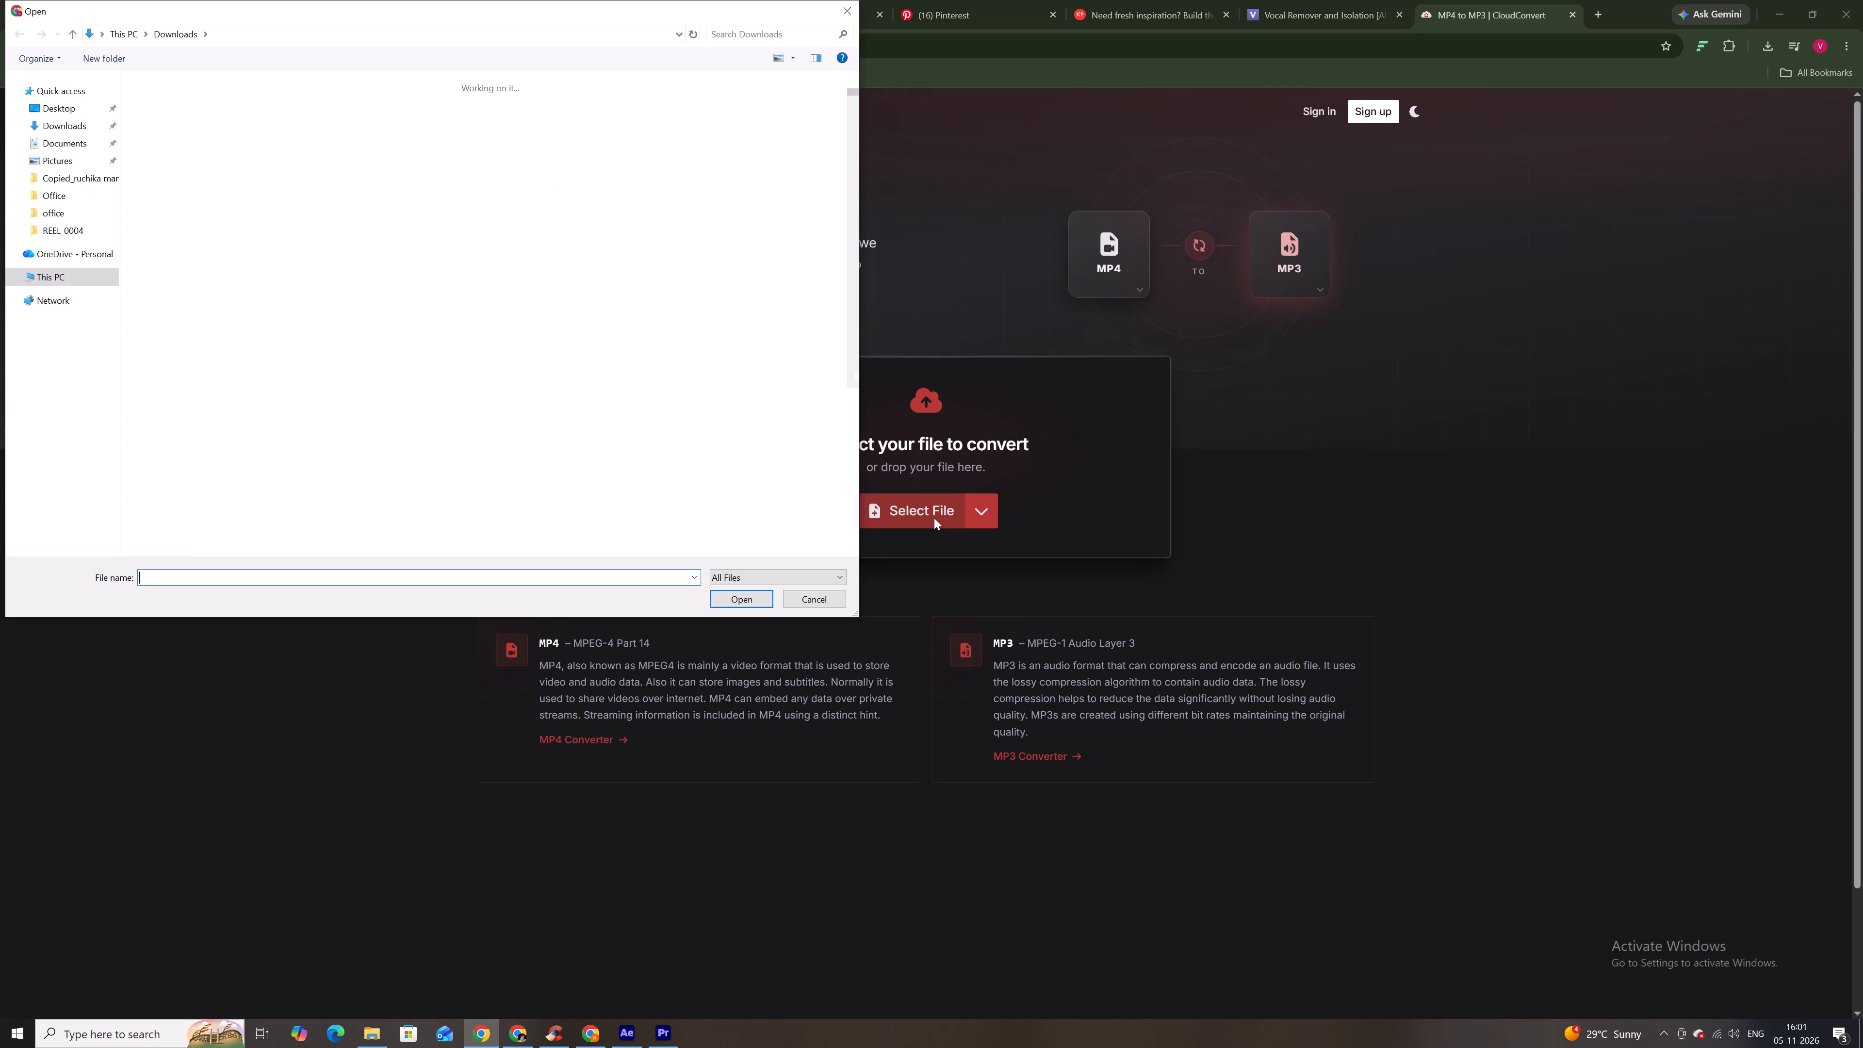
scroll(725, 292, down, 3)
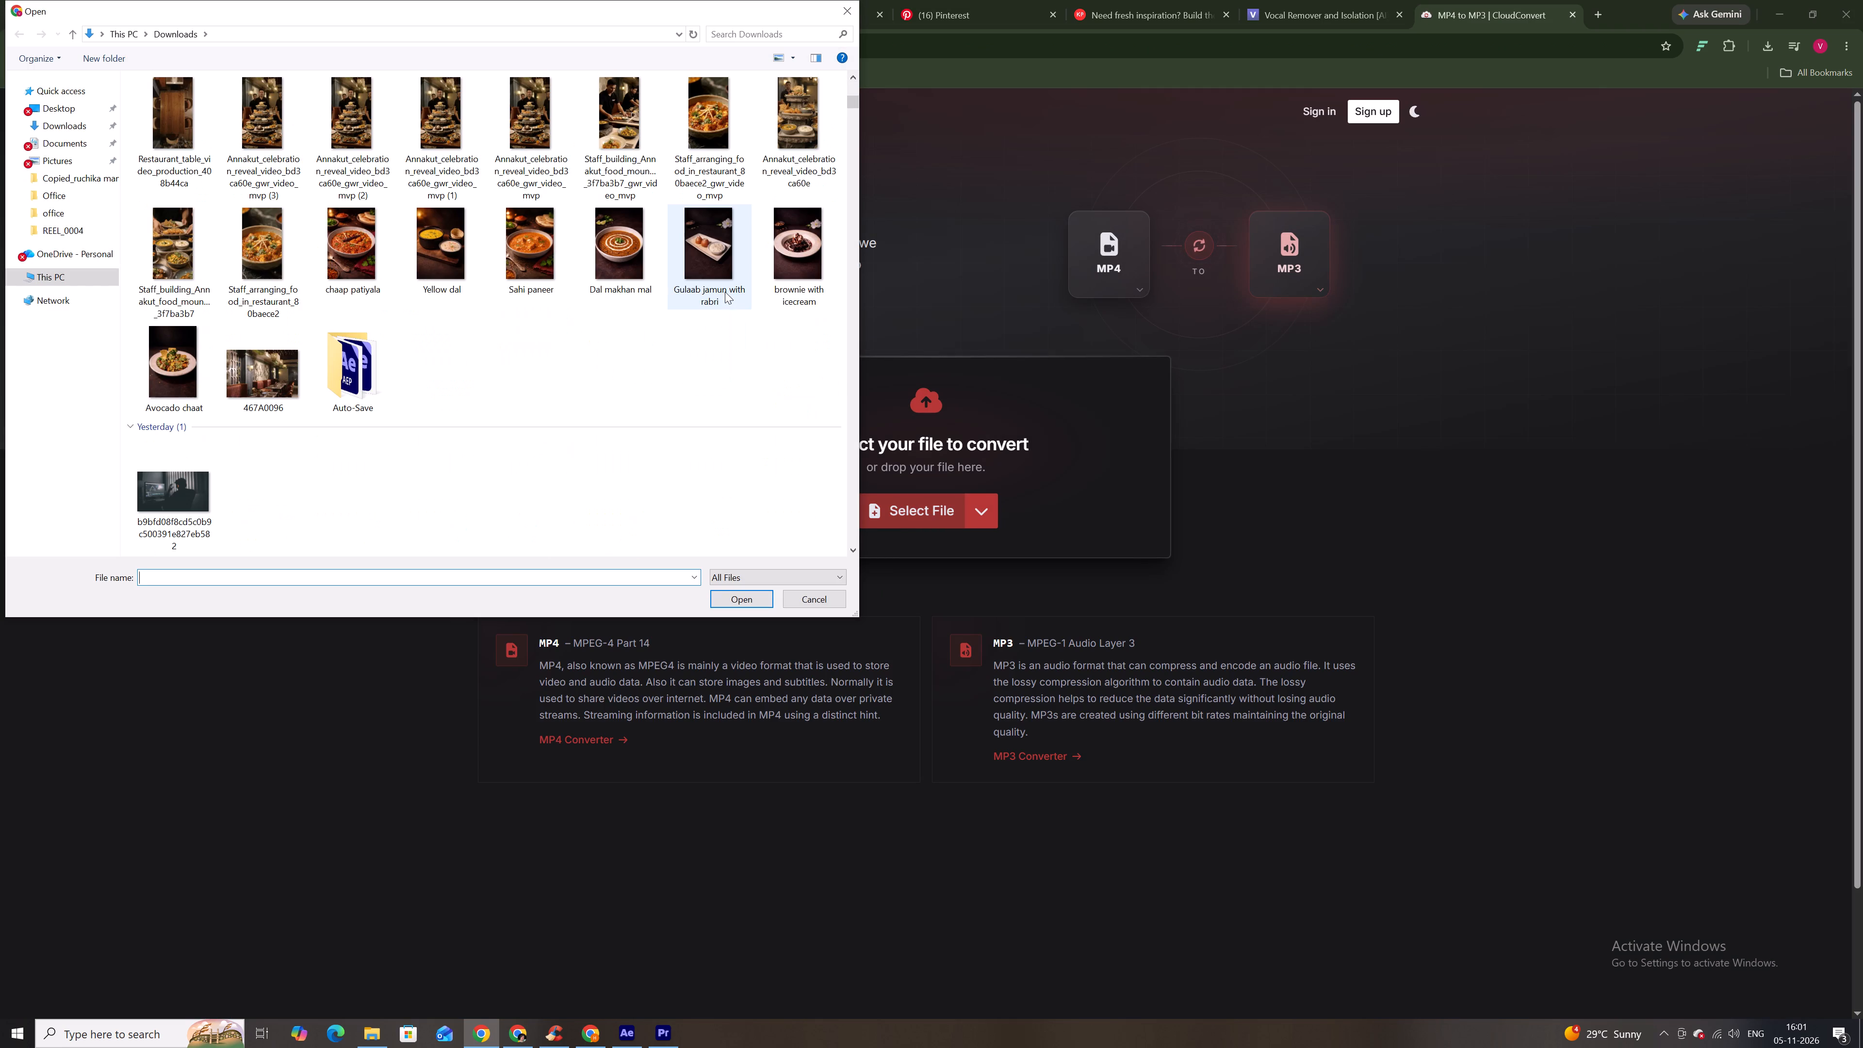
scroll(564, 399, down, 2)
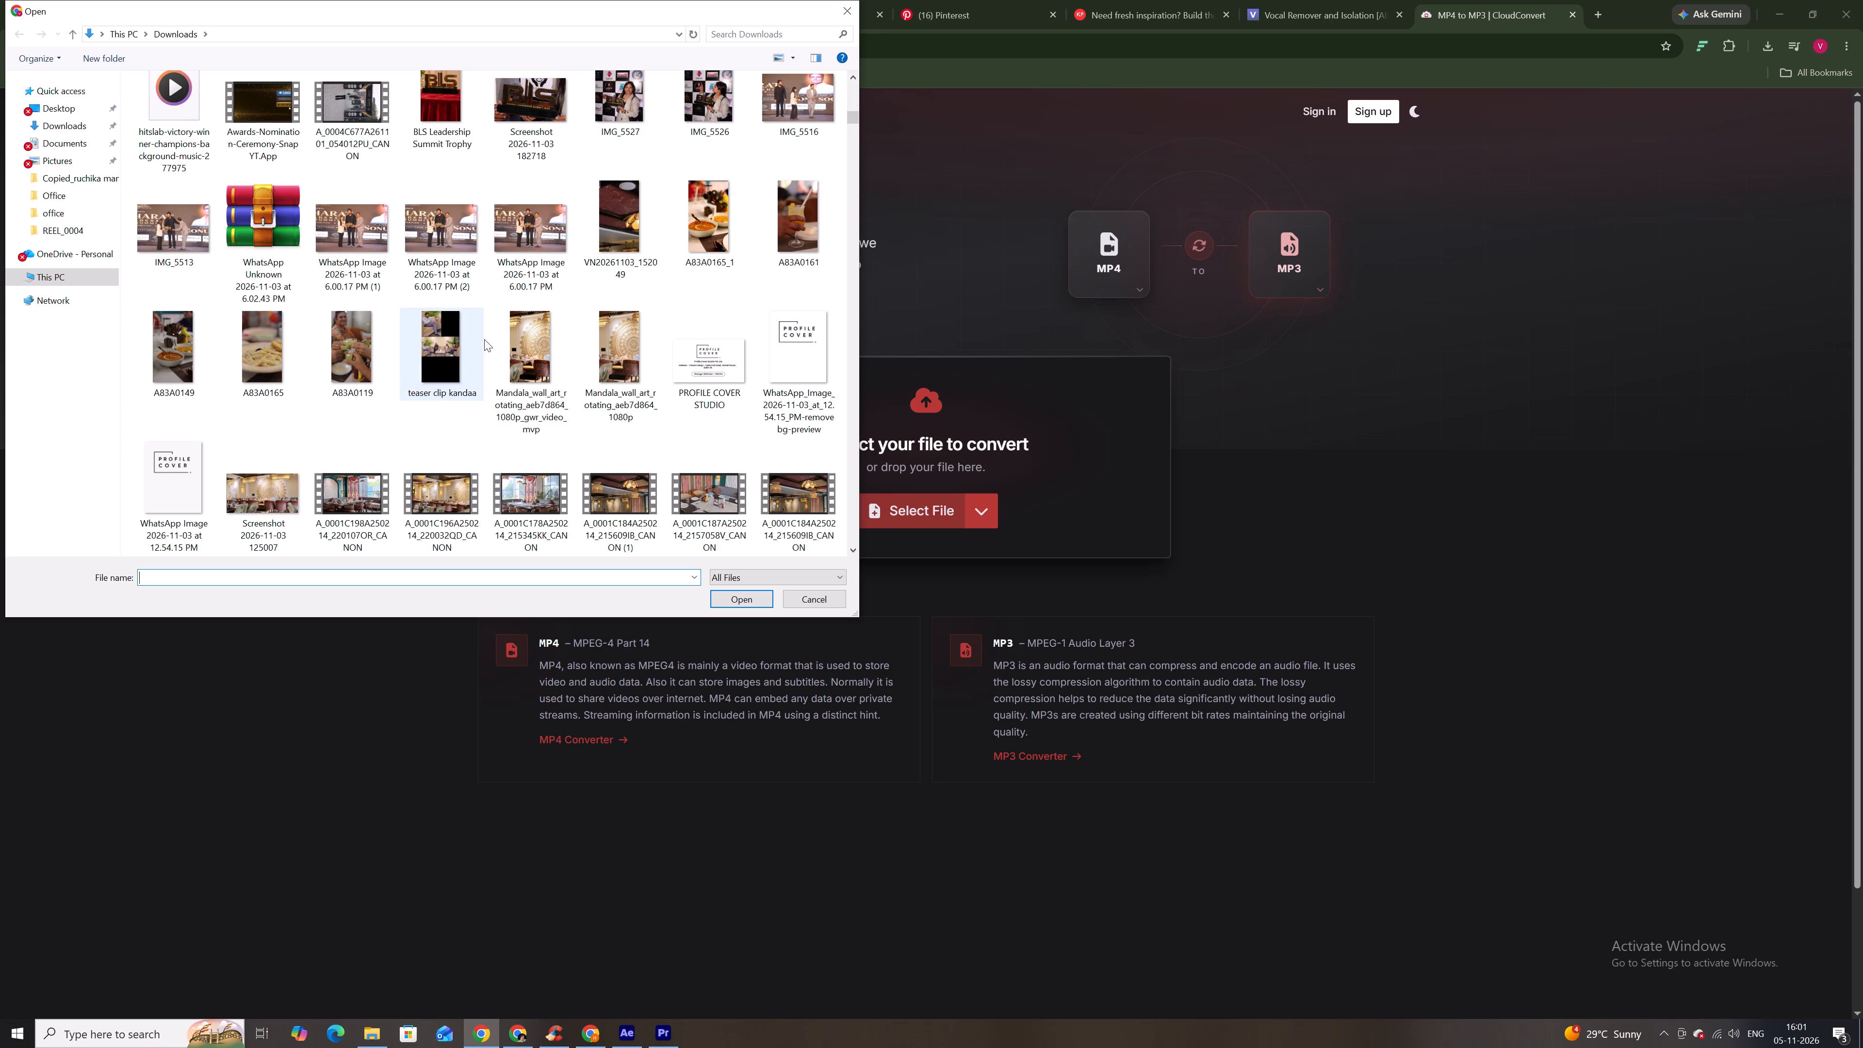
scroll(547, 317, up, 1)
scroll(547, 317, down, 2)
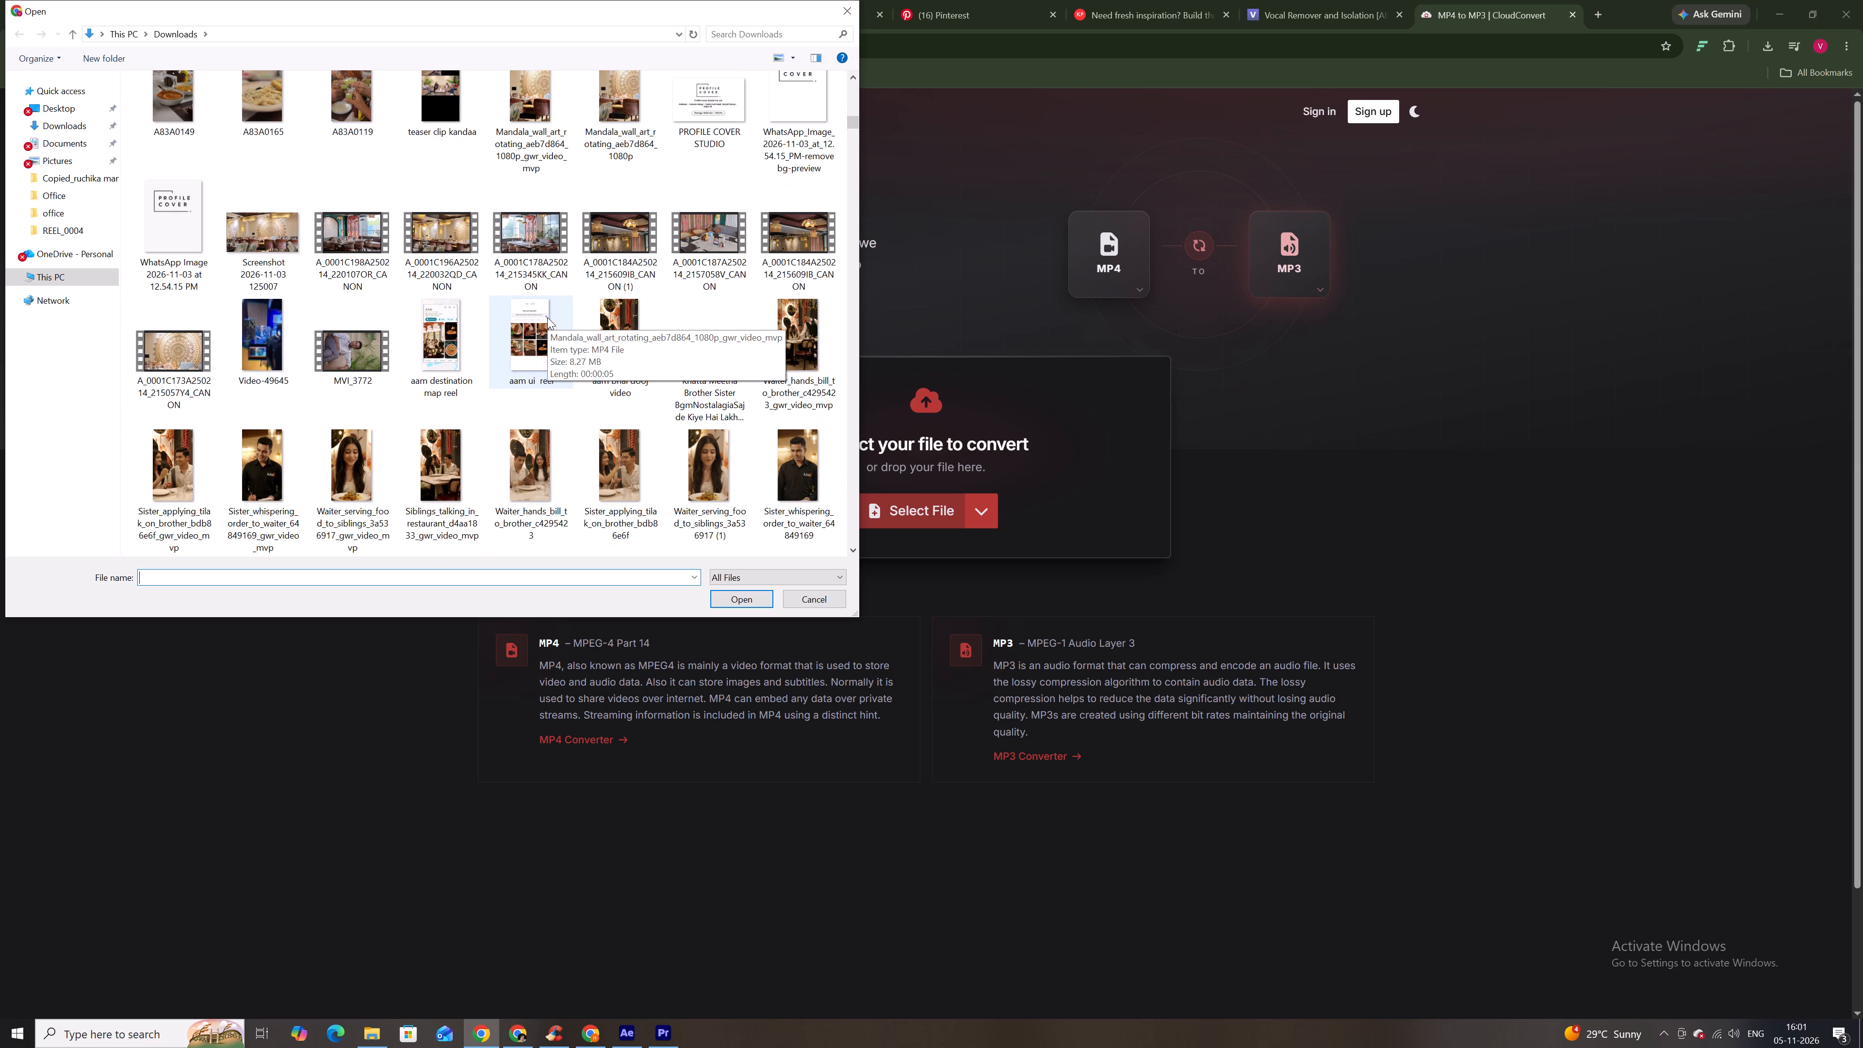
click(619, 369)
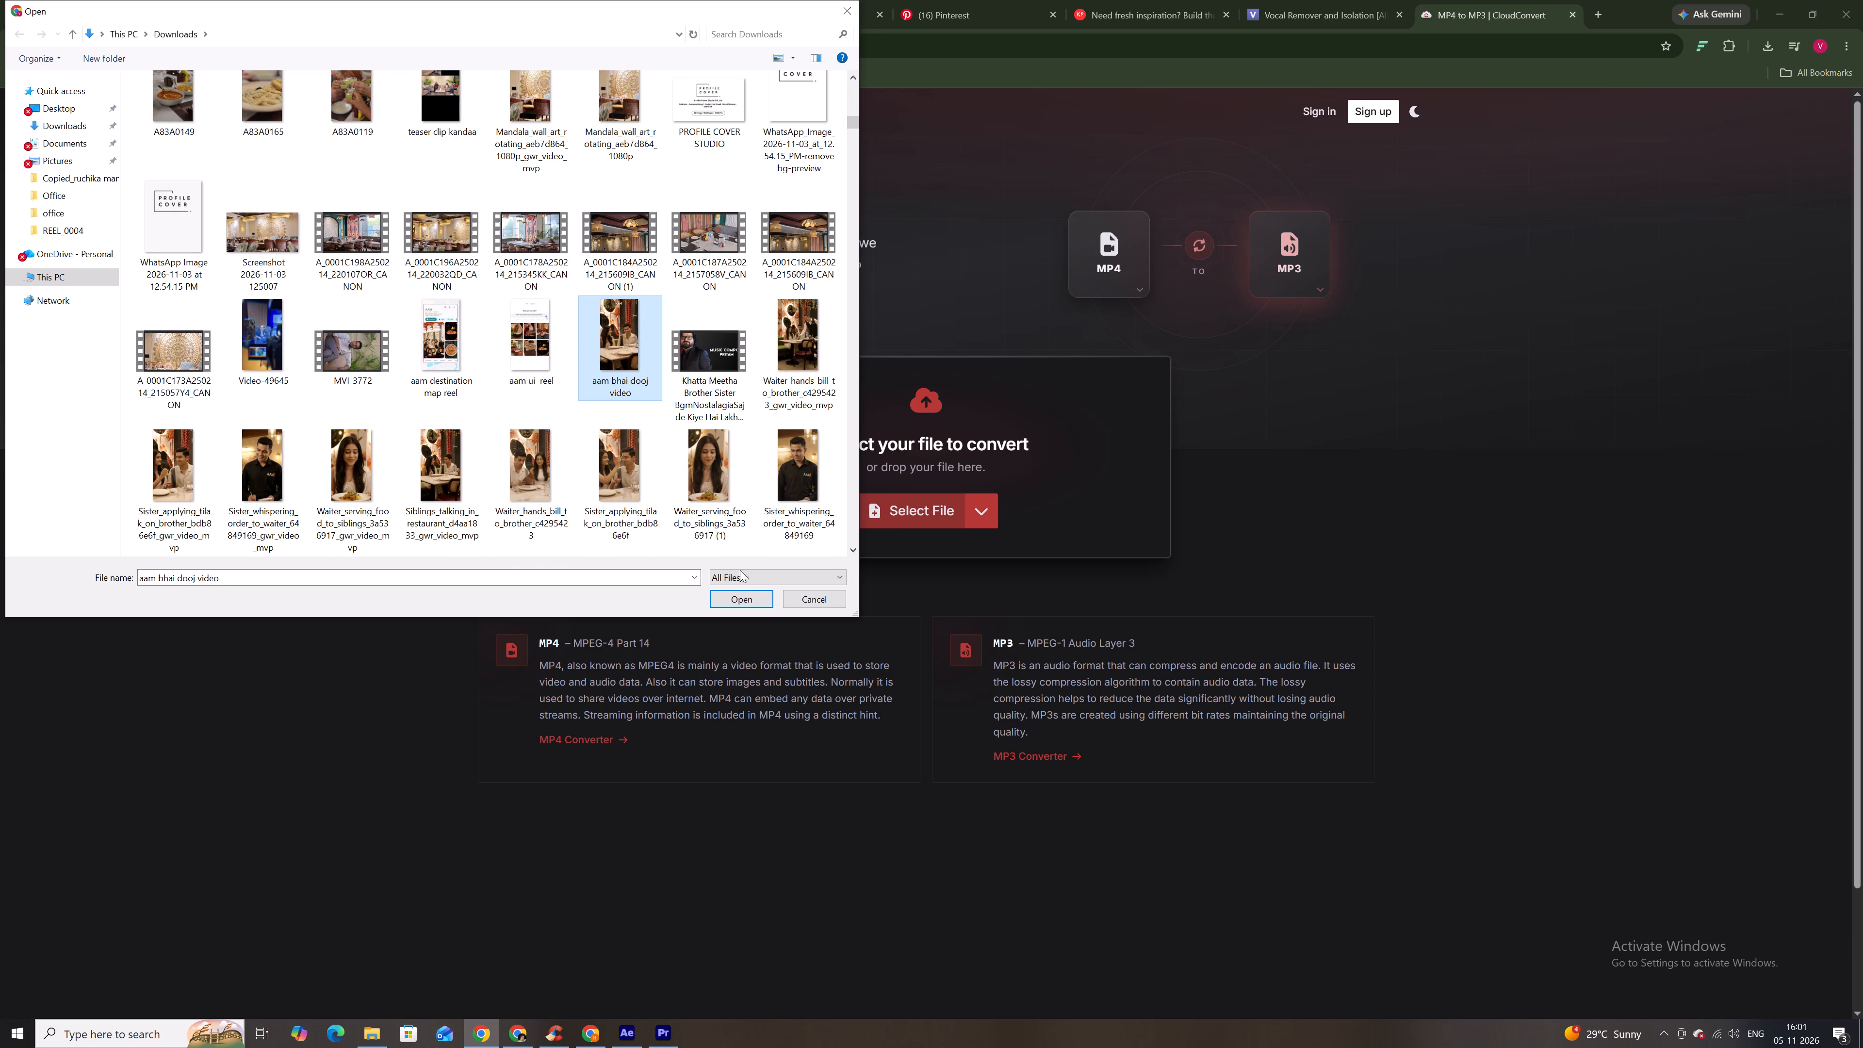
click(749, 592)
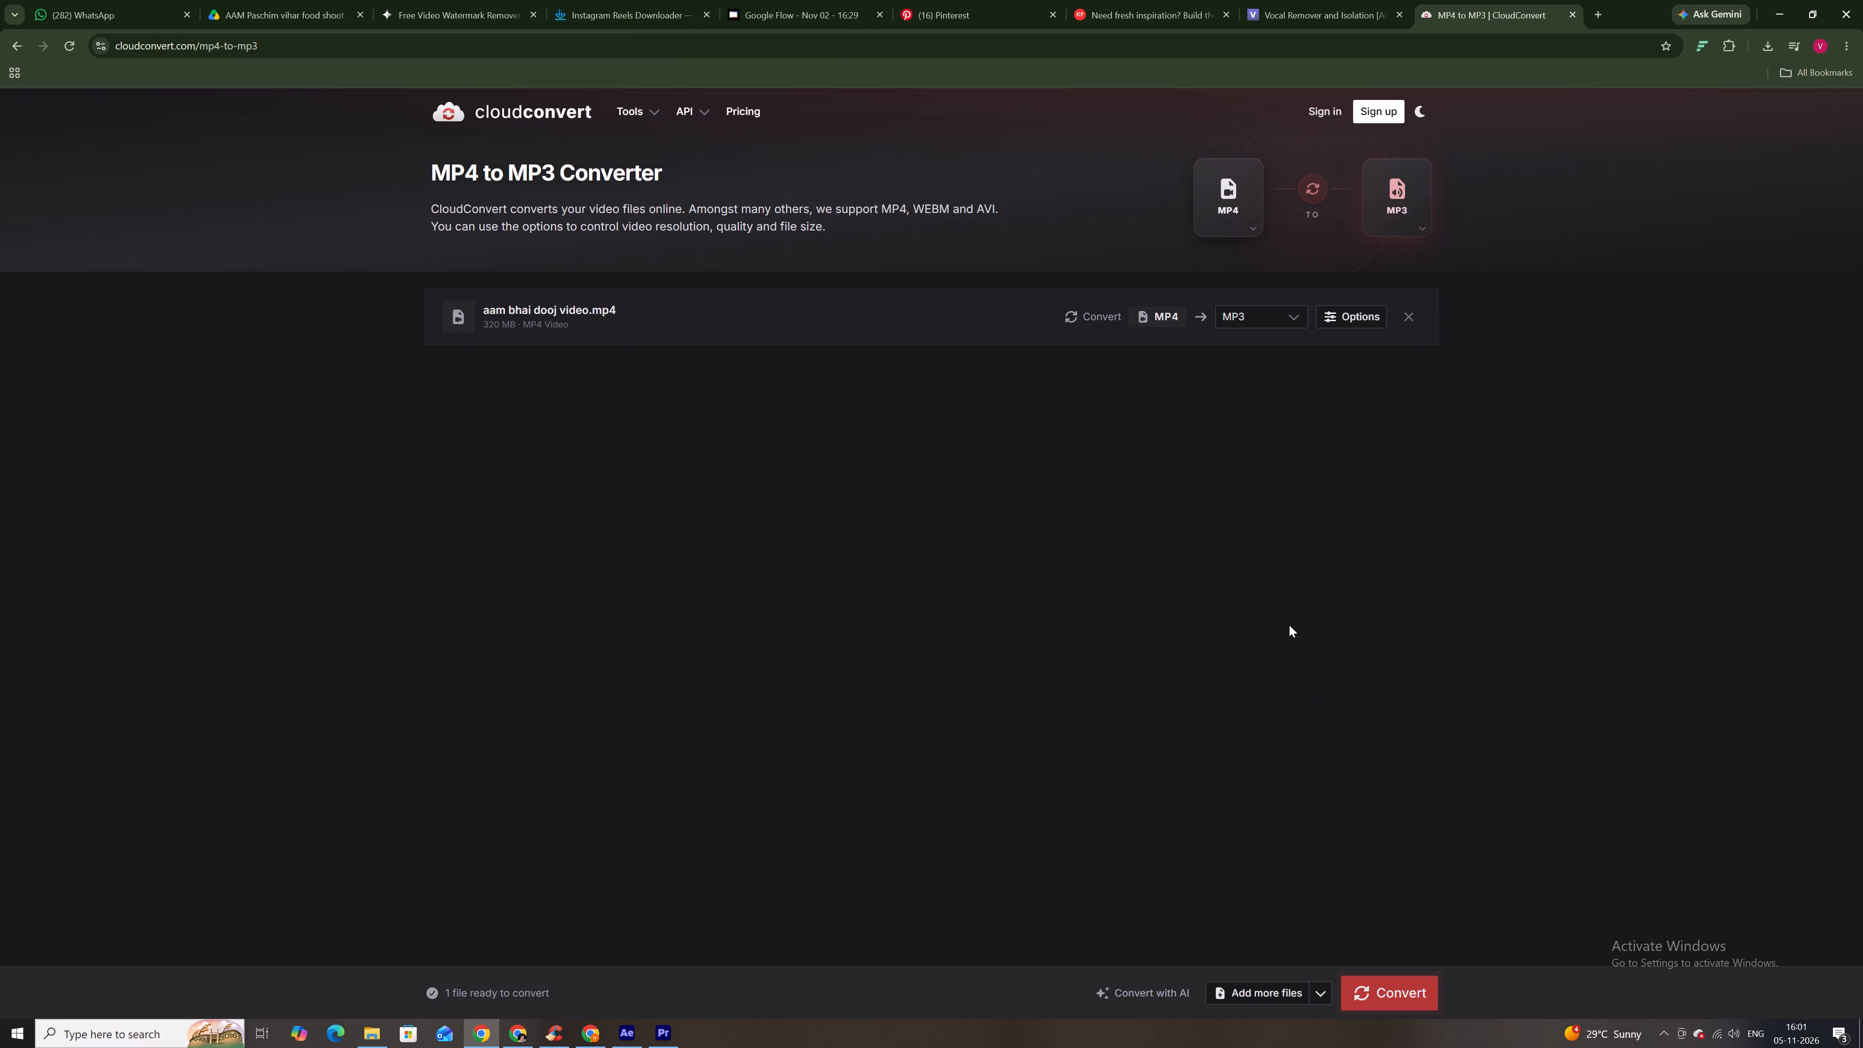
click(1417, 989)
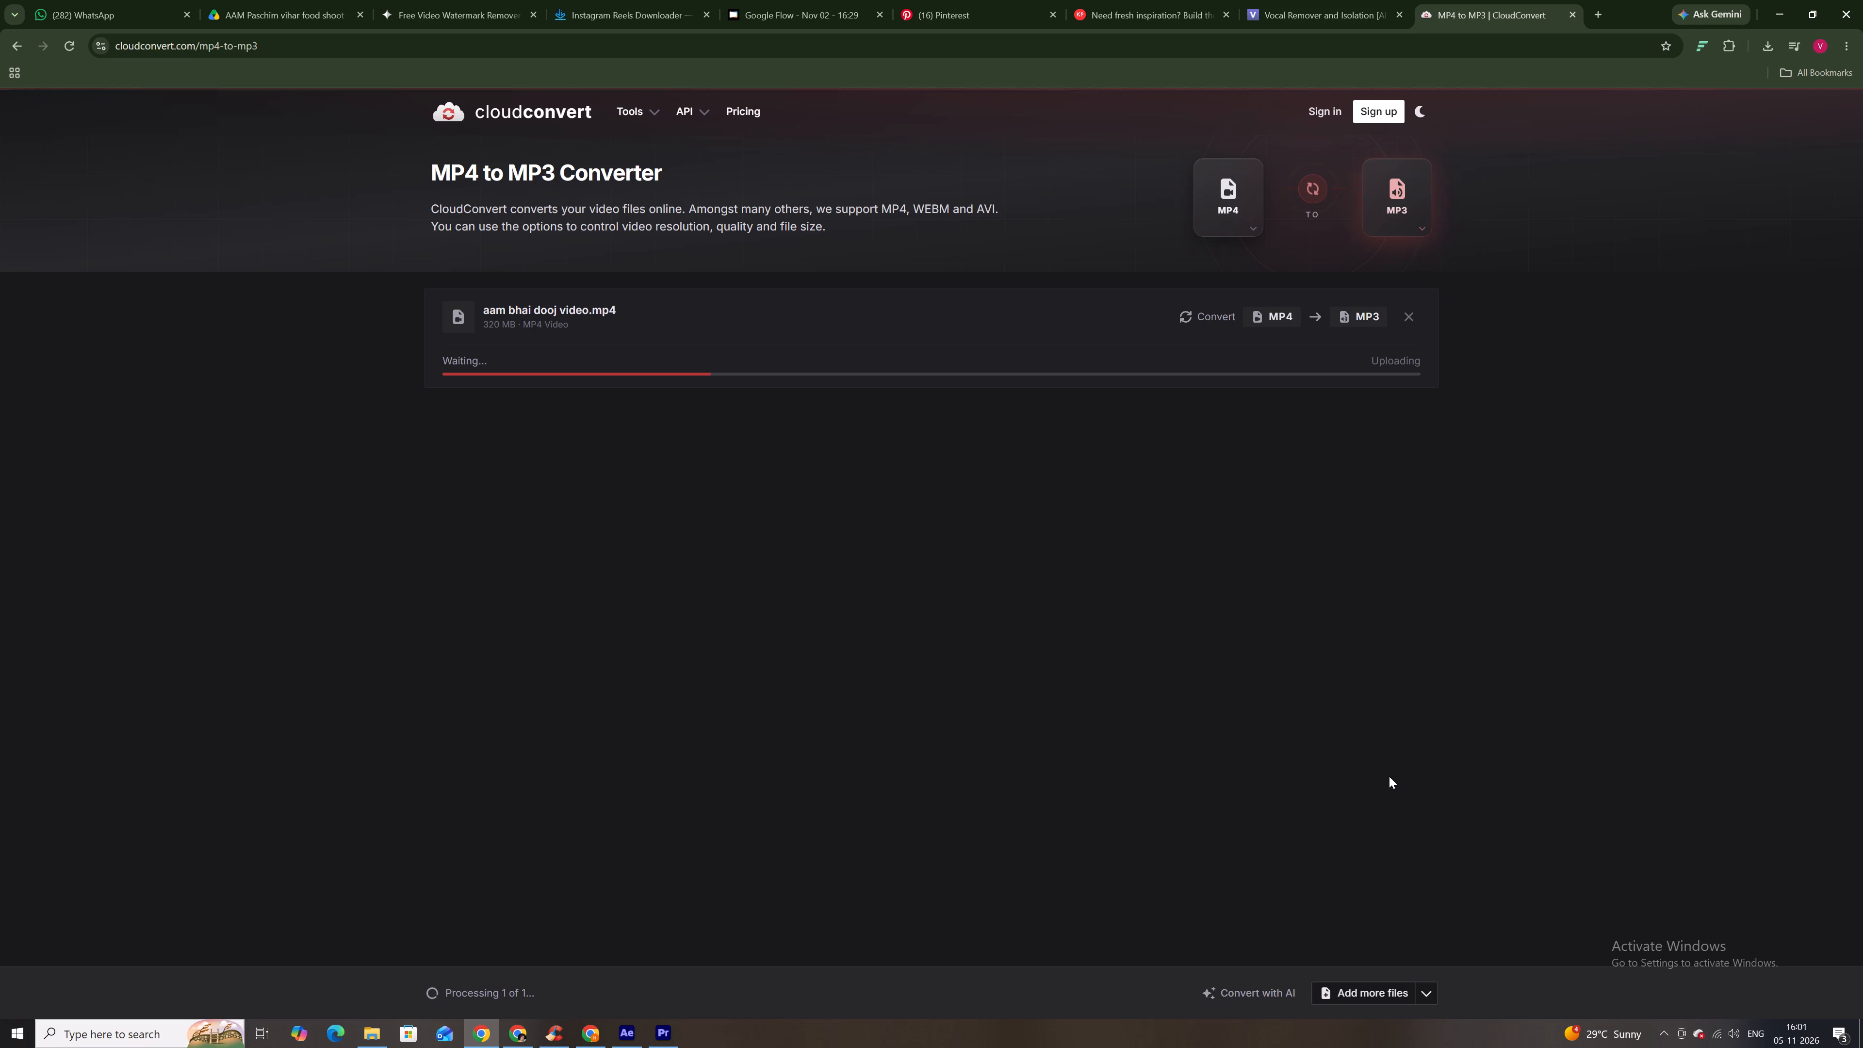
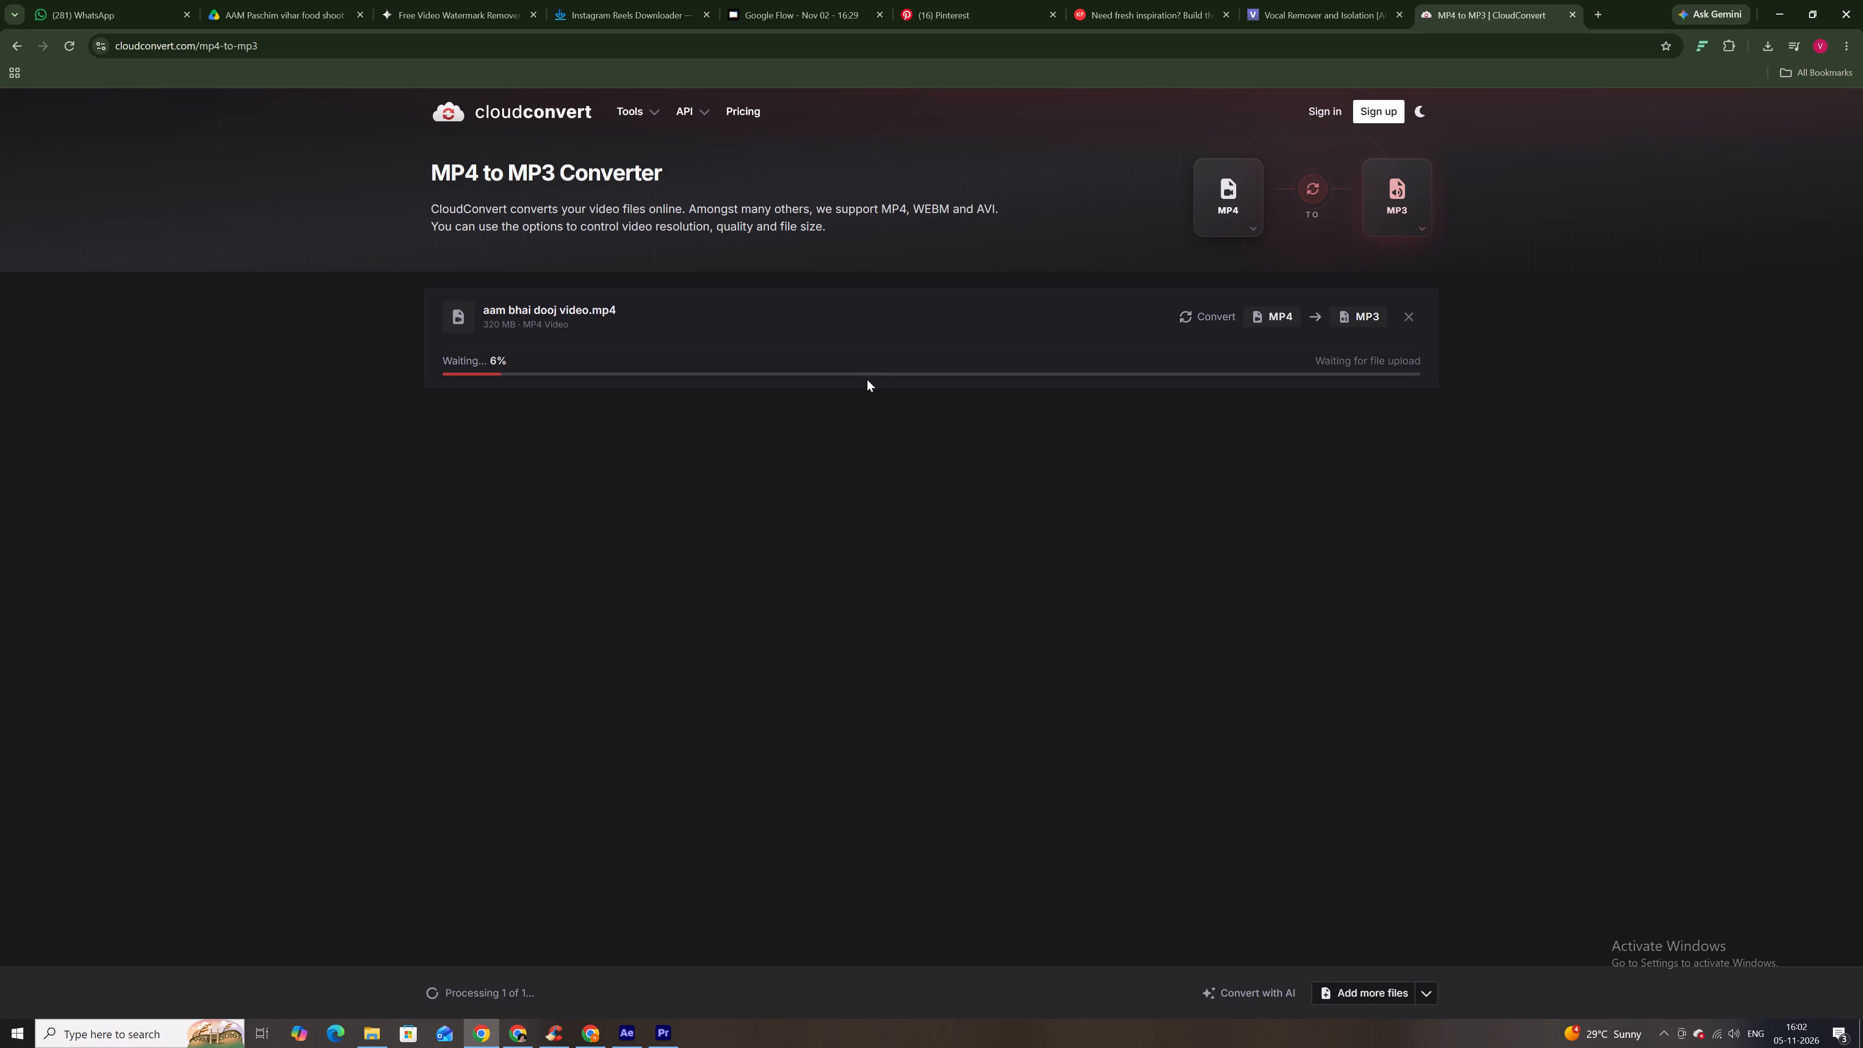
Cancel the pending MP4 to MP3 conversion of aam bhai dooj video by removing the file from the converter.
click(1411, 315)
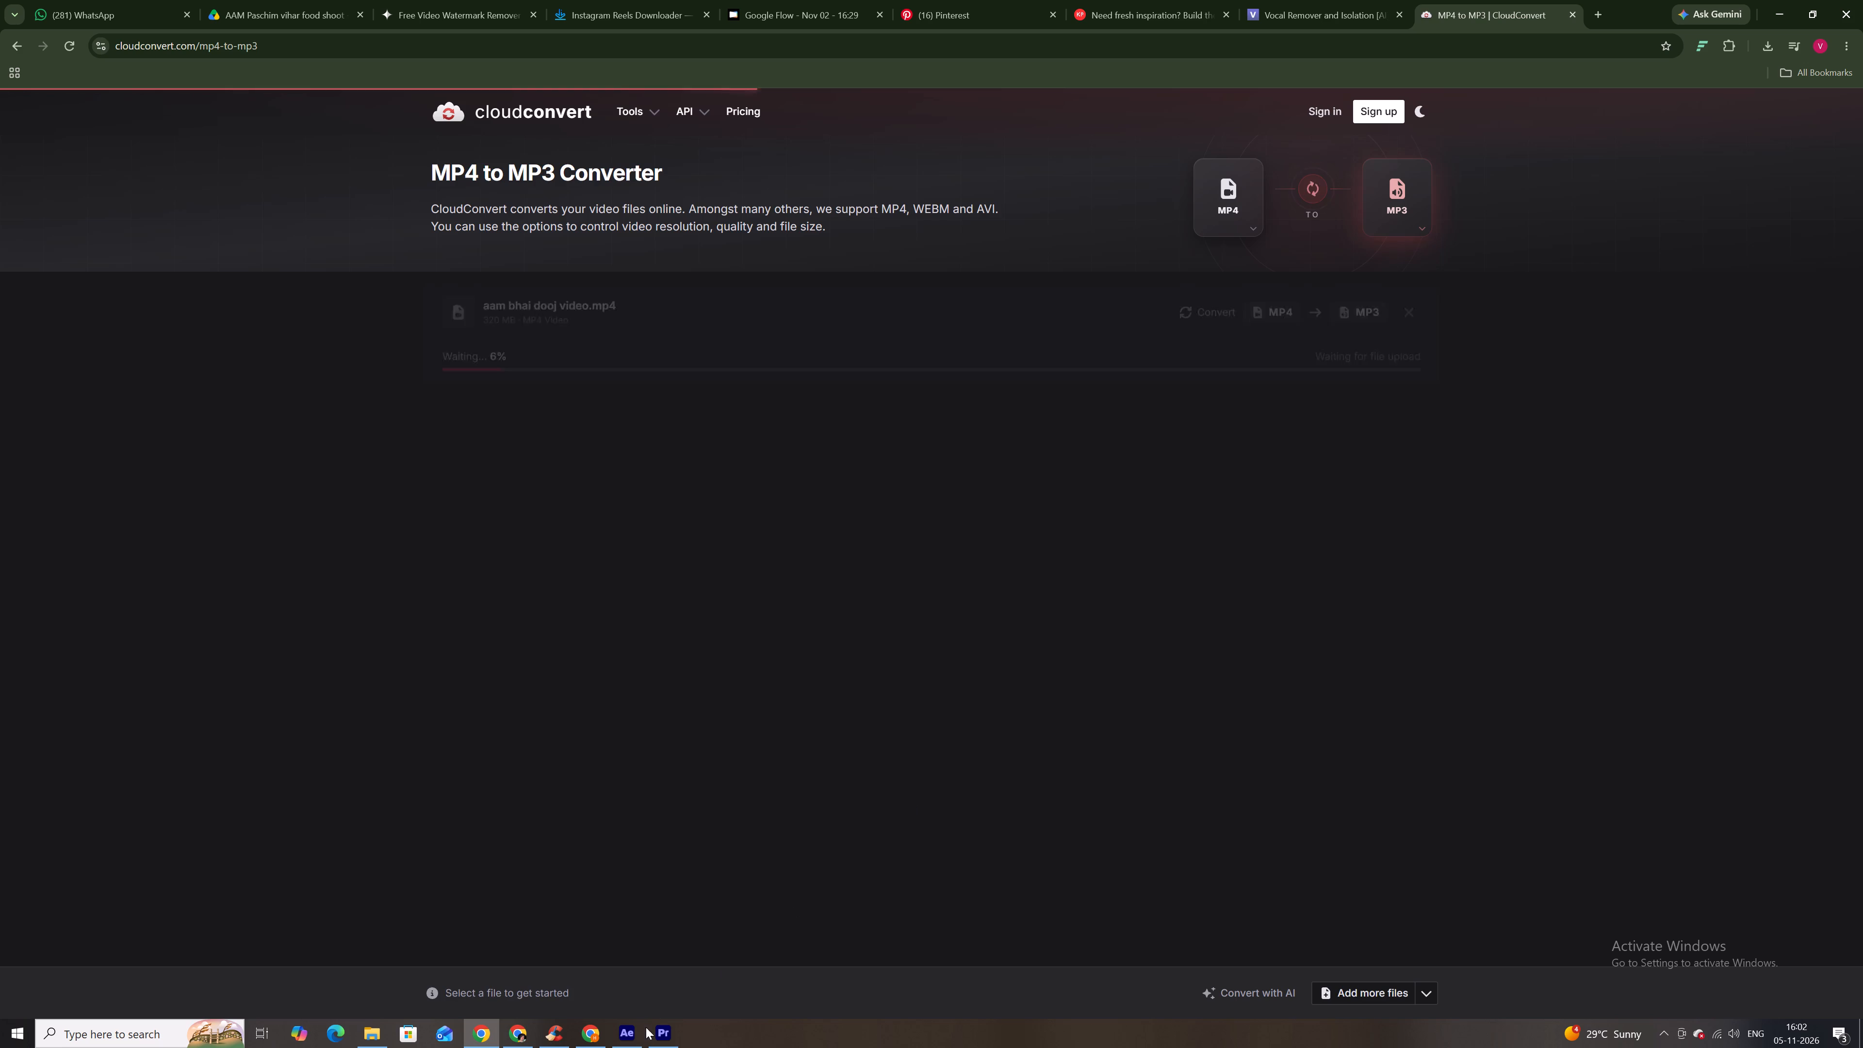
Switch to Premiere and set the sequence's Out point at the end of the last aam bhai dooj video clip.
click(657, 1027)
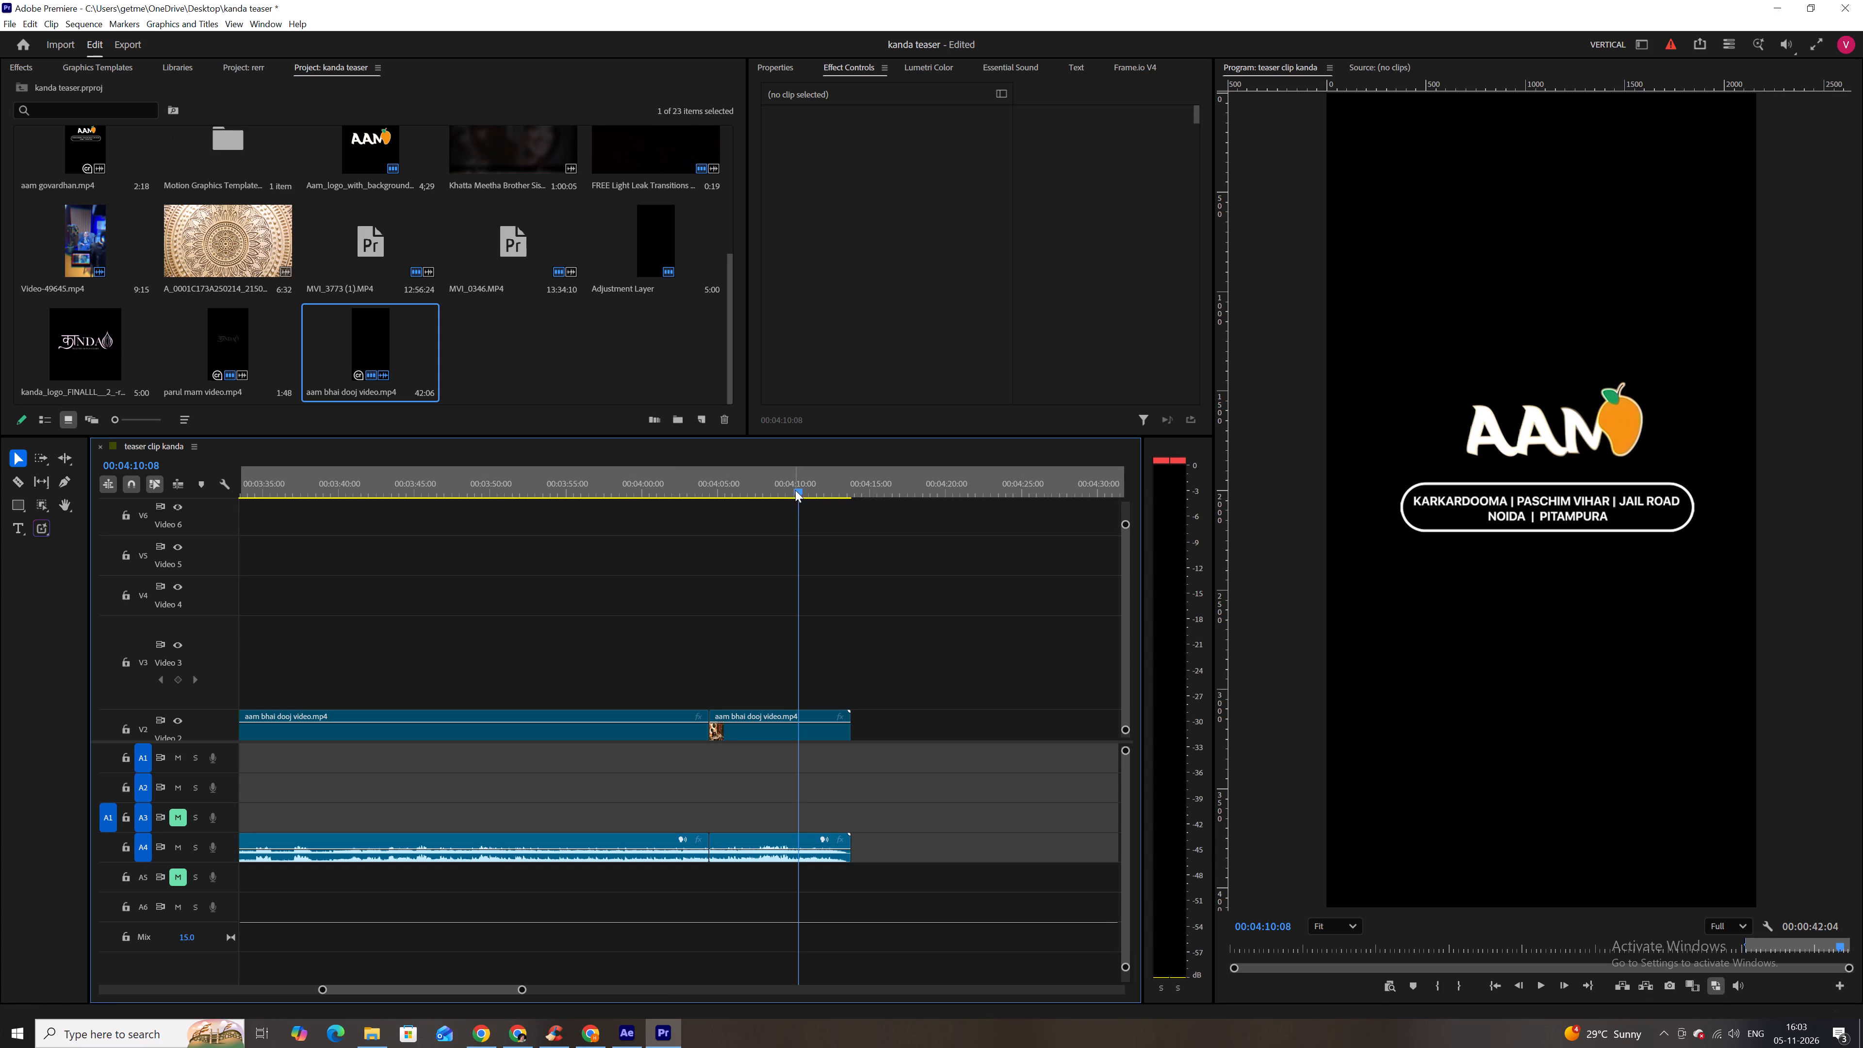
drag(784, 484, 988, 475)
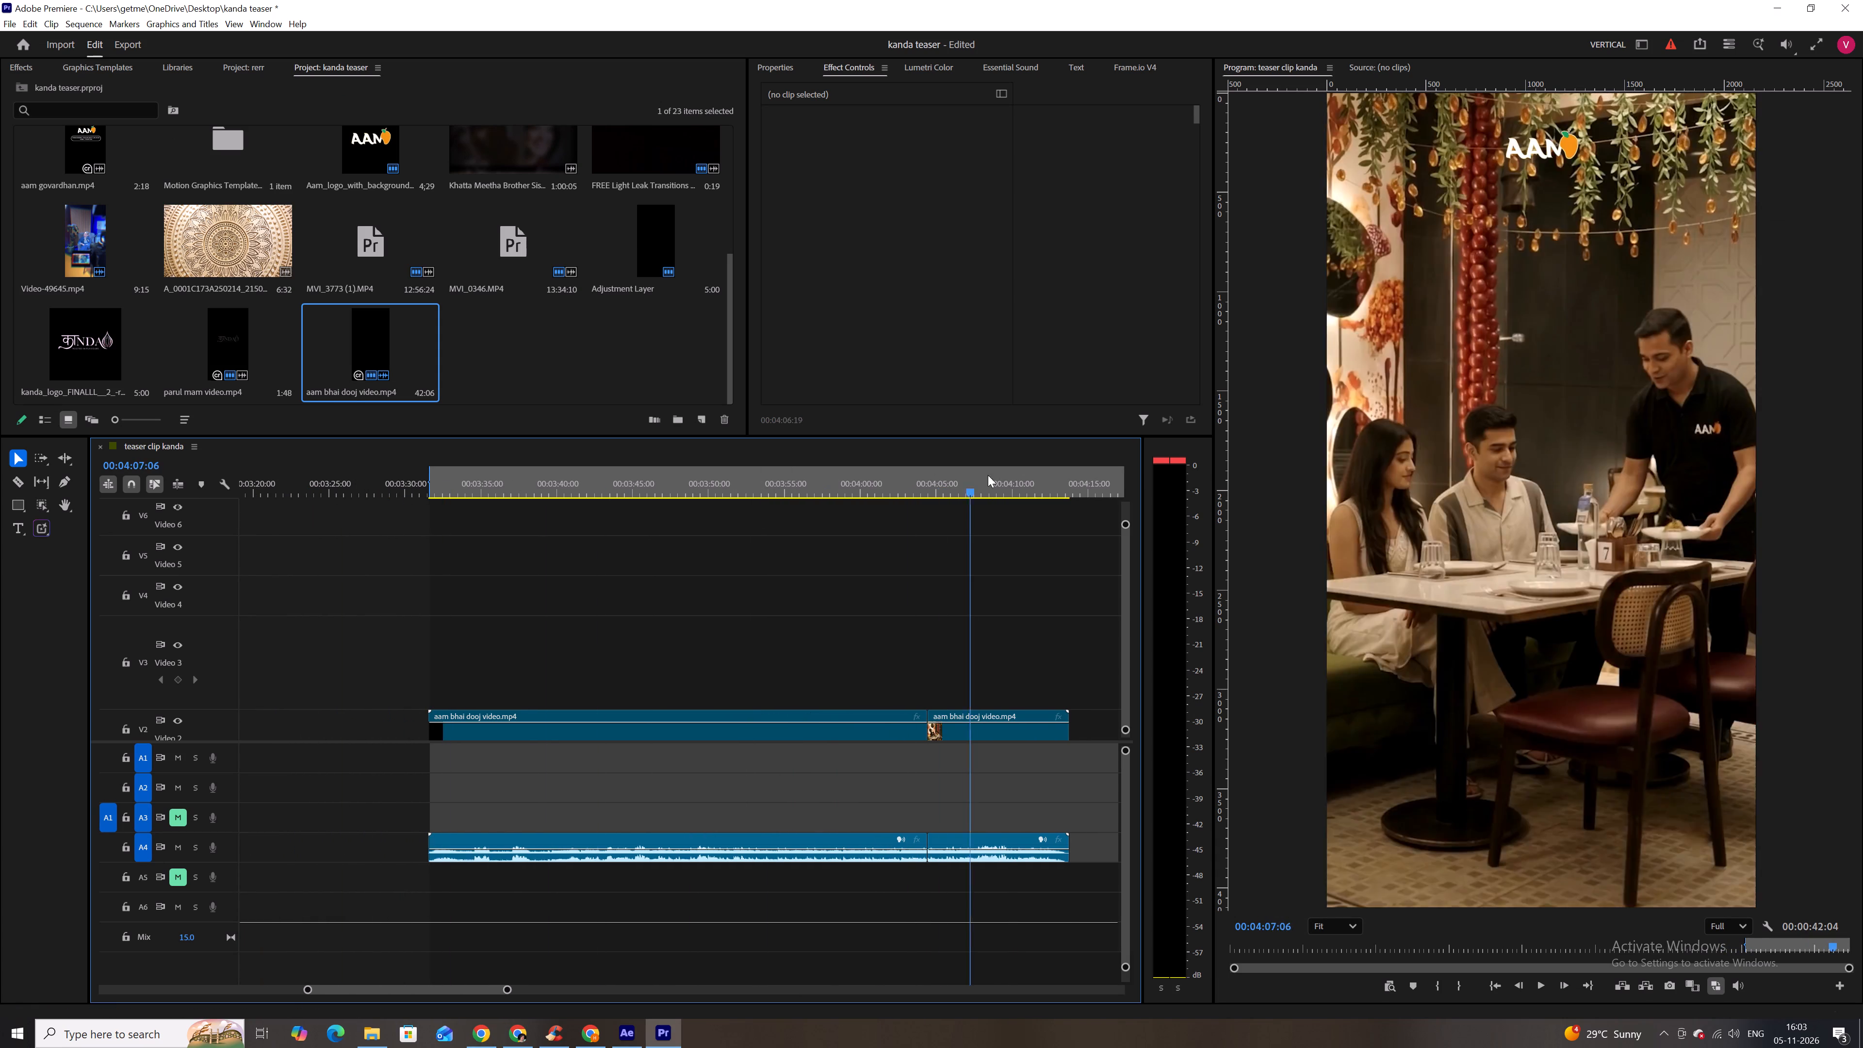
drag(988, 475, 1069, 460)
key(o)
drag(1070, 490, 905, 481)
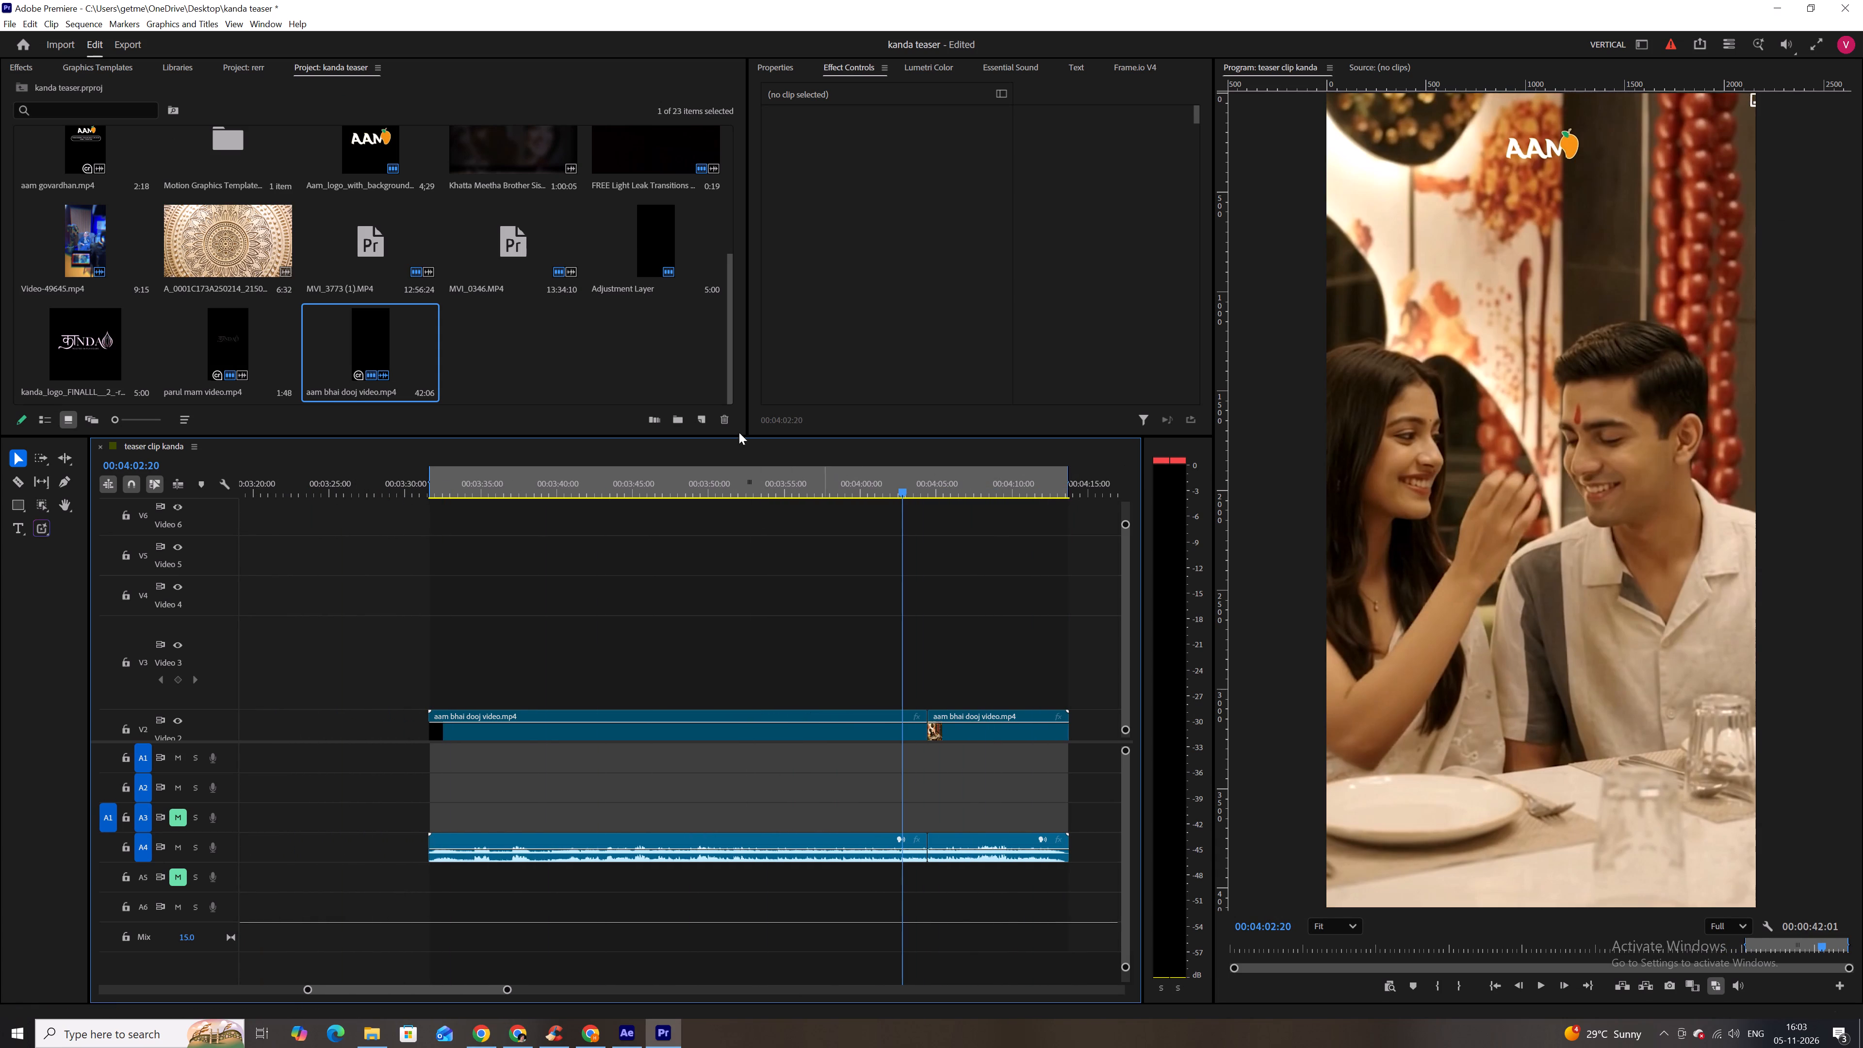
Open the export settings for teaser clip kanda, accepting the offline media warnings, and choose a different output format for the media file.
click(131, 41)
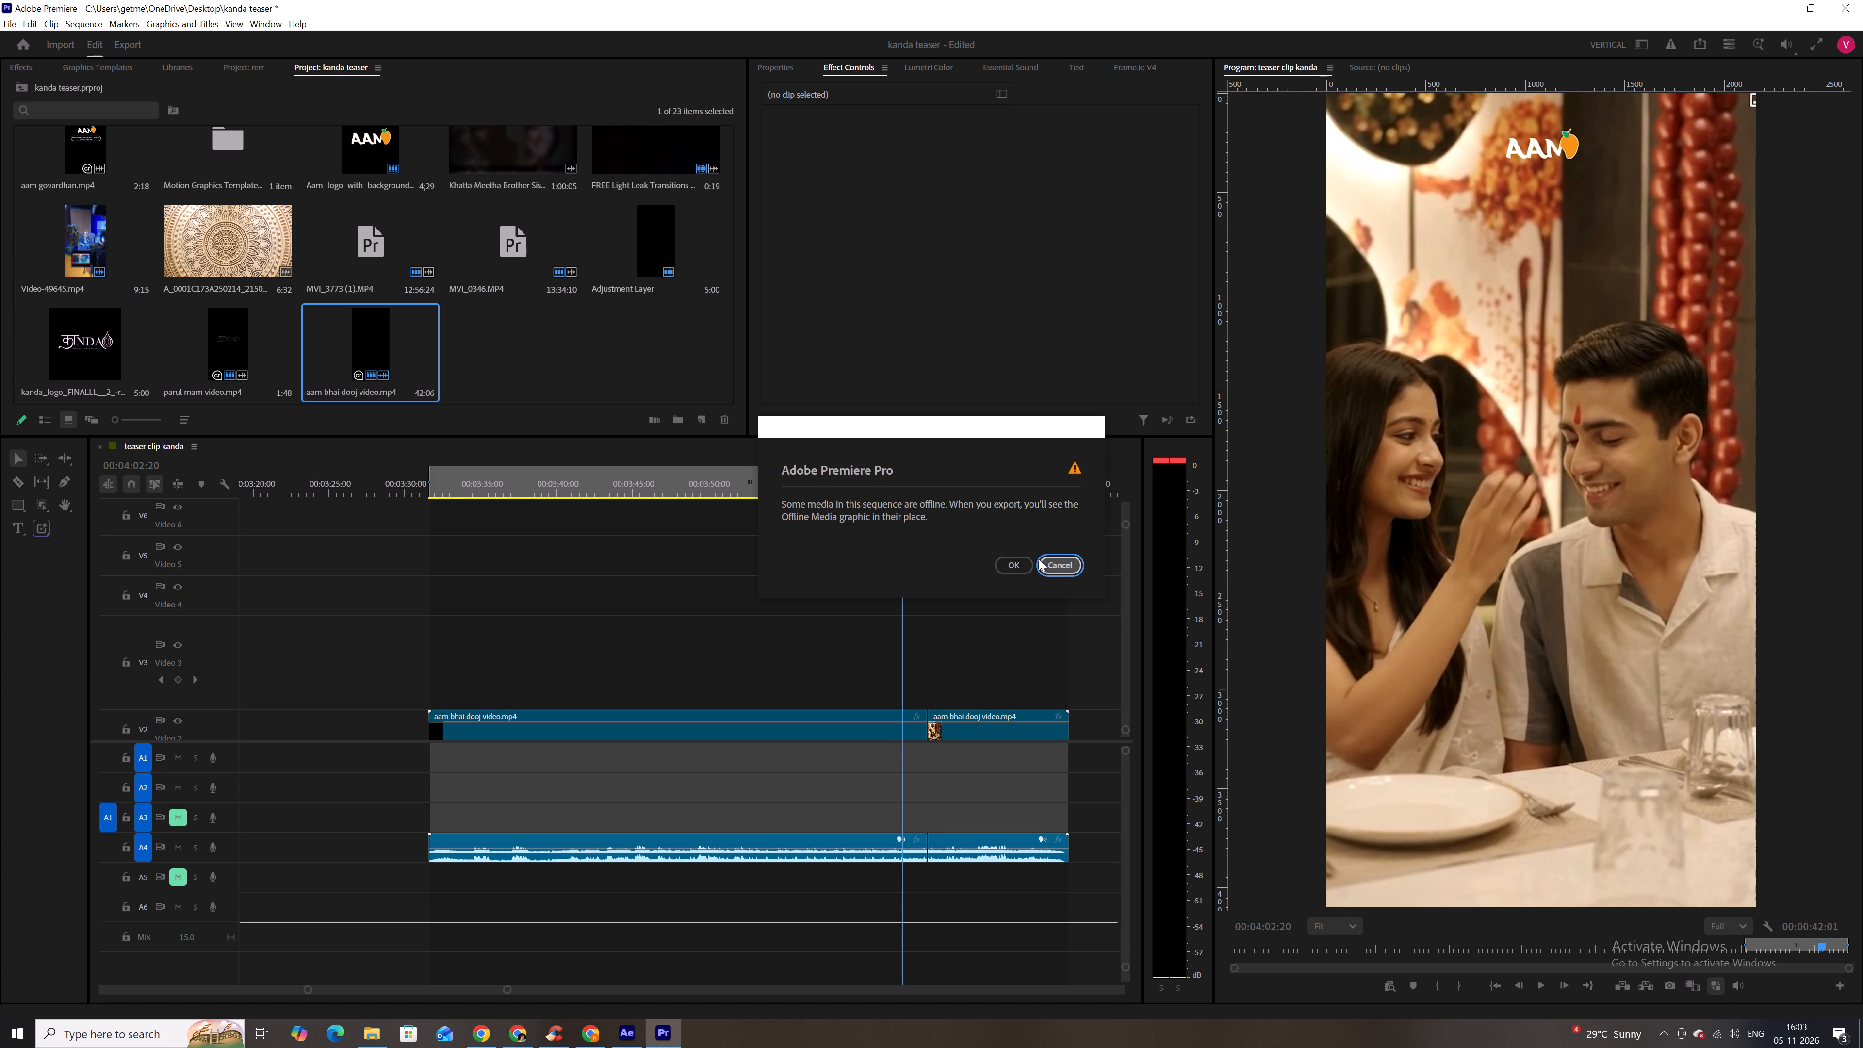
click(1020, 562)
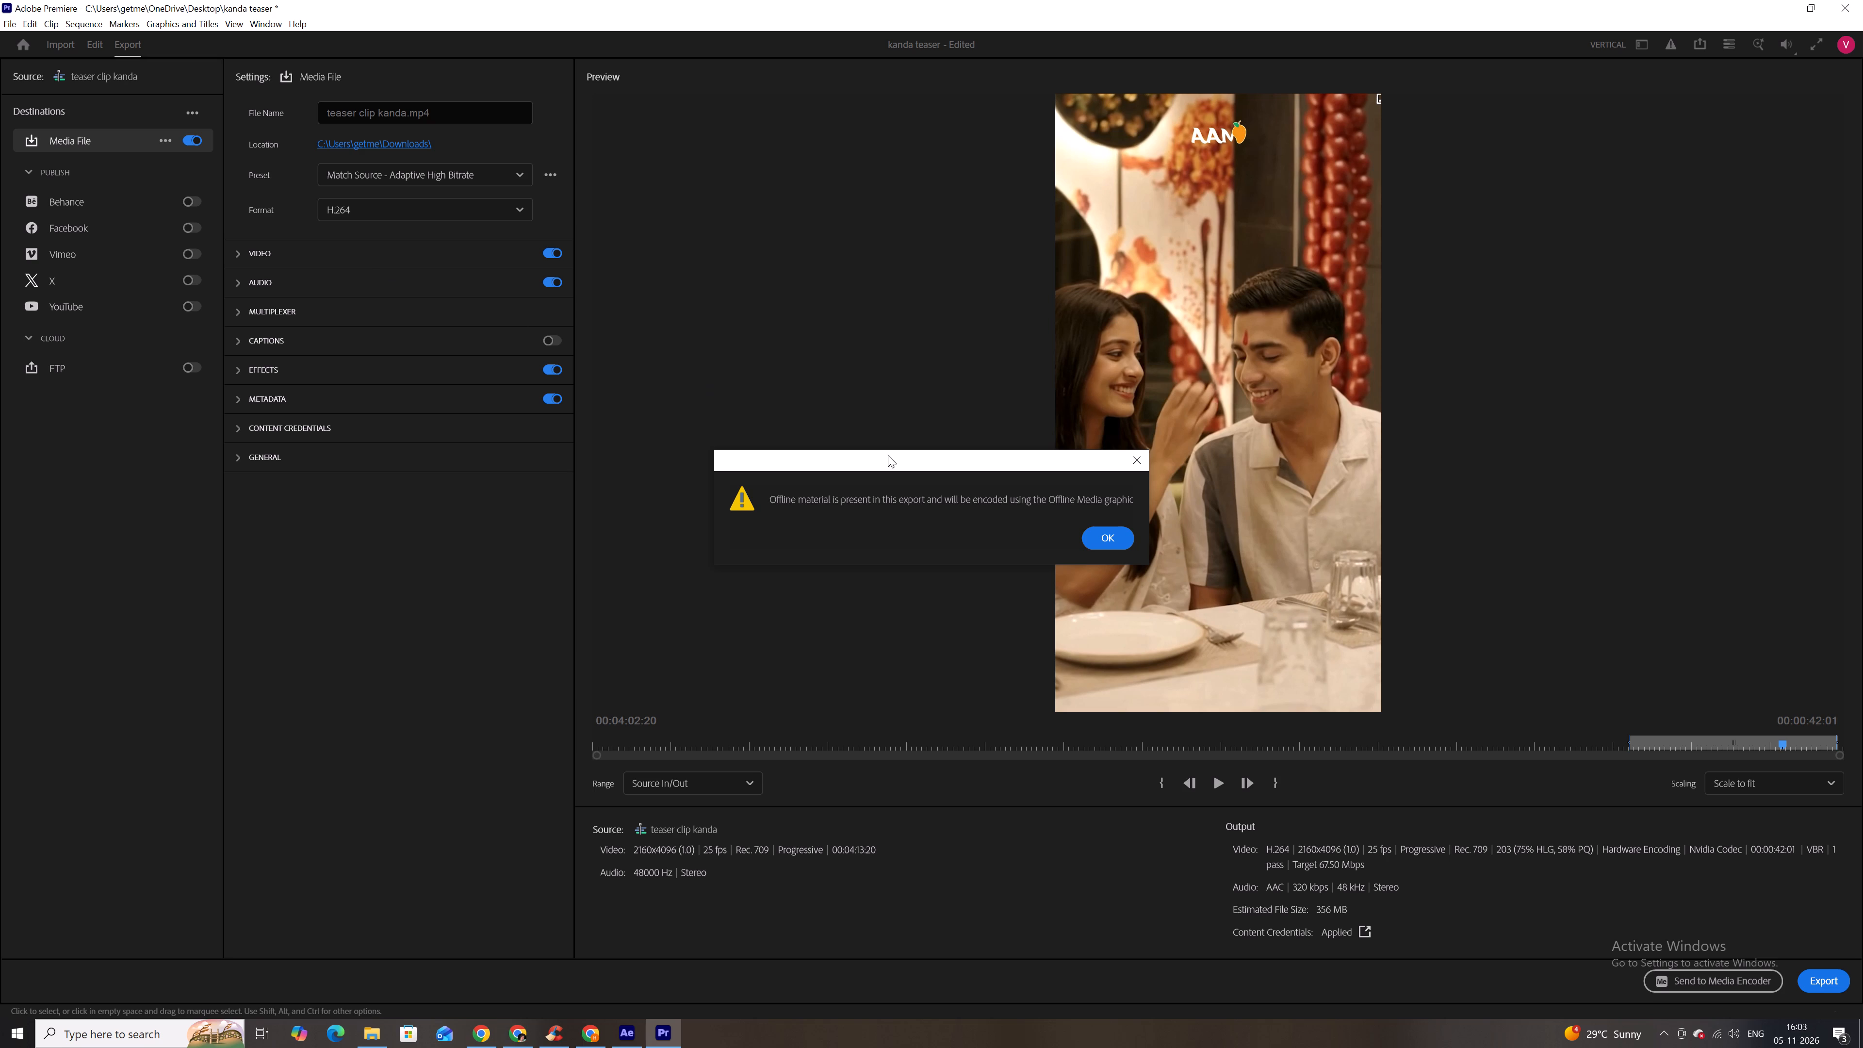
click(1100, 541)
click(434, 216)
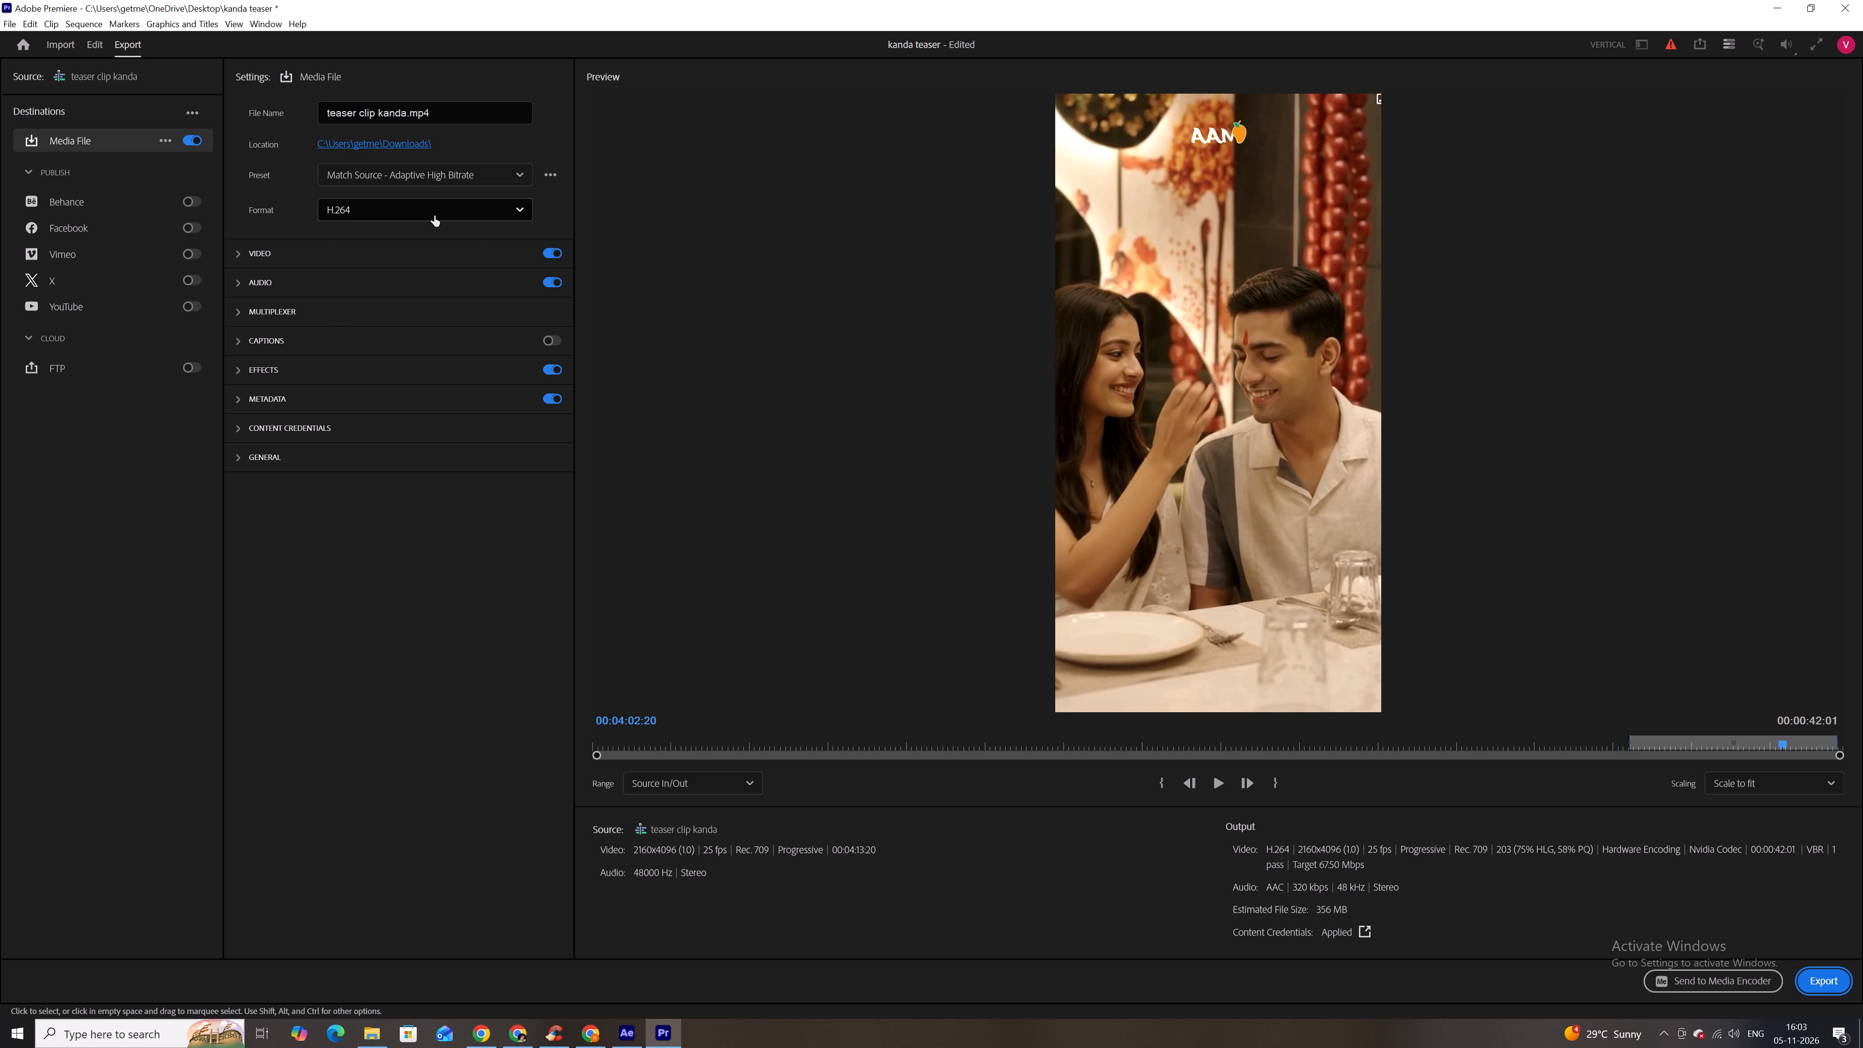
scroll(405, 488, down, 7)
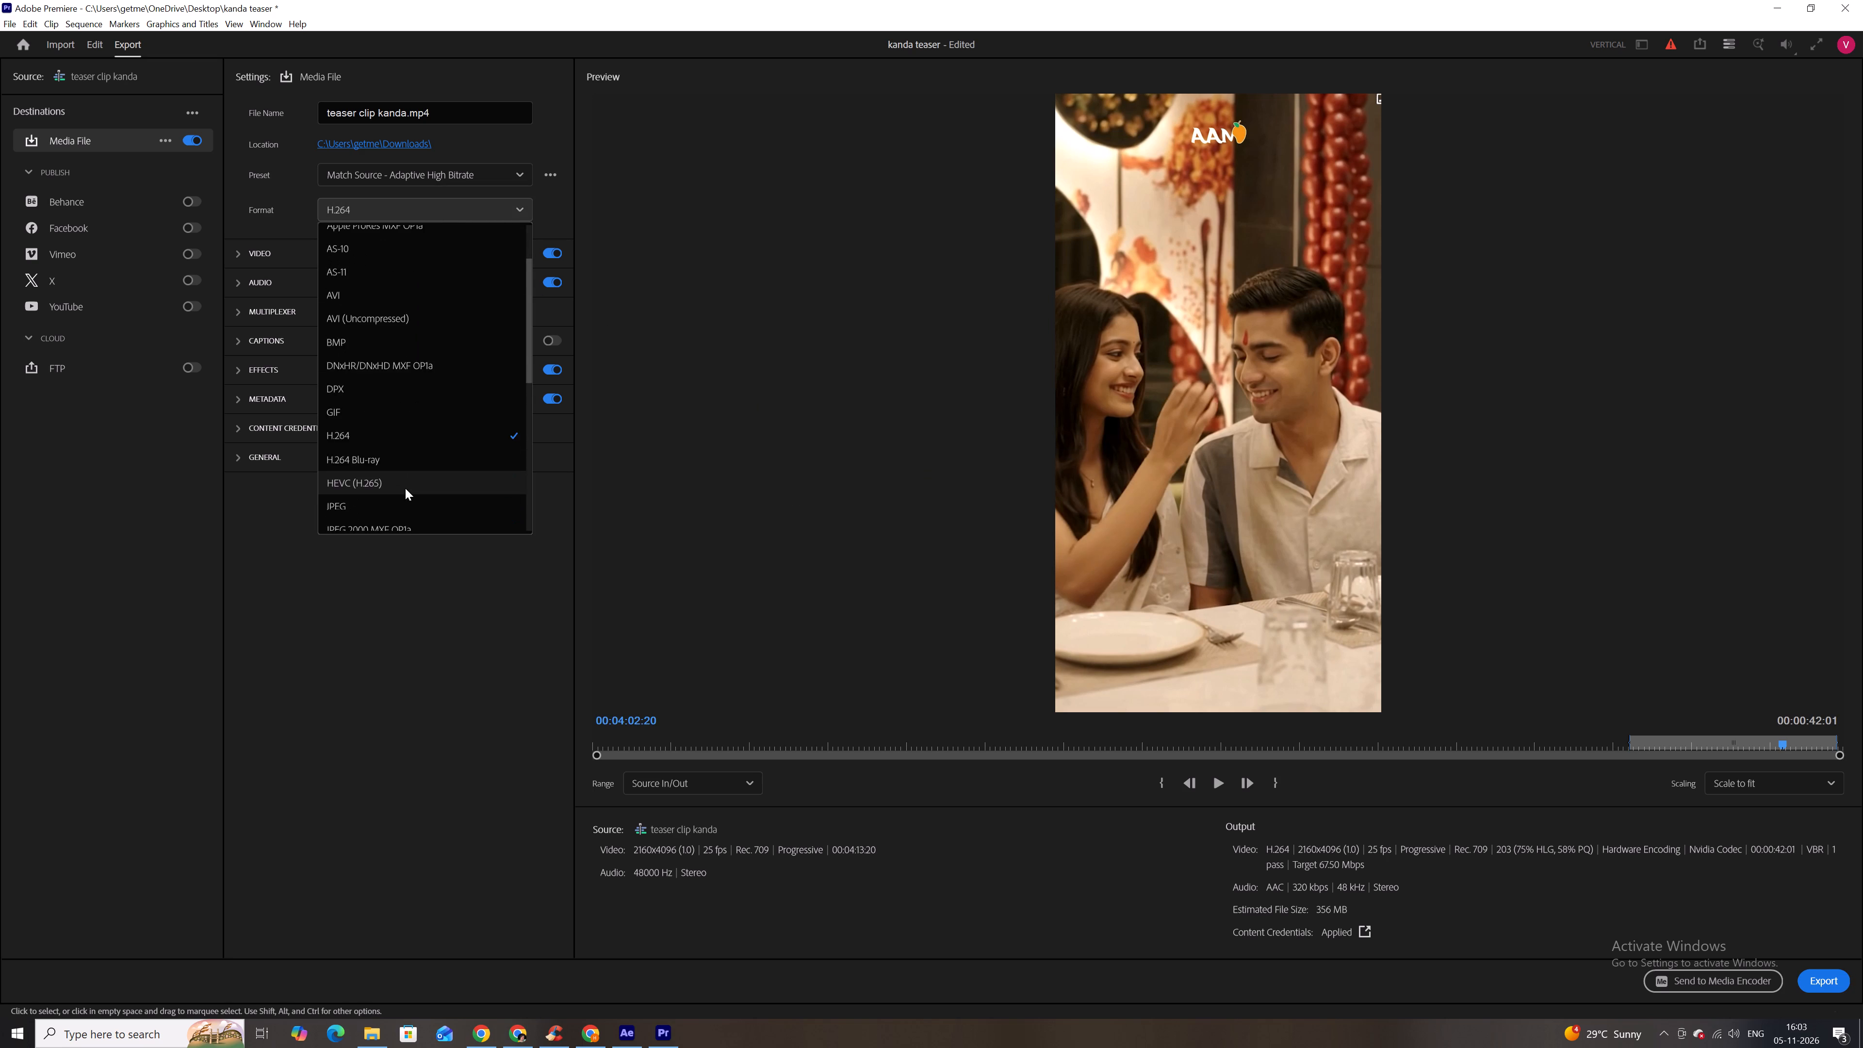
scroll(405, 488, down, 7)
click(377, 443)
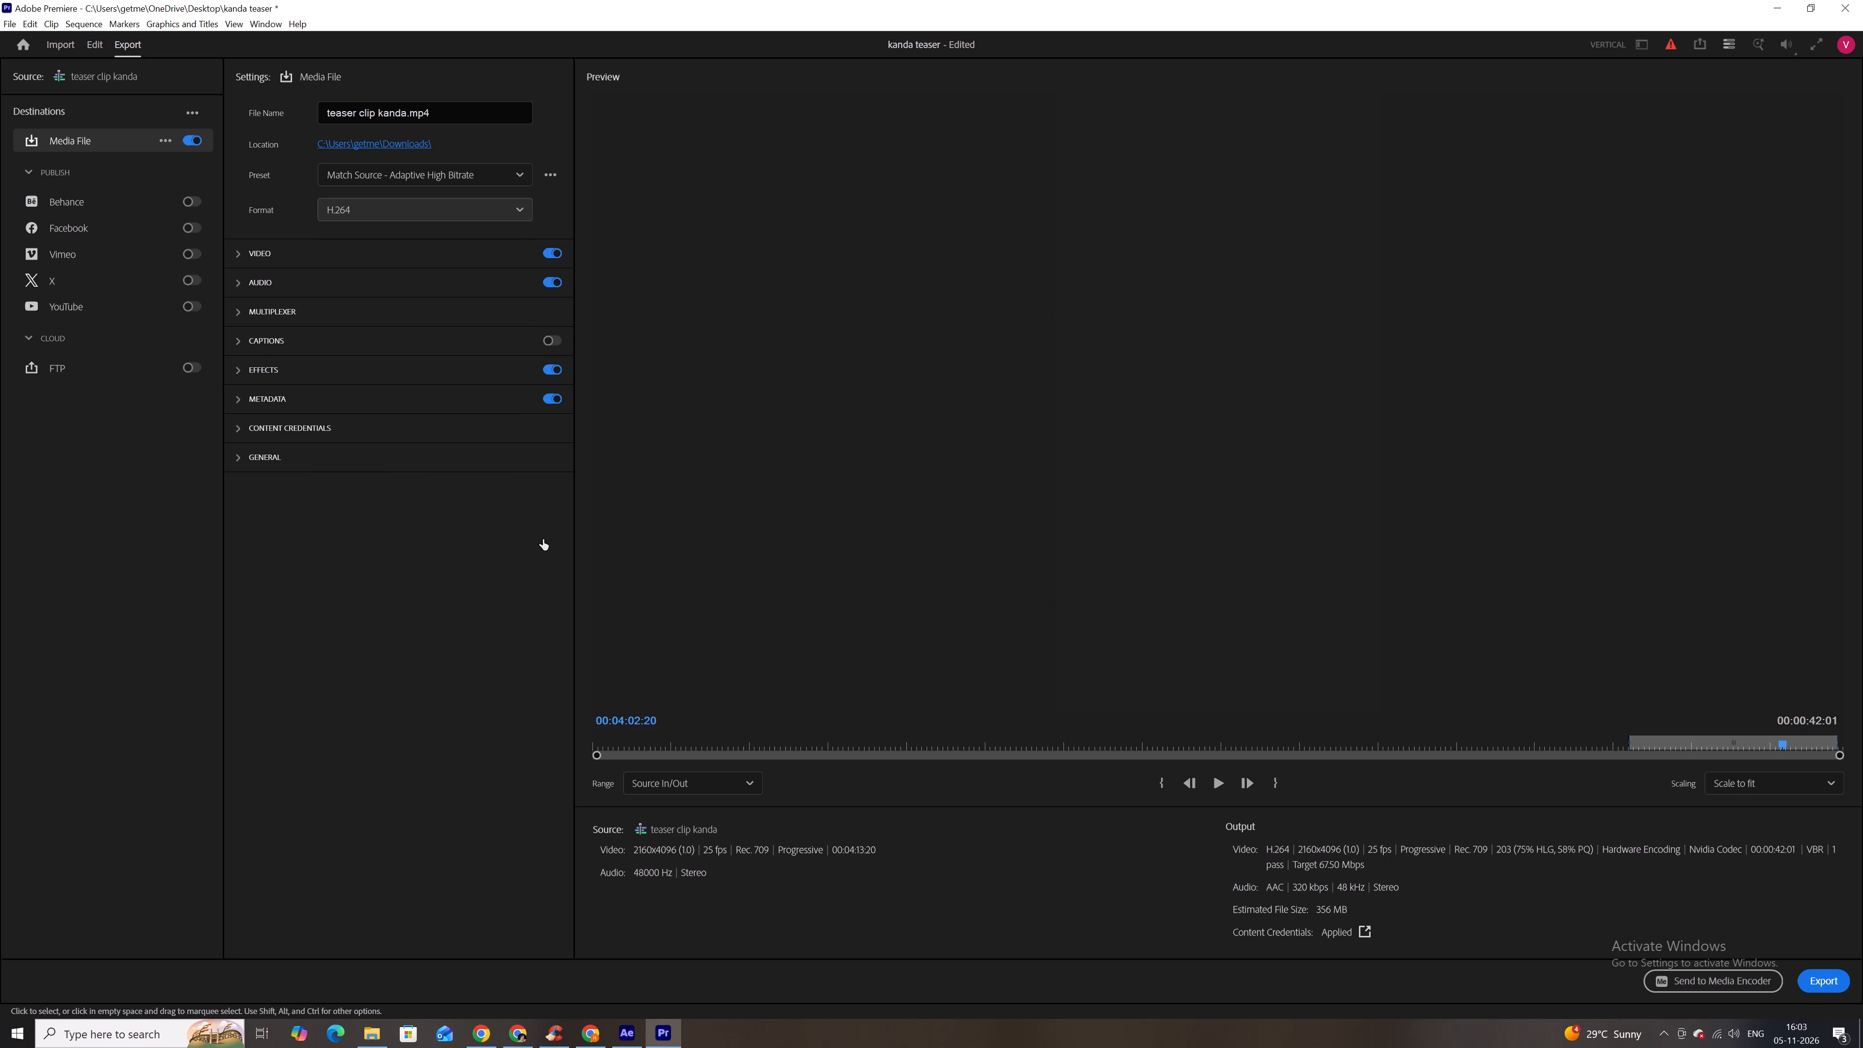
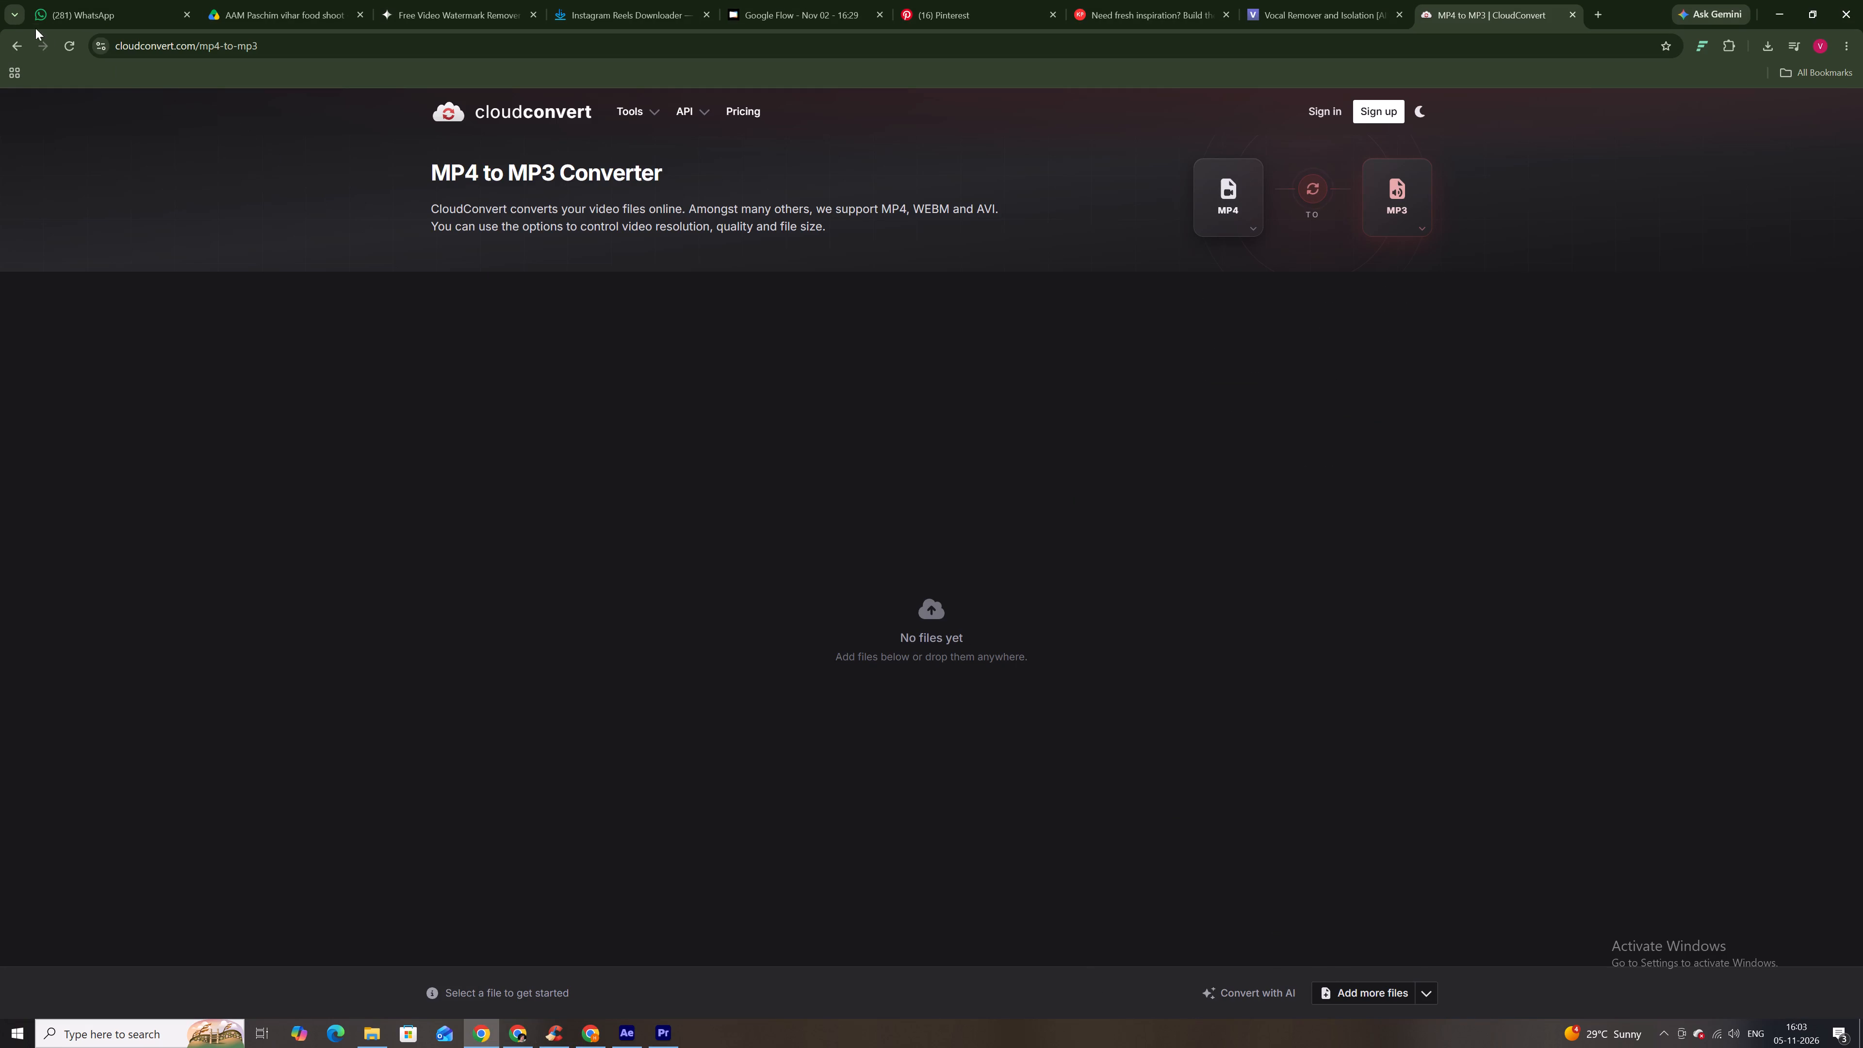
Reload the CloudConvert MP4 to MP3 converter, convert the teaser clip kanda file from Downloads to MP3, and download the result.
click(7, 47)
click(244, 253)
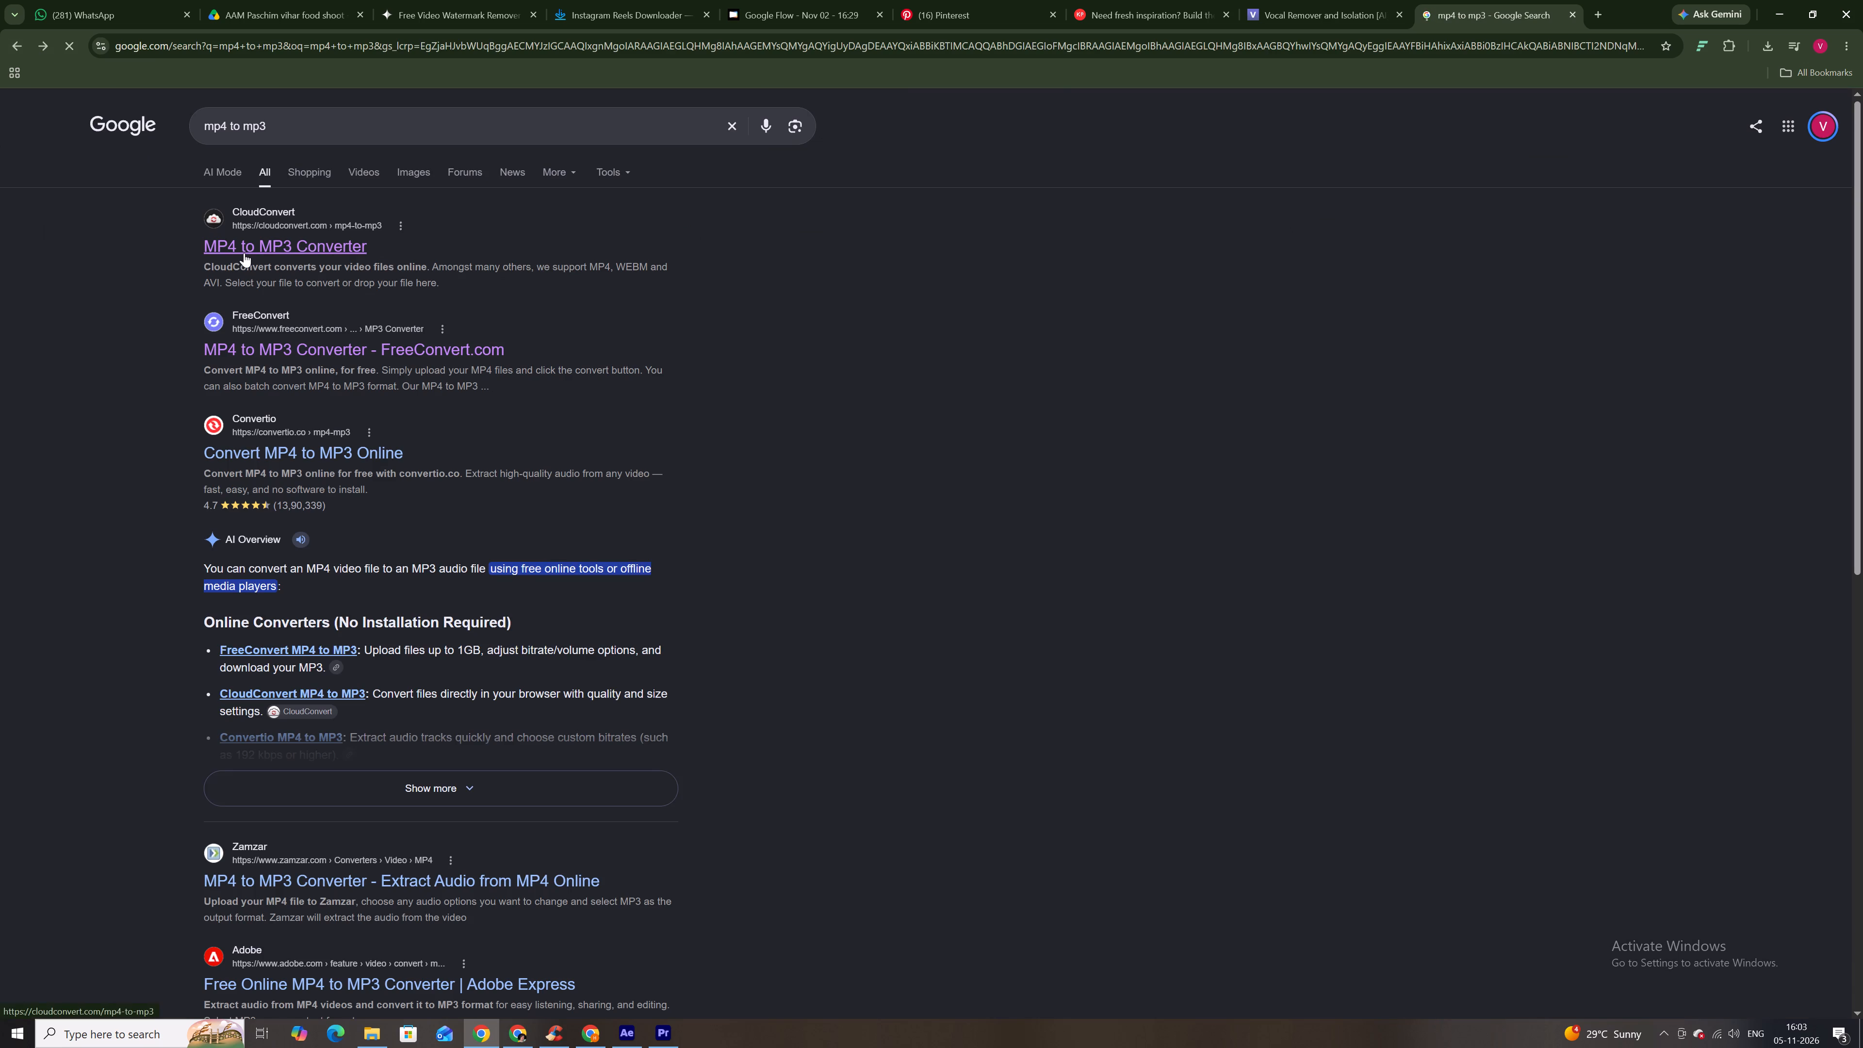
click(936, 511)
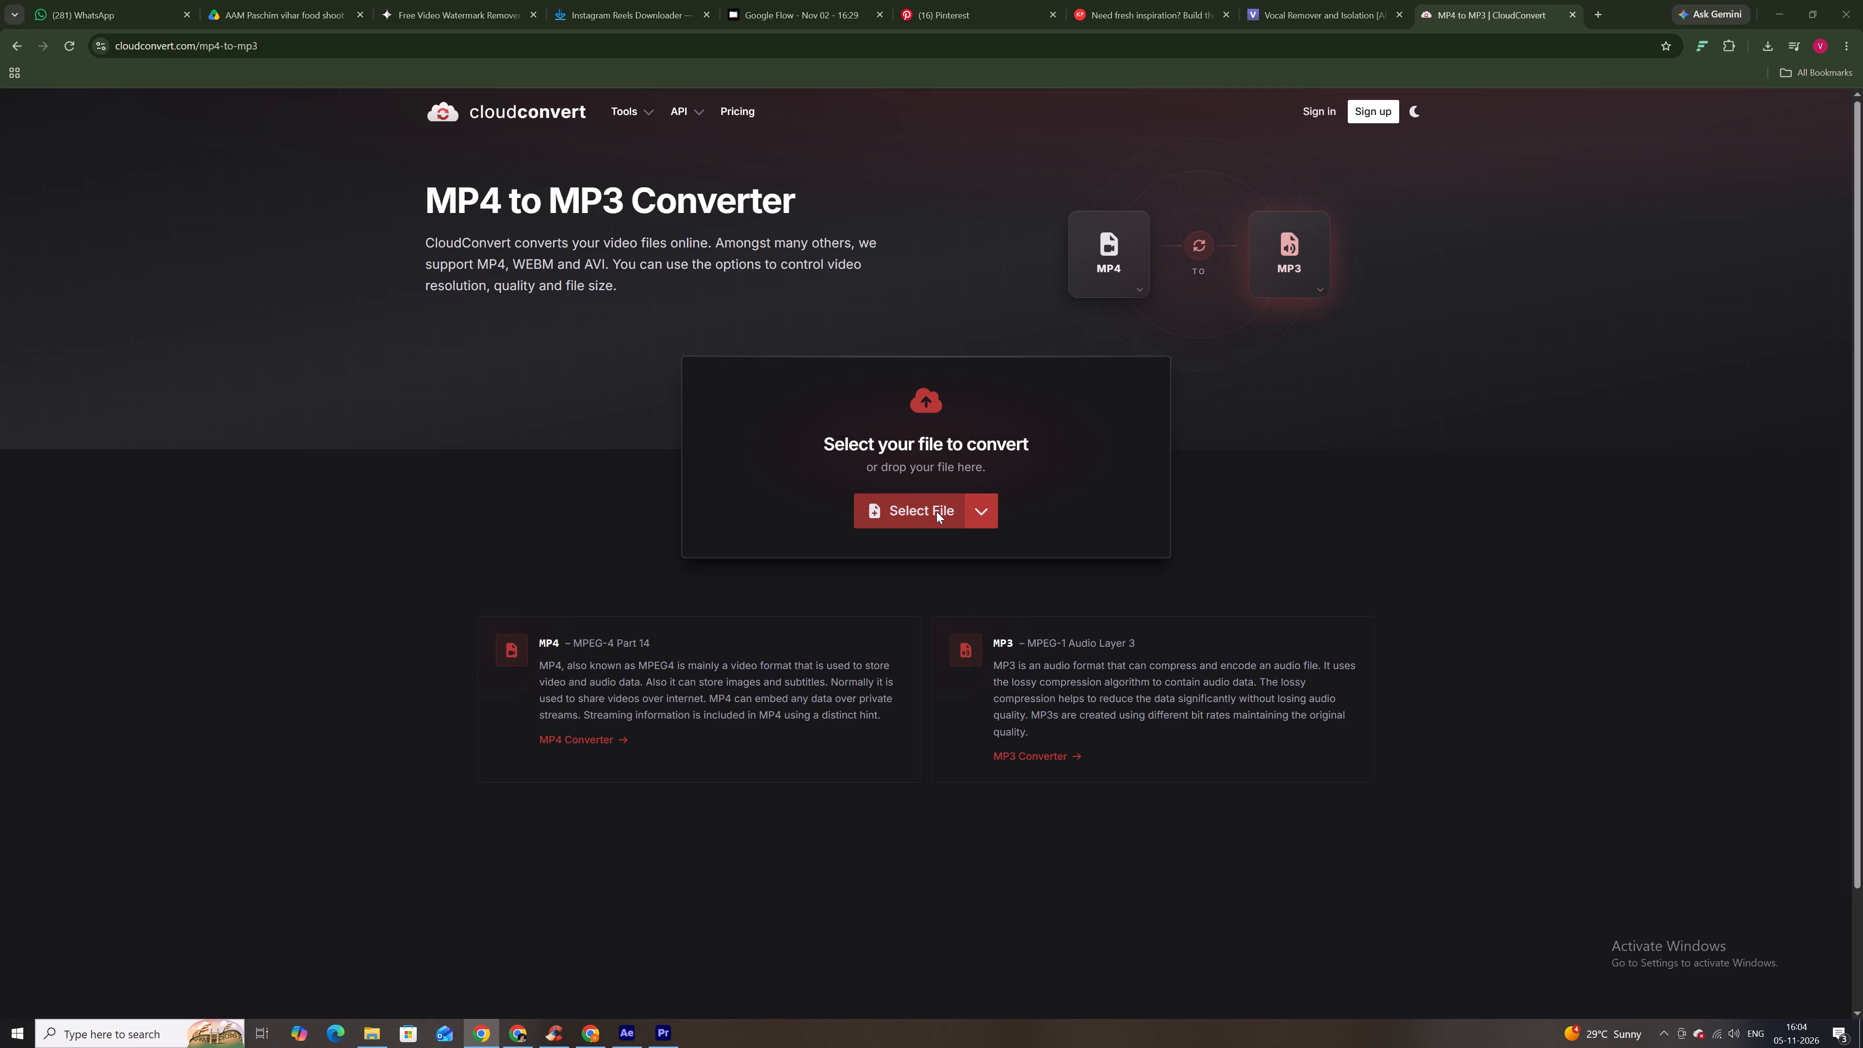
click(177, 162)
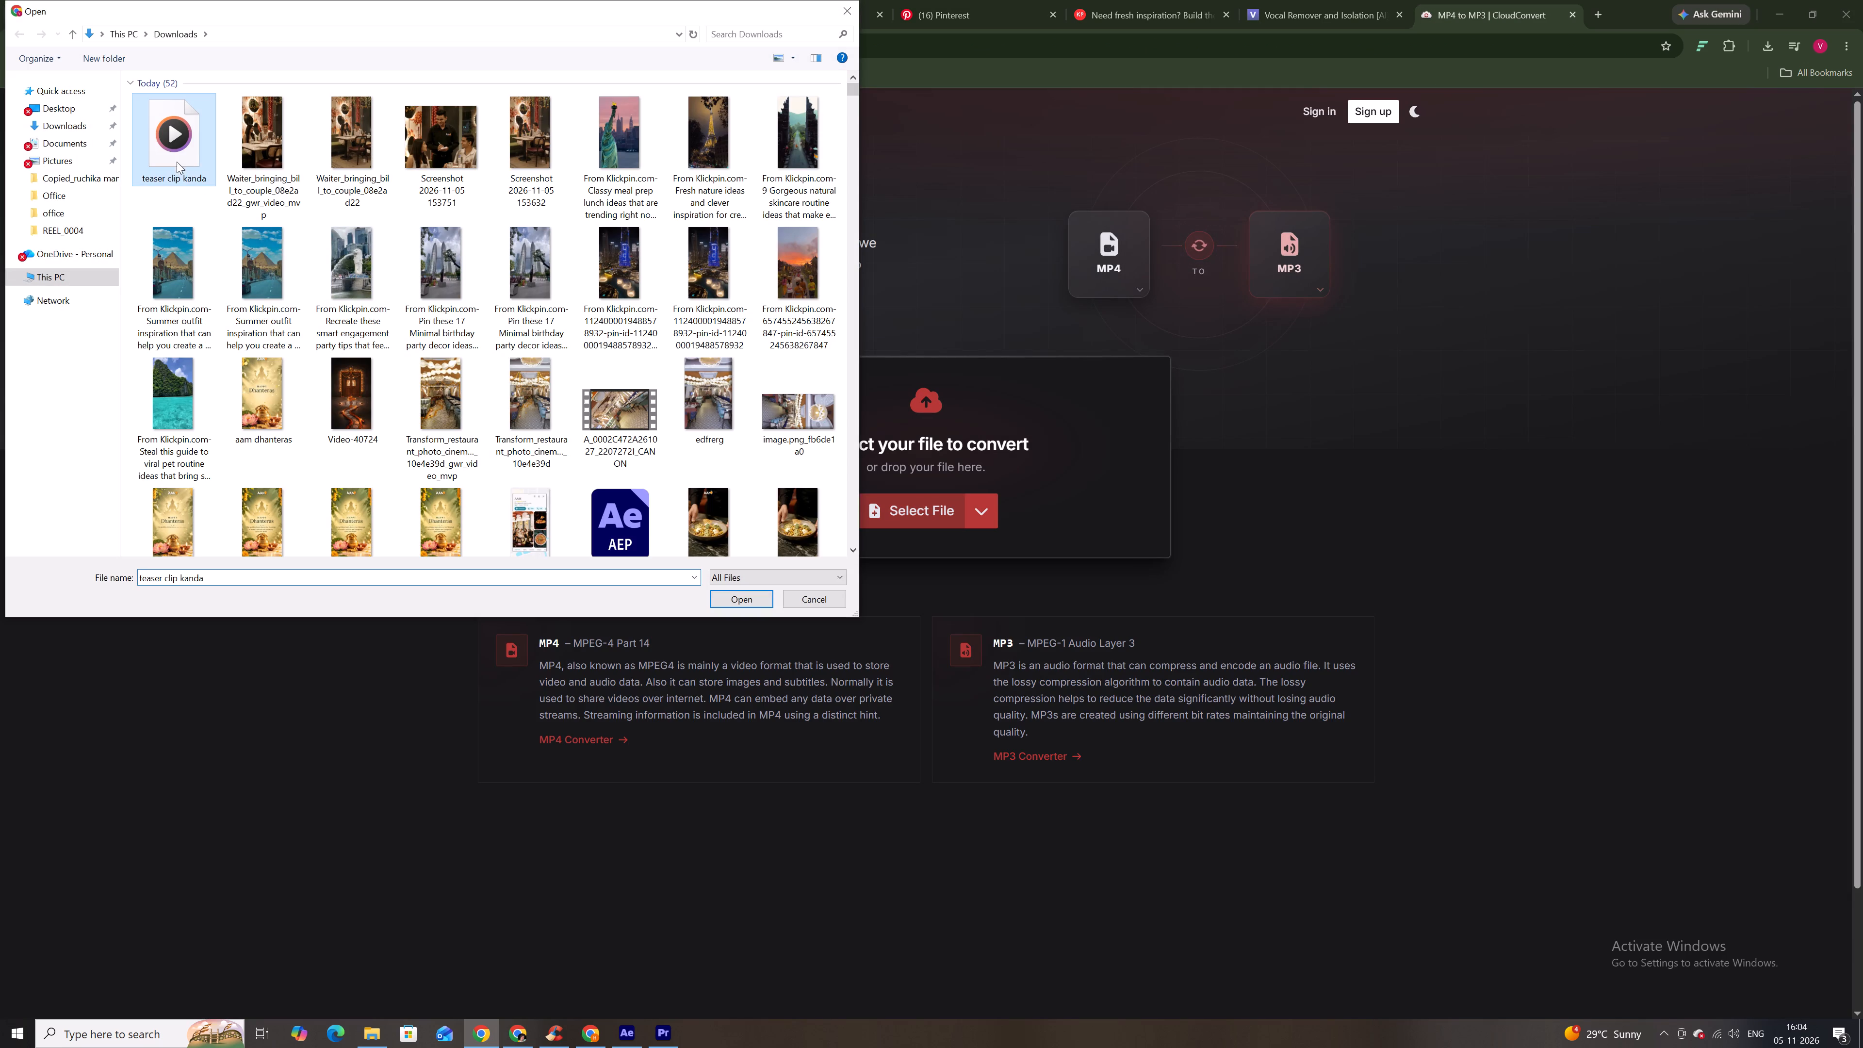
click(736, 592)
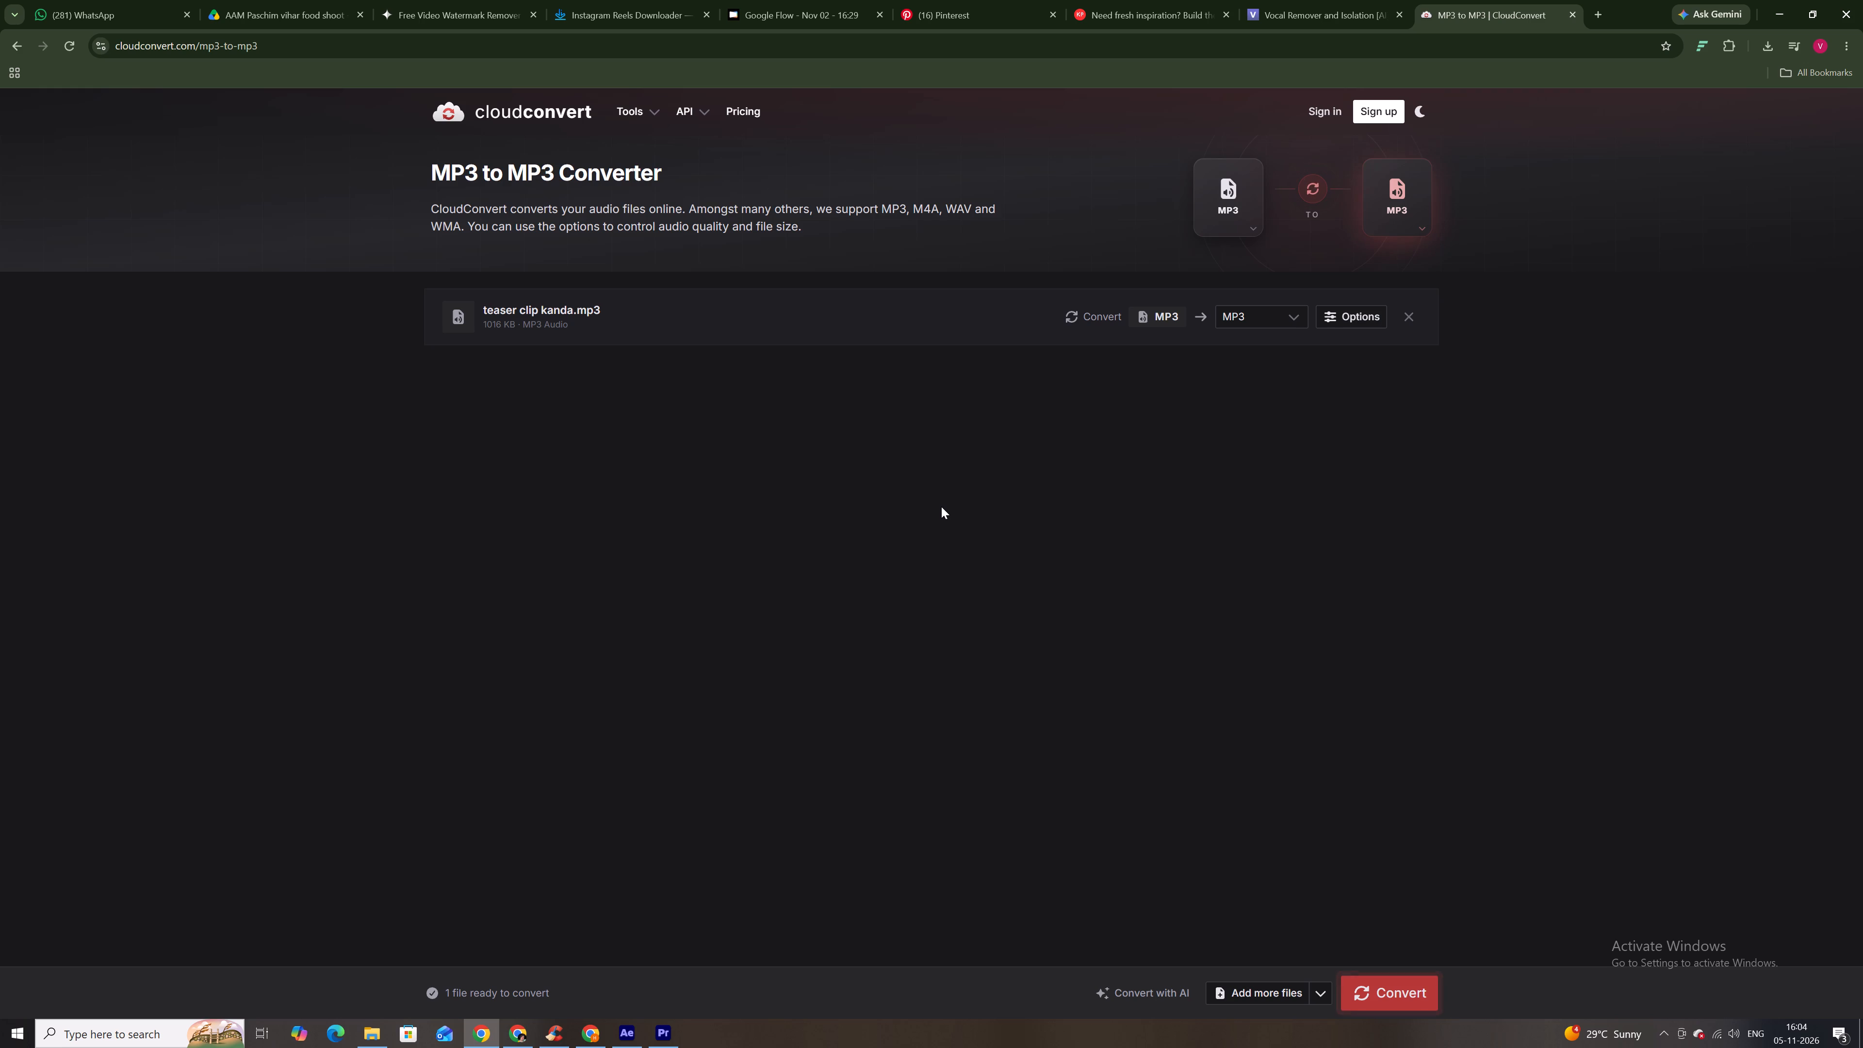
click(1386, 991)
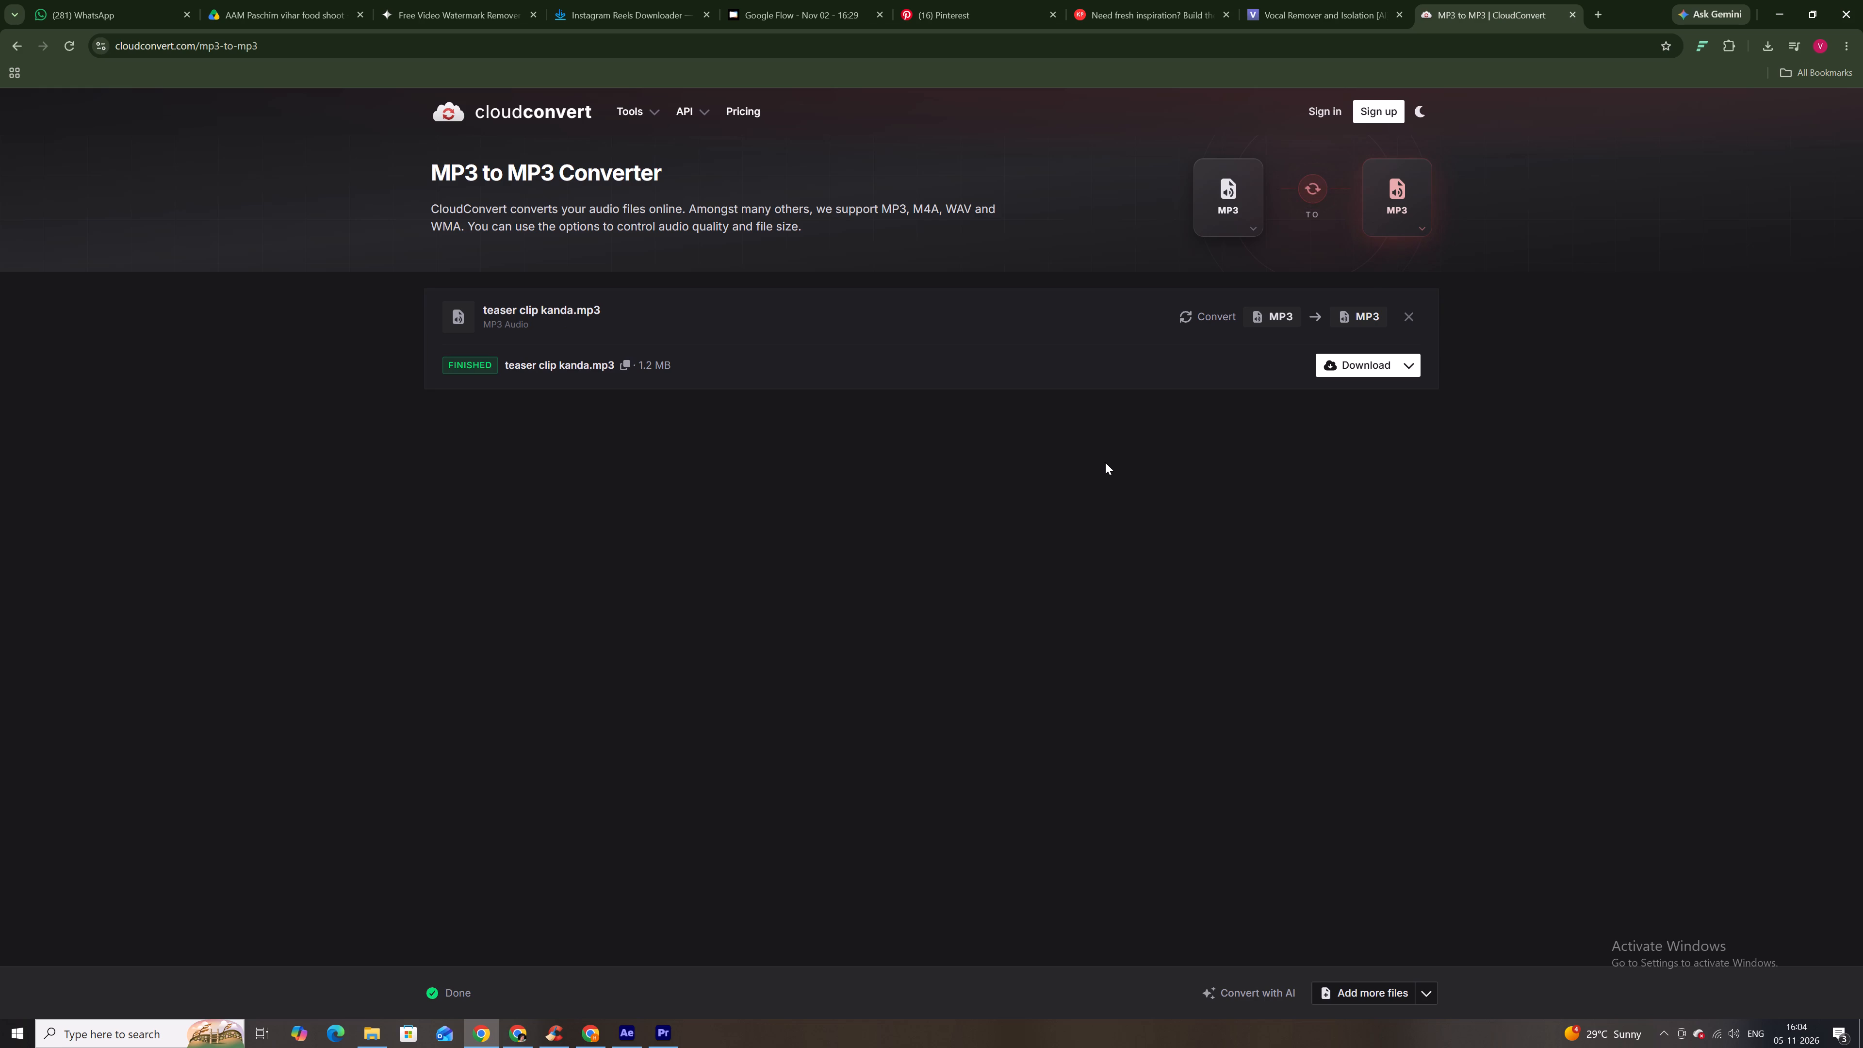
click(1356, 367)
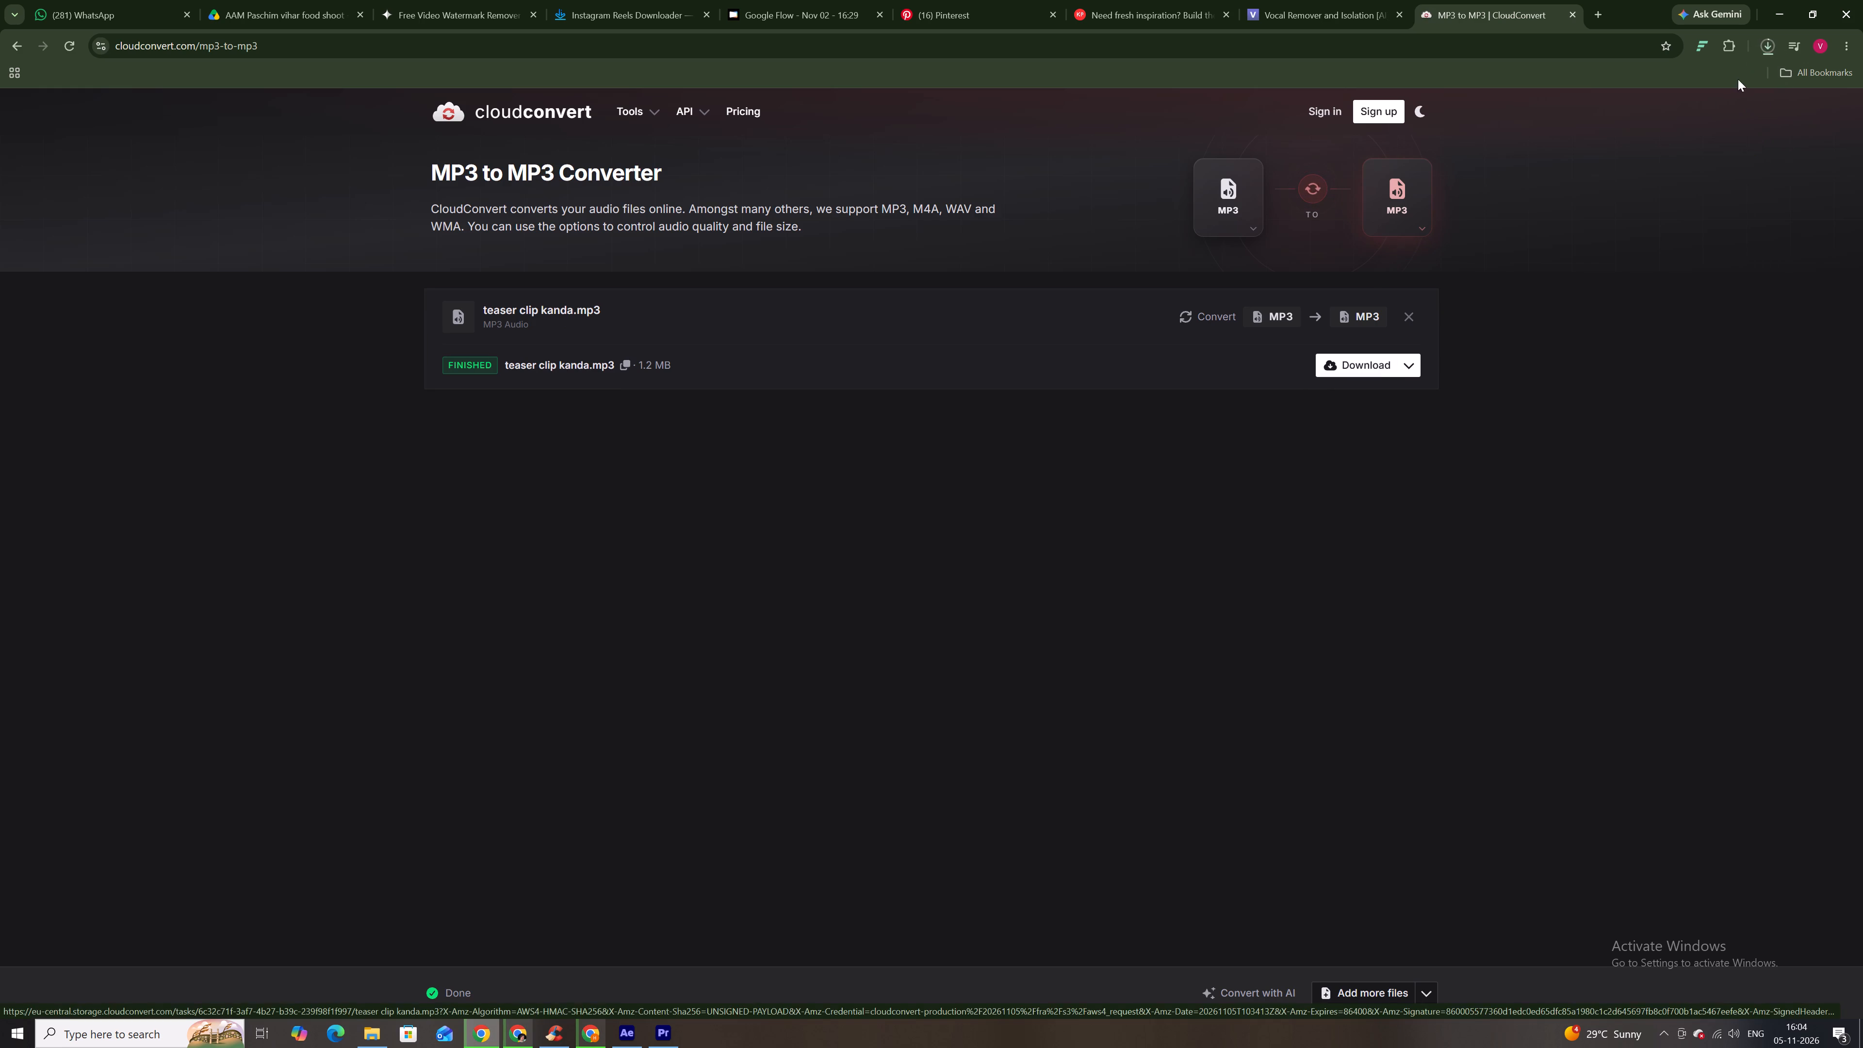
Upload the downloaded teaser clip kanda (1).mp3 to the Vocal Remover and Isolation page for separating voice from music.
click(1319, 3)
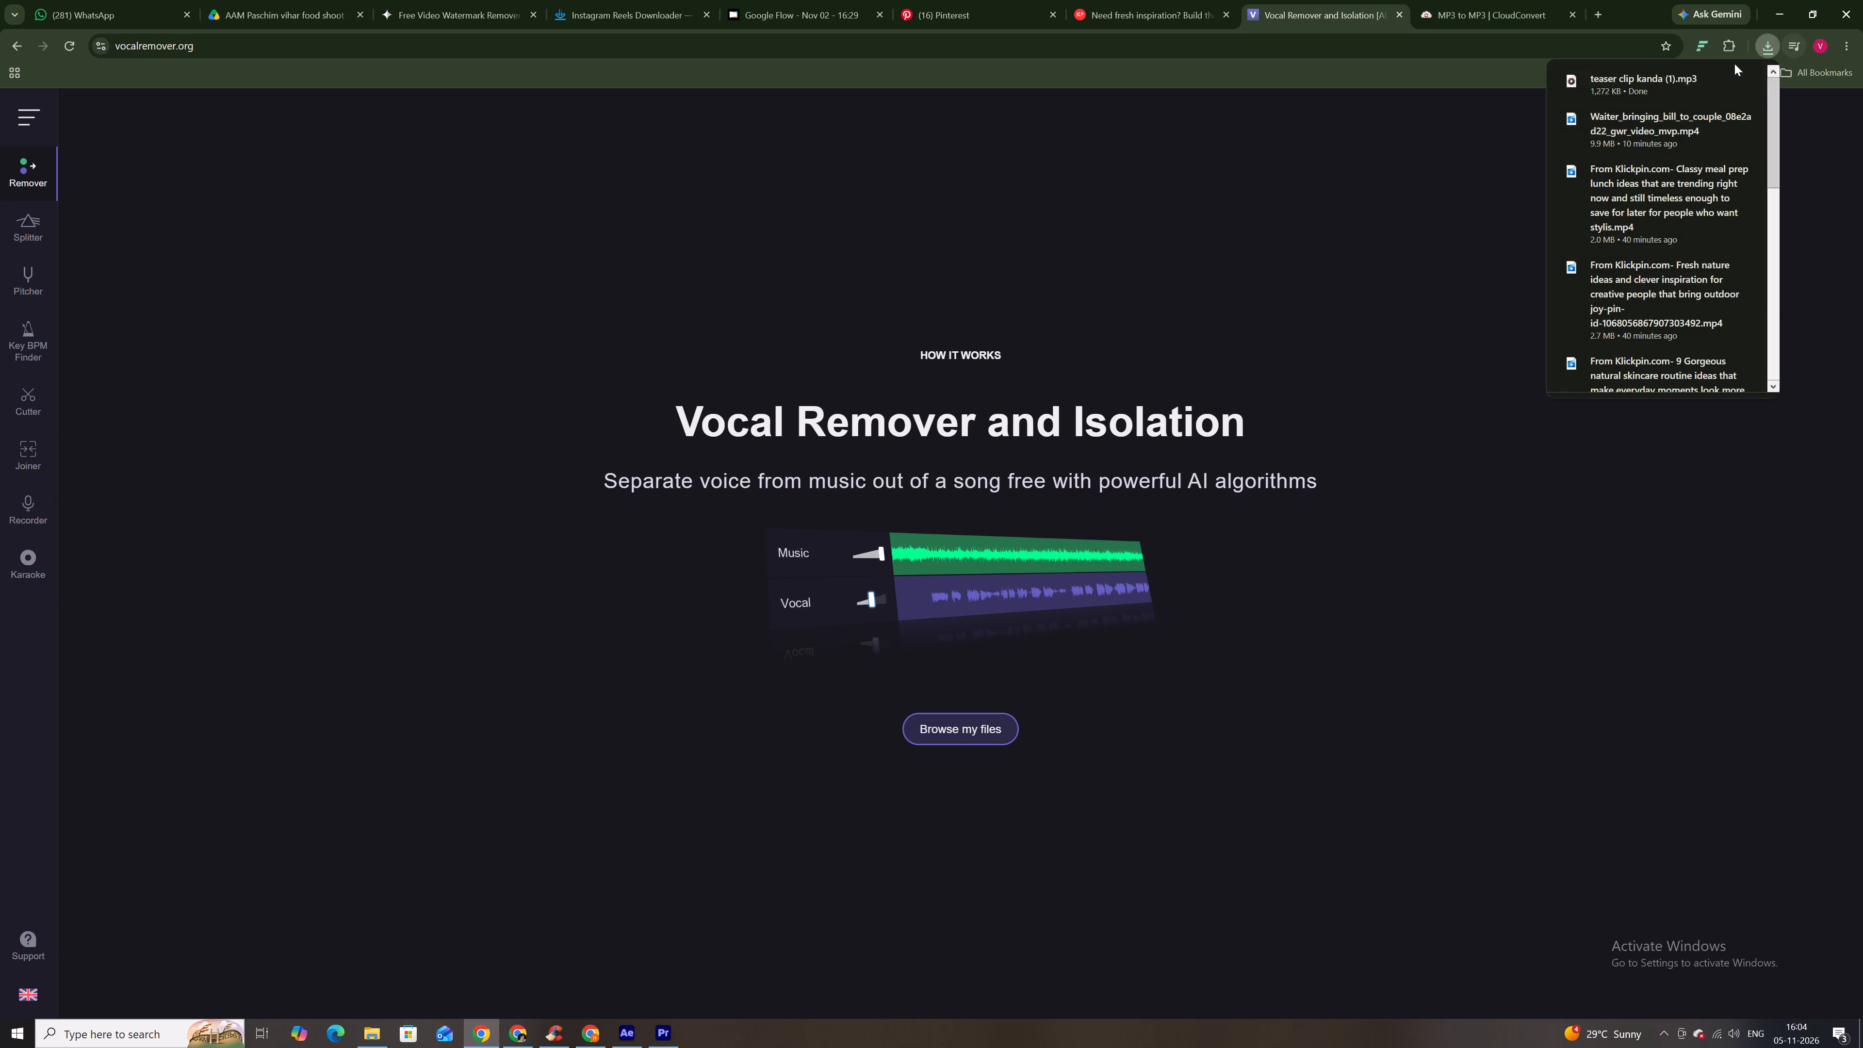
drag(1668, 78, 1173, 597)
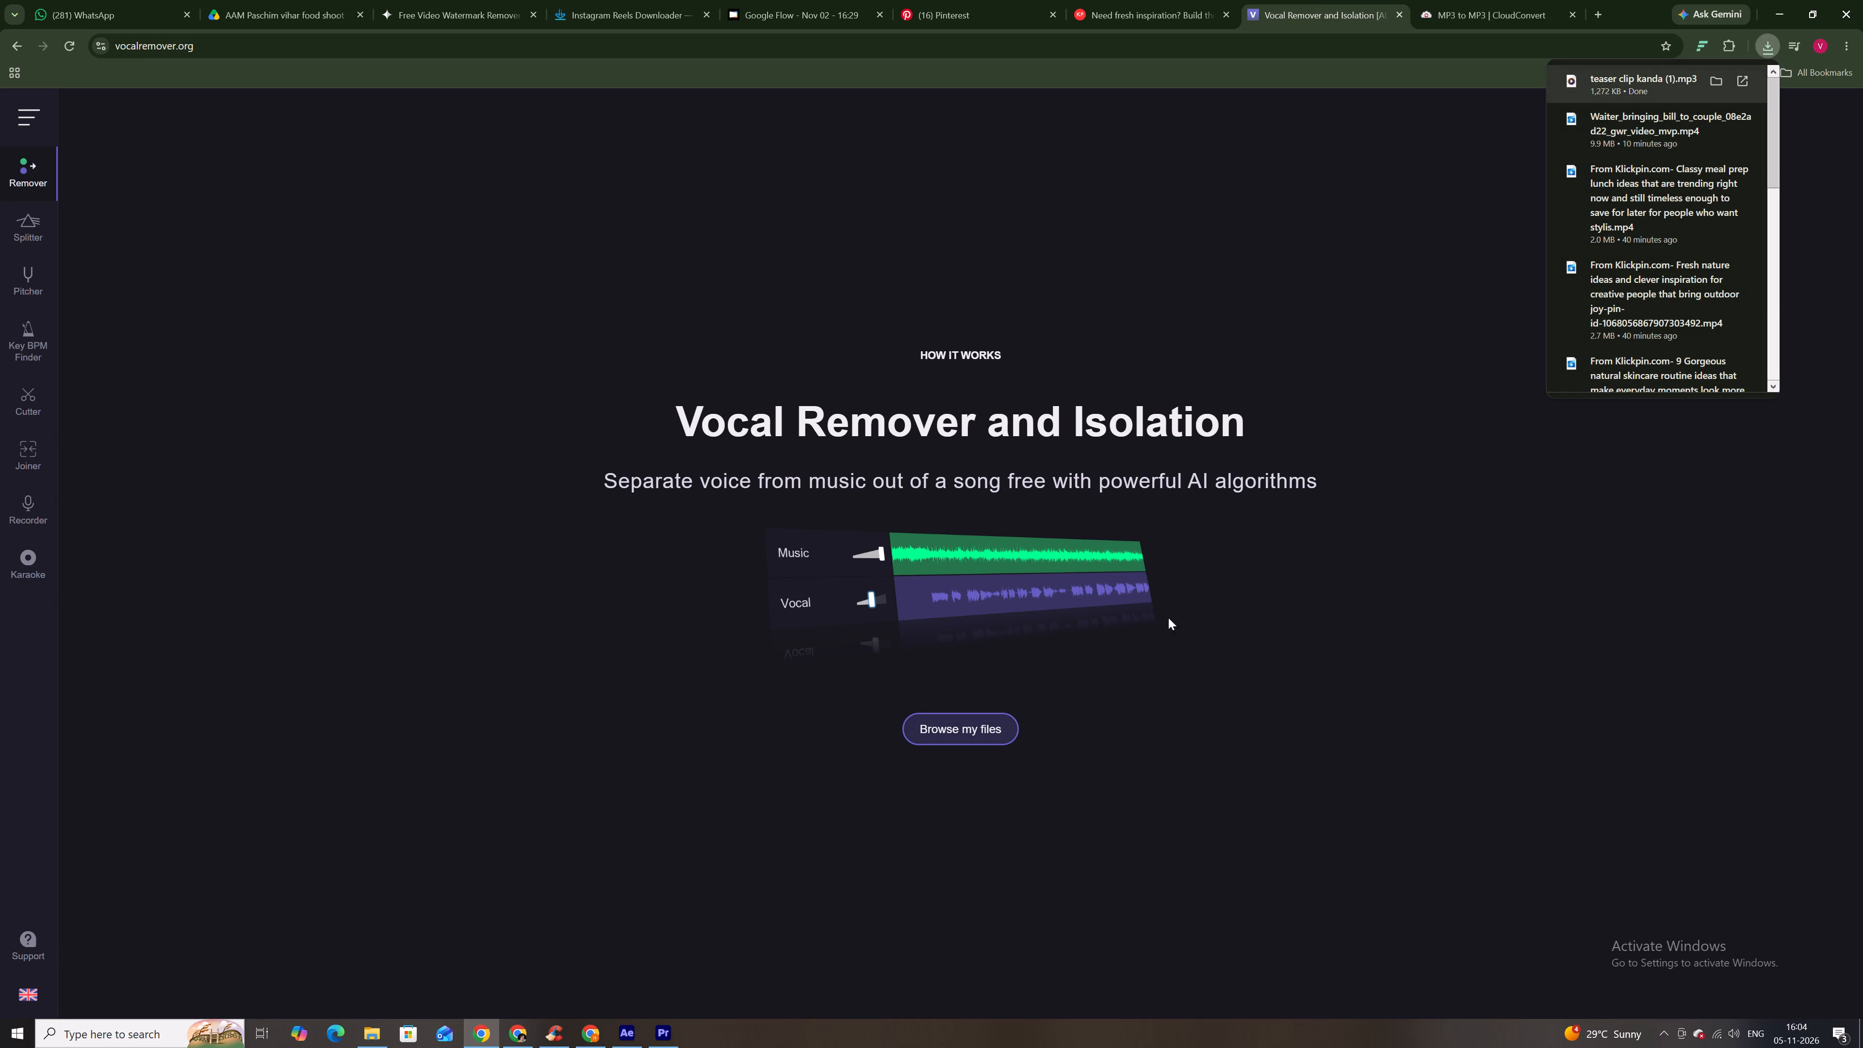
click(1764, 49)
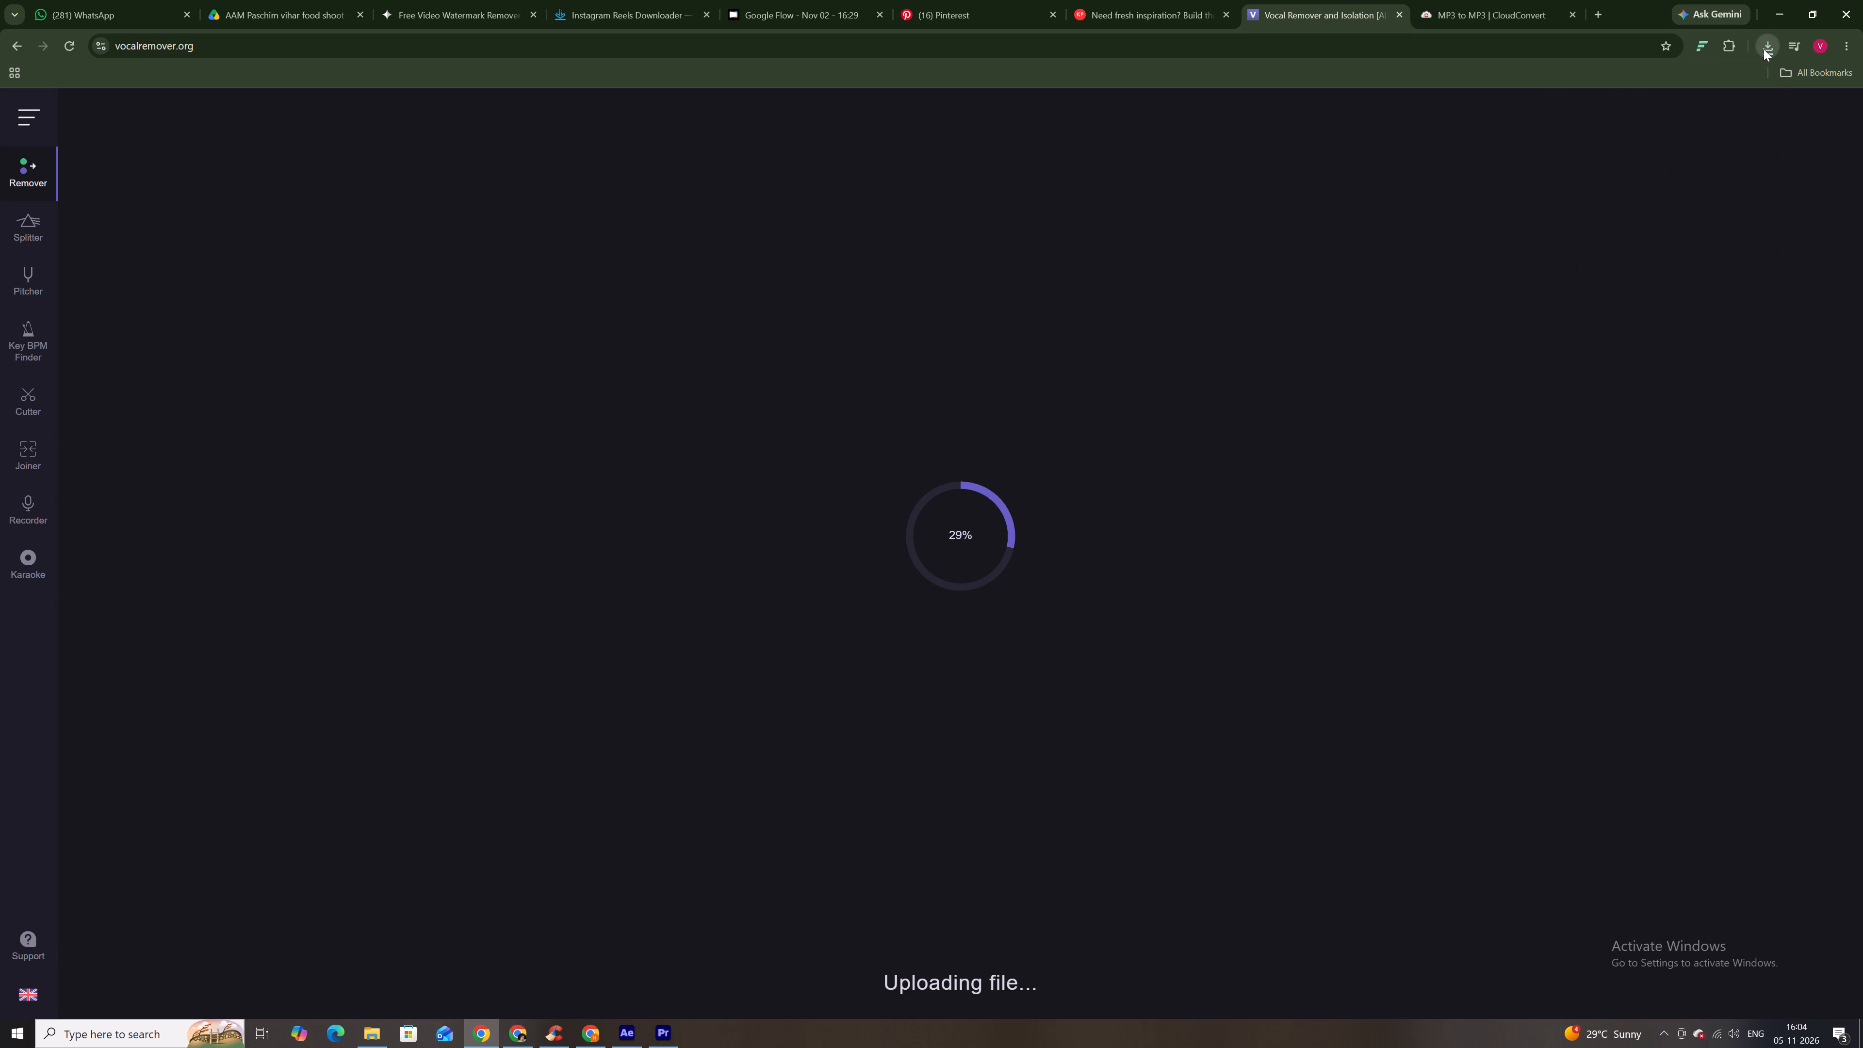
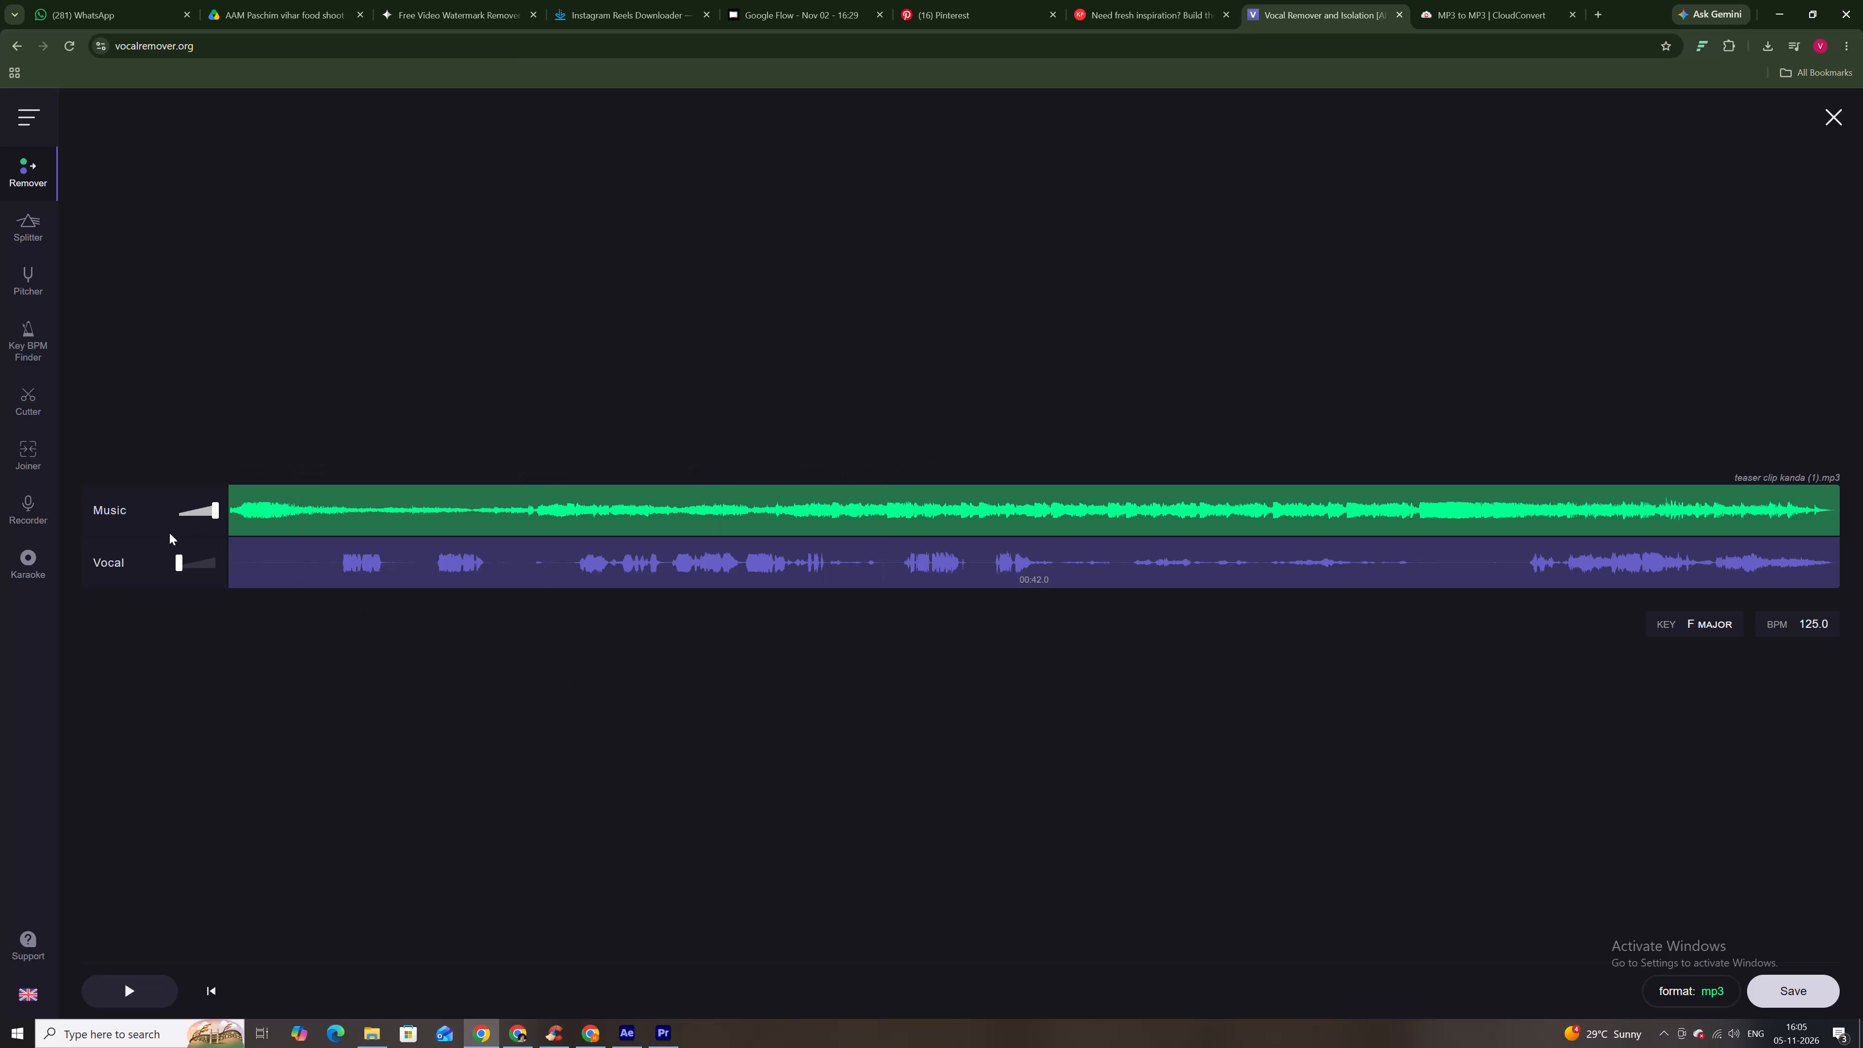
Preview the isolated music at several points, including the ending passage, and save the Music track as MP3.
click(144, 987)
click(338, 504)
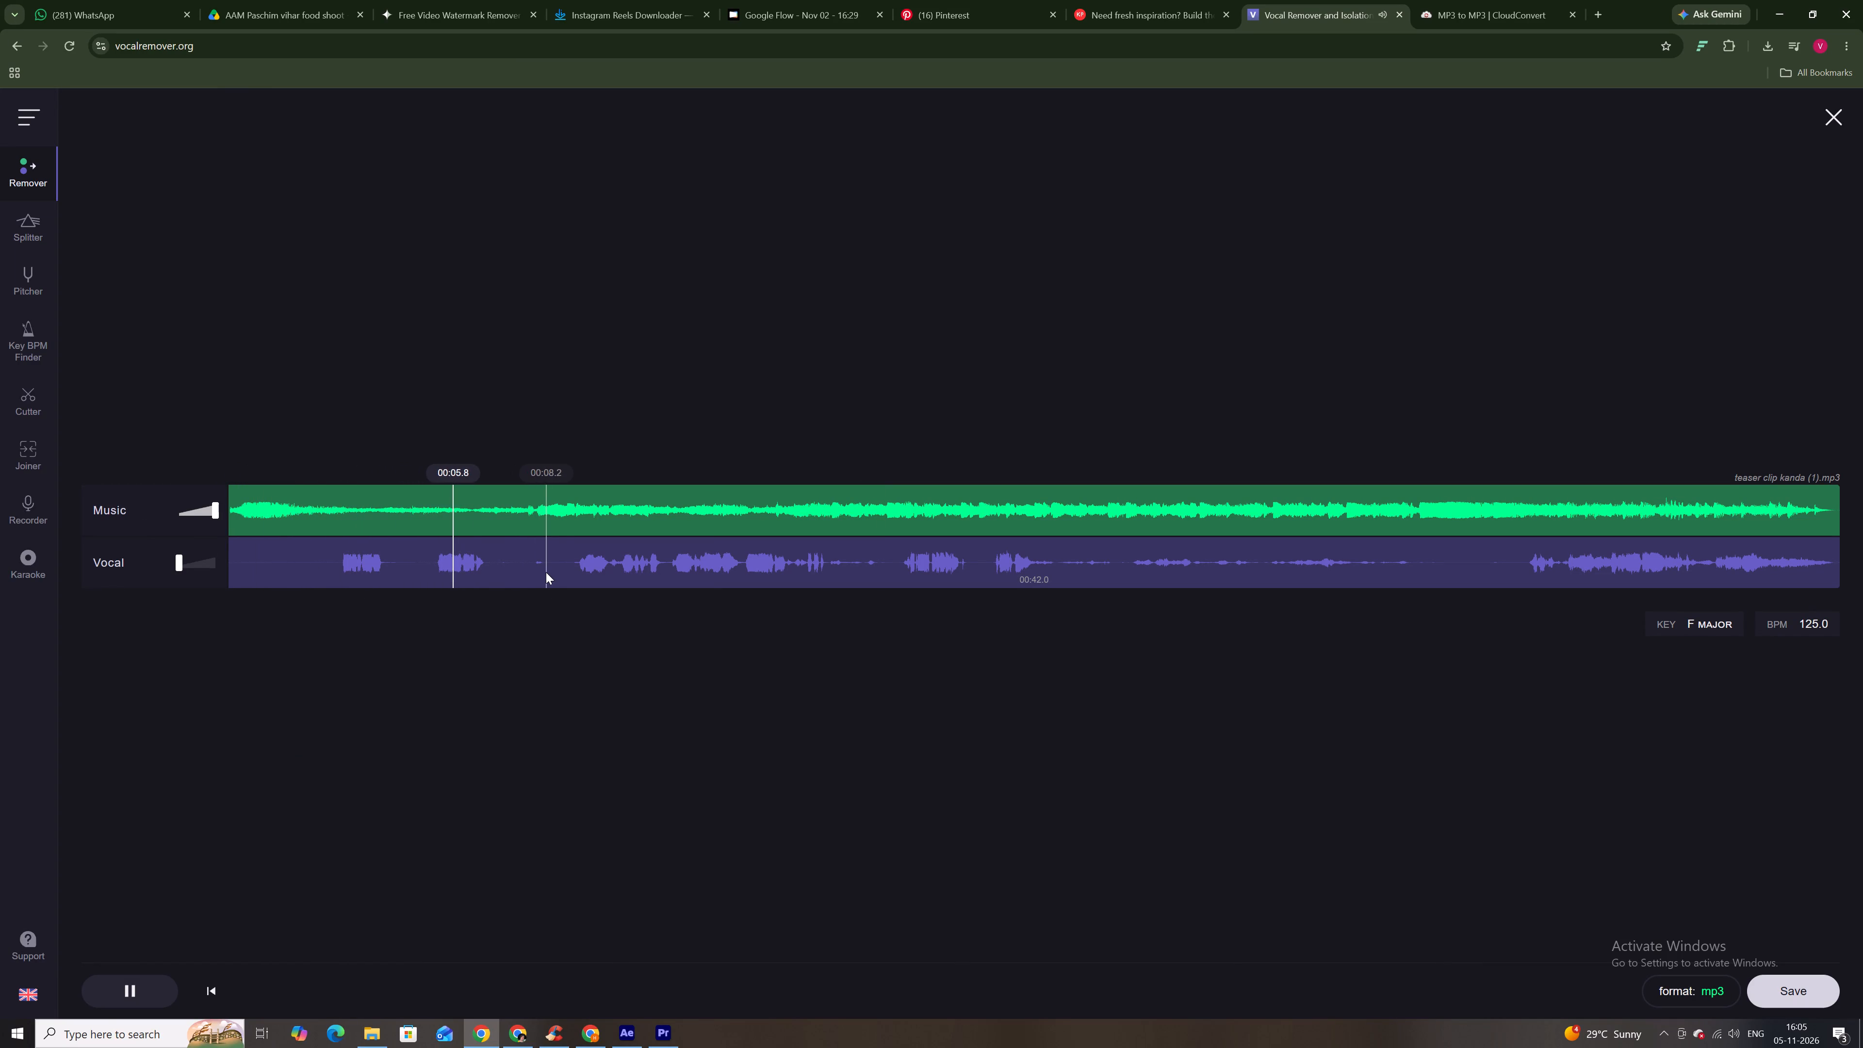
click(571, 491)
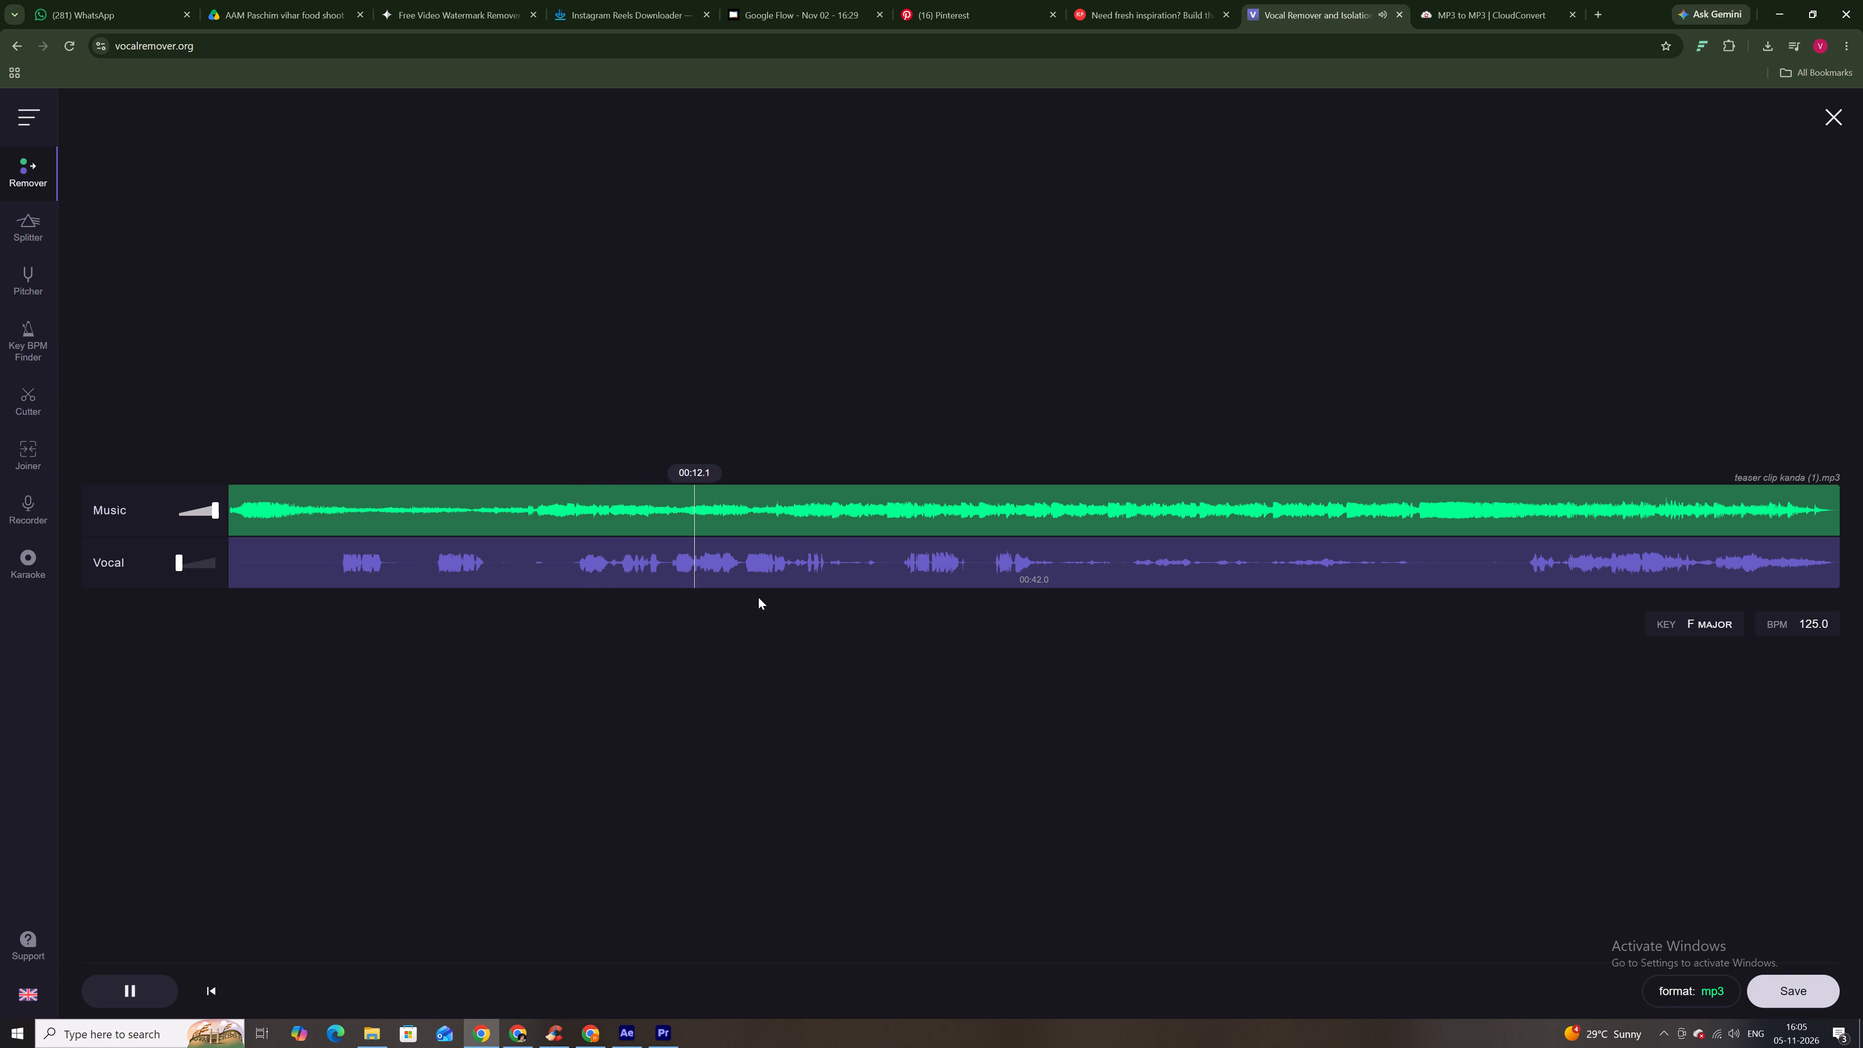
click(1588, 514)
drag(1541, 510, 1502, 512)
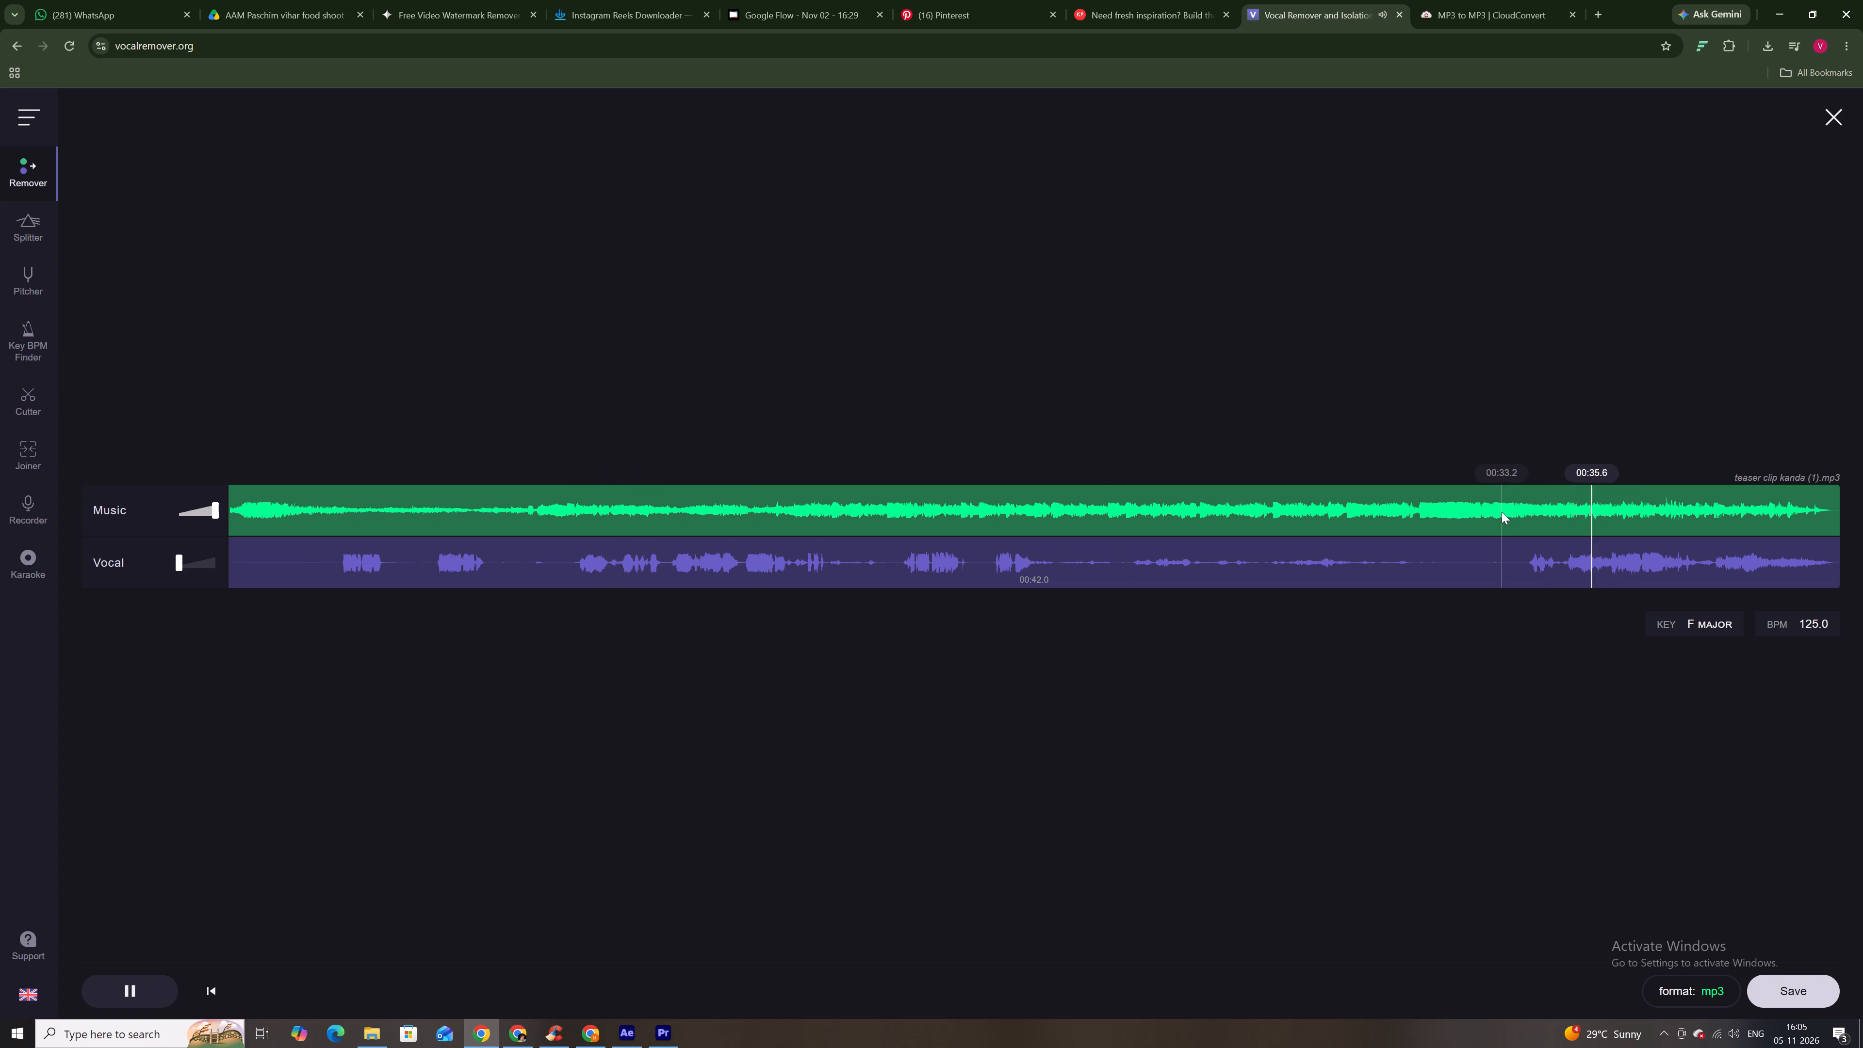
click(1502, 512)
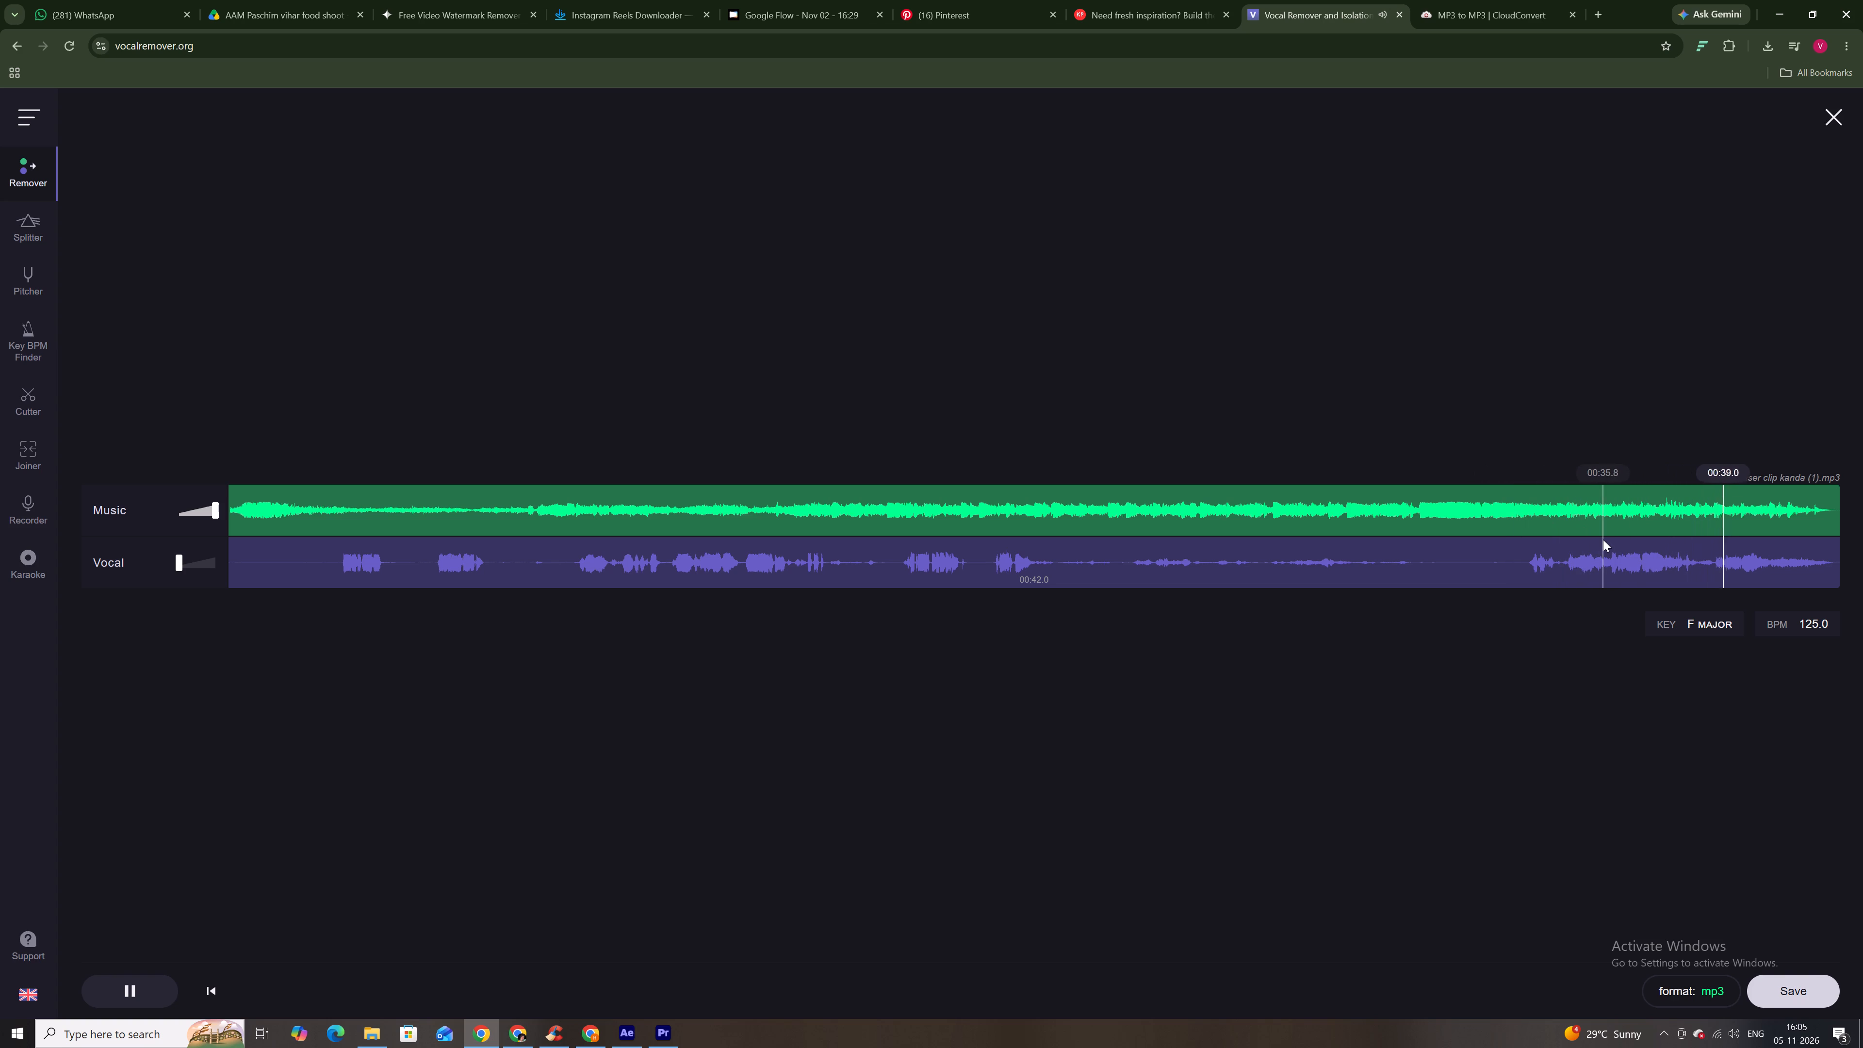
click(1813, 991)
click(1751, 867)
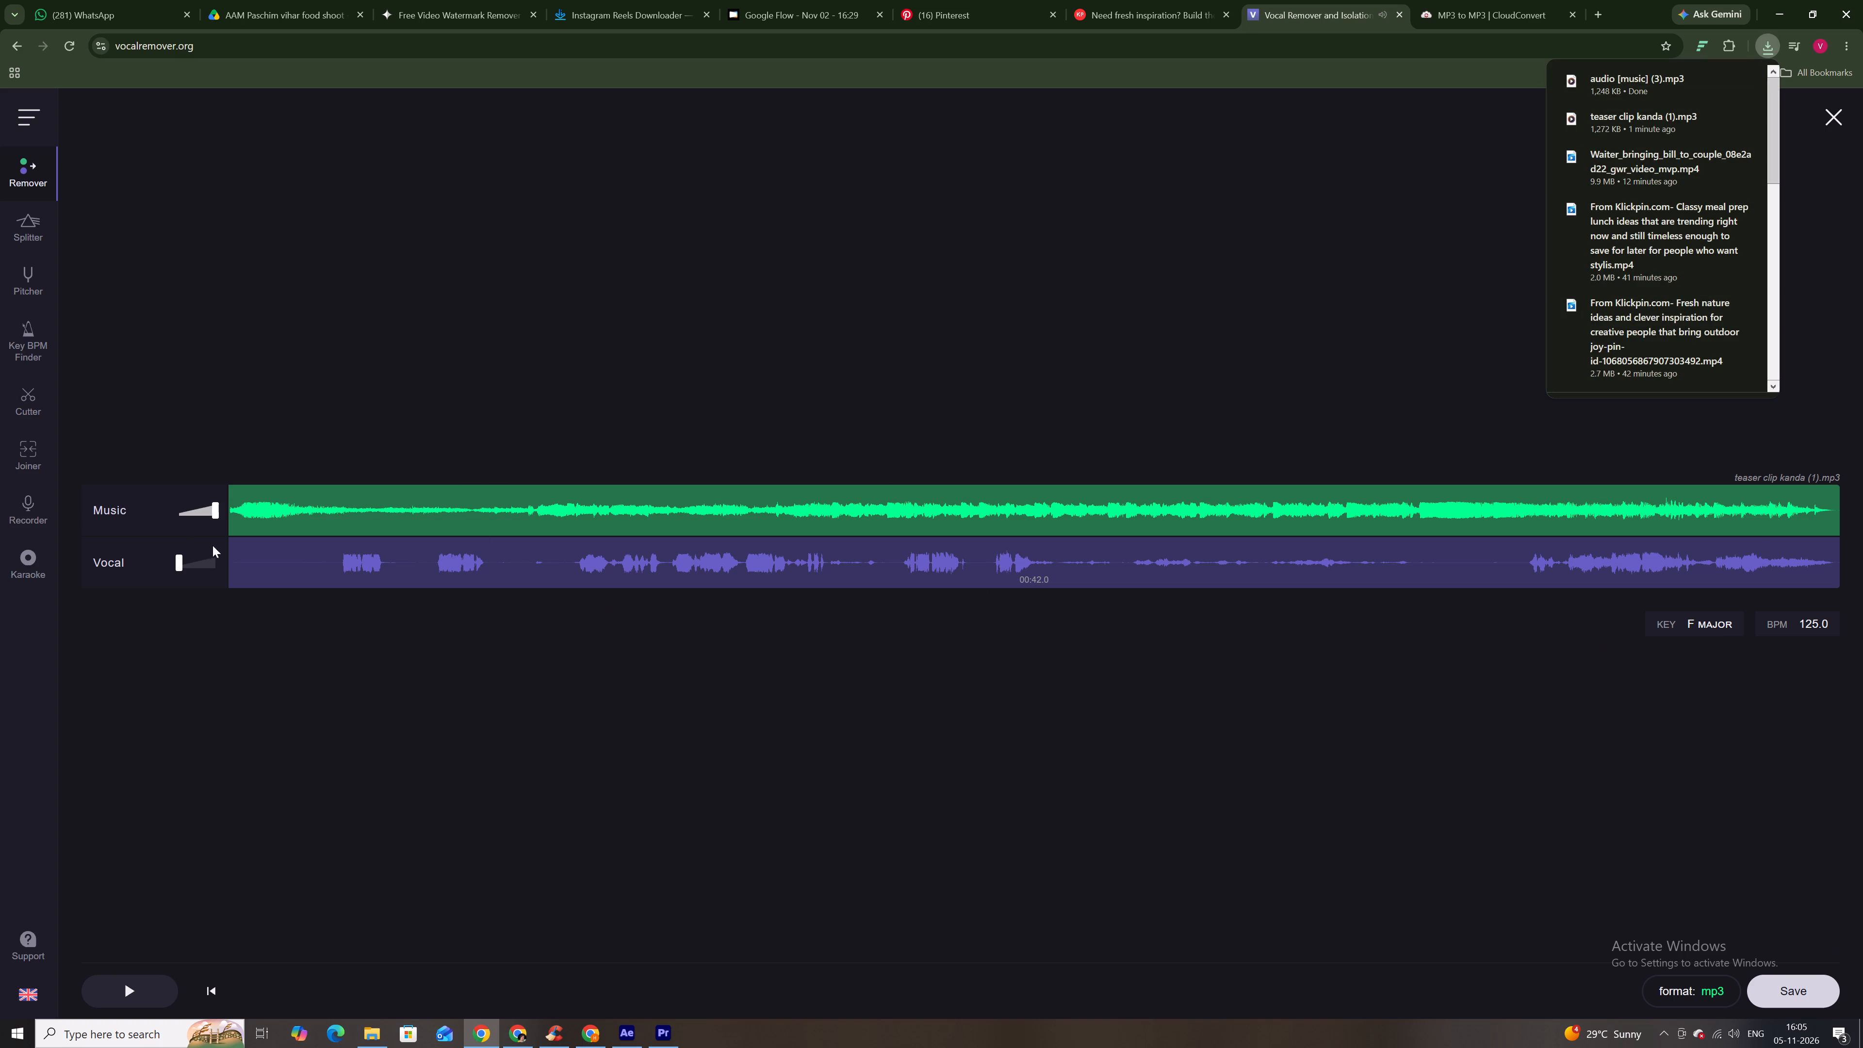
Mute the music, raise the vocal volume to 100 for a preview, save the Vocal track as MP3, and stop playback.
drag(214, 508, 153, 508)
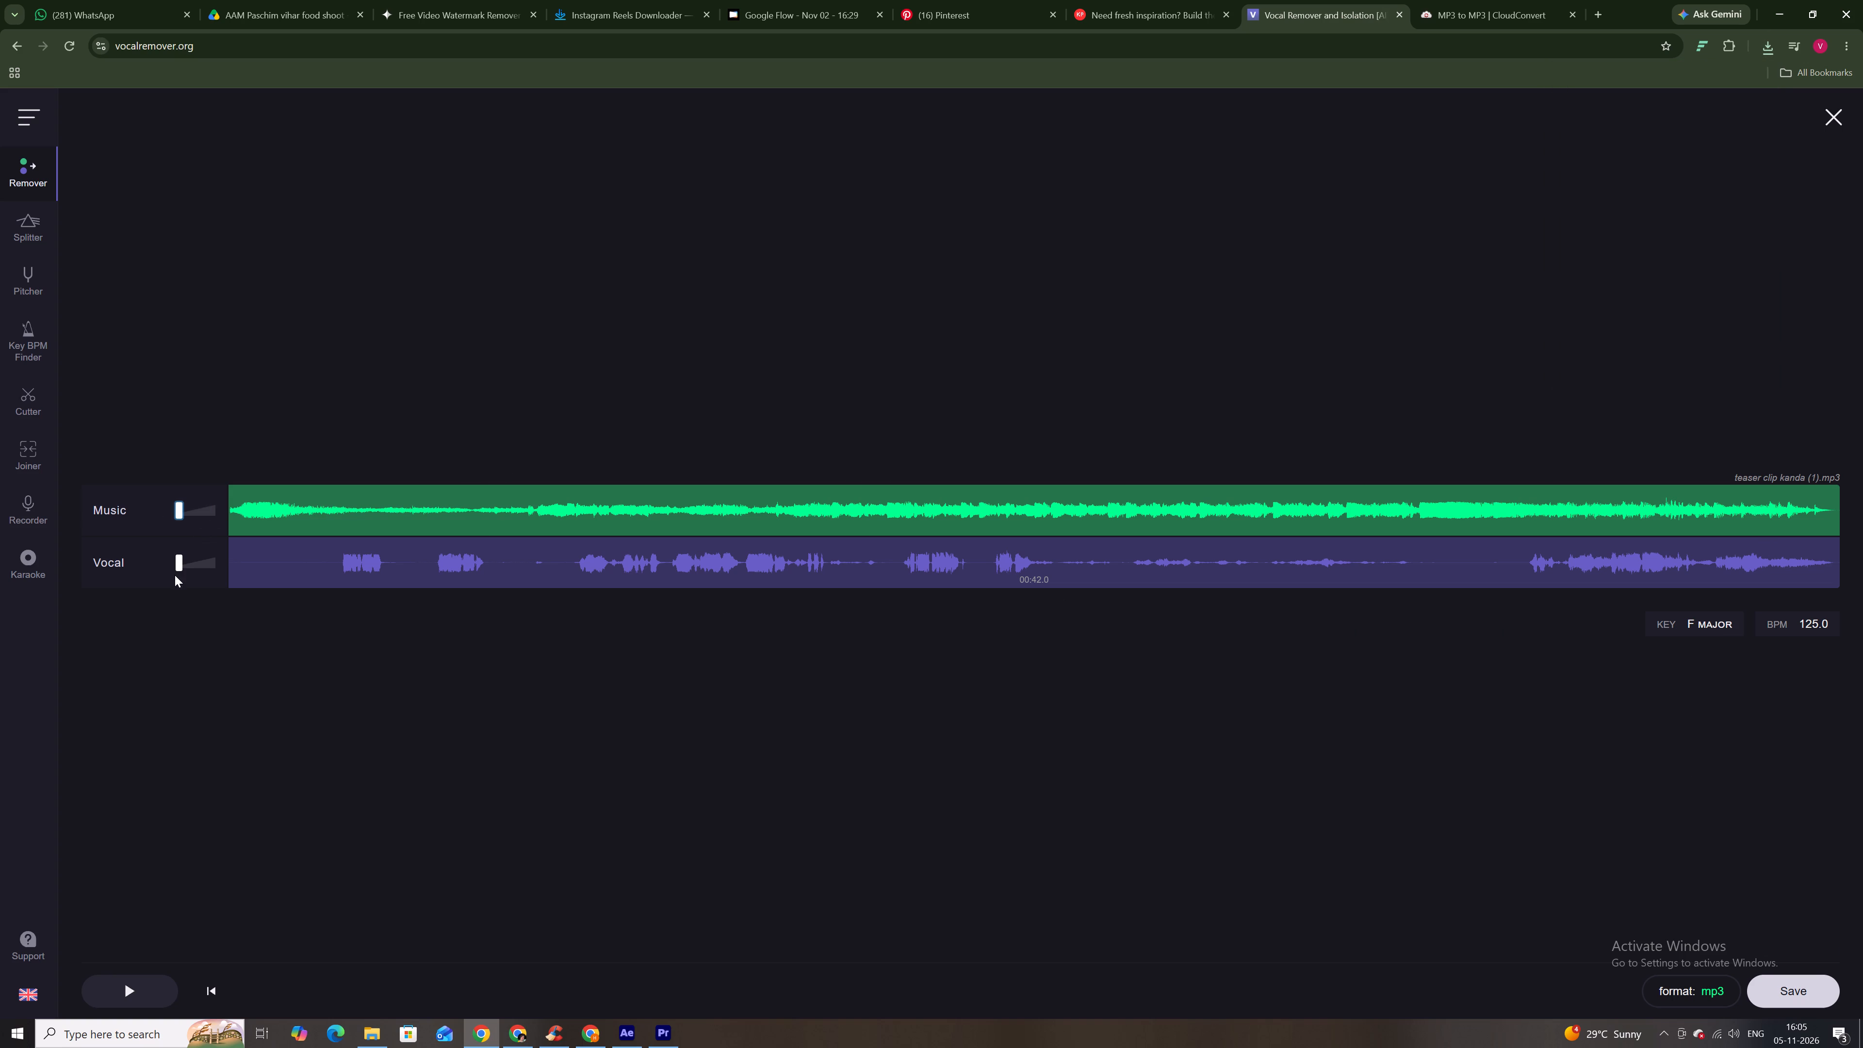
drag(179, 562, 282, 571)
drag(316, 572, 328, 570)
key(space)
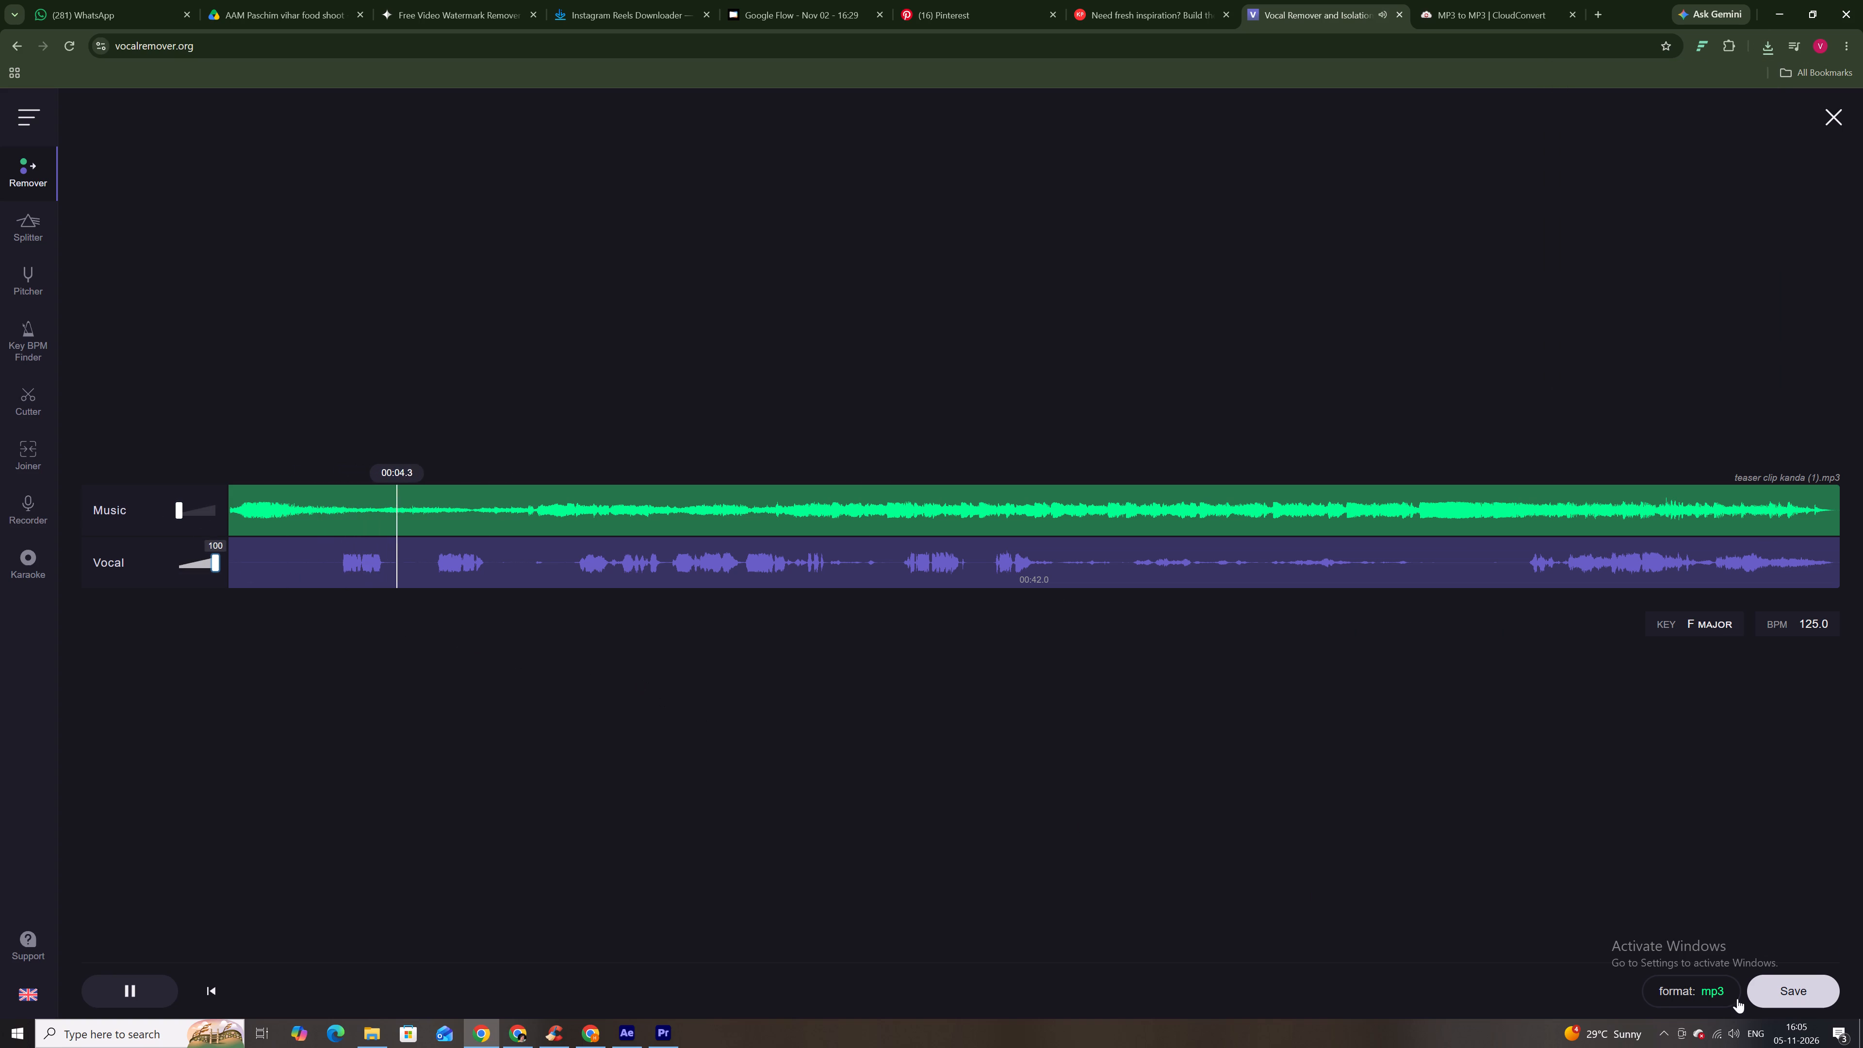
click(1765, 991)
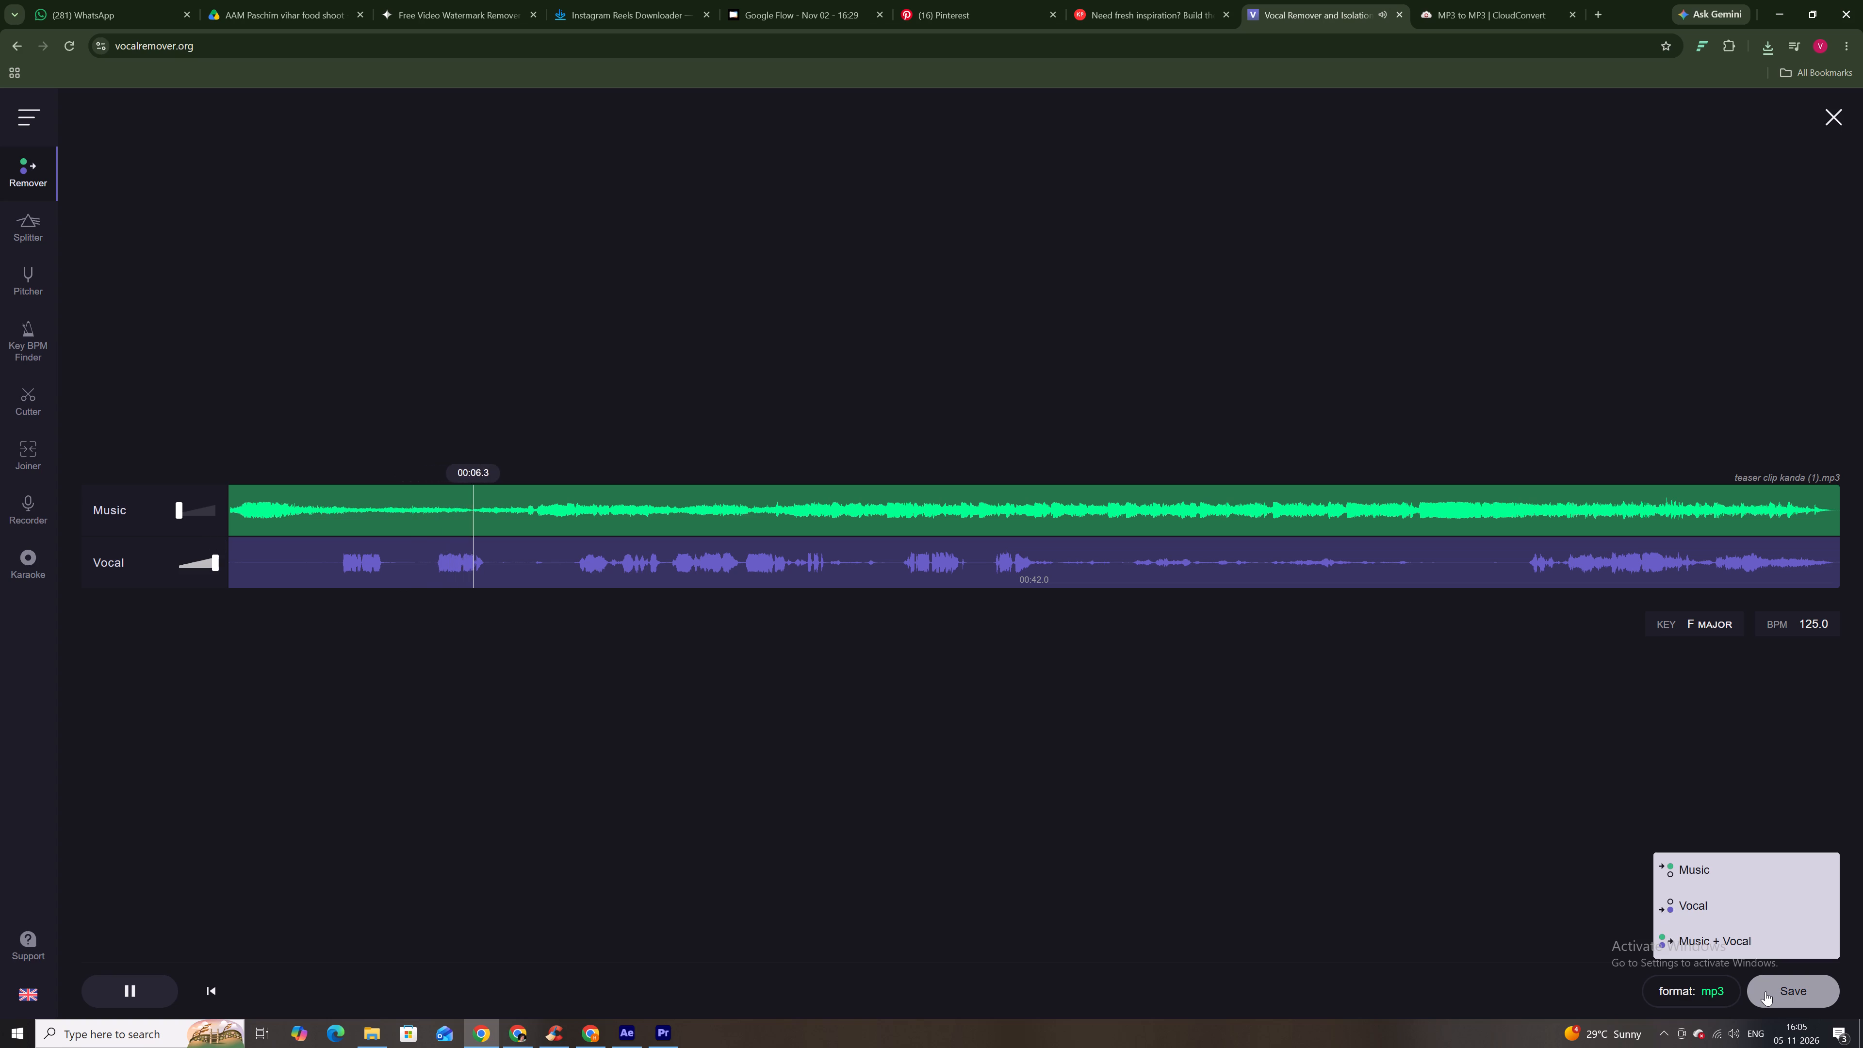
click(1748, 901)
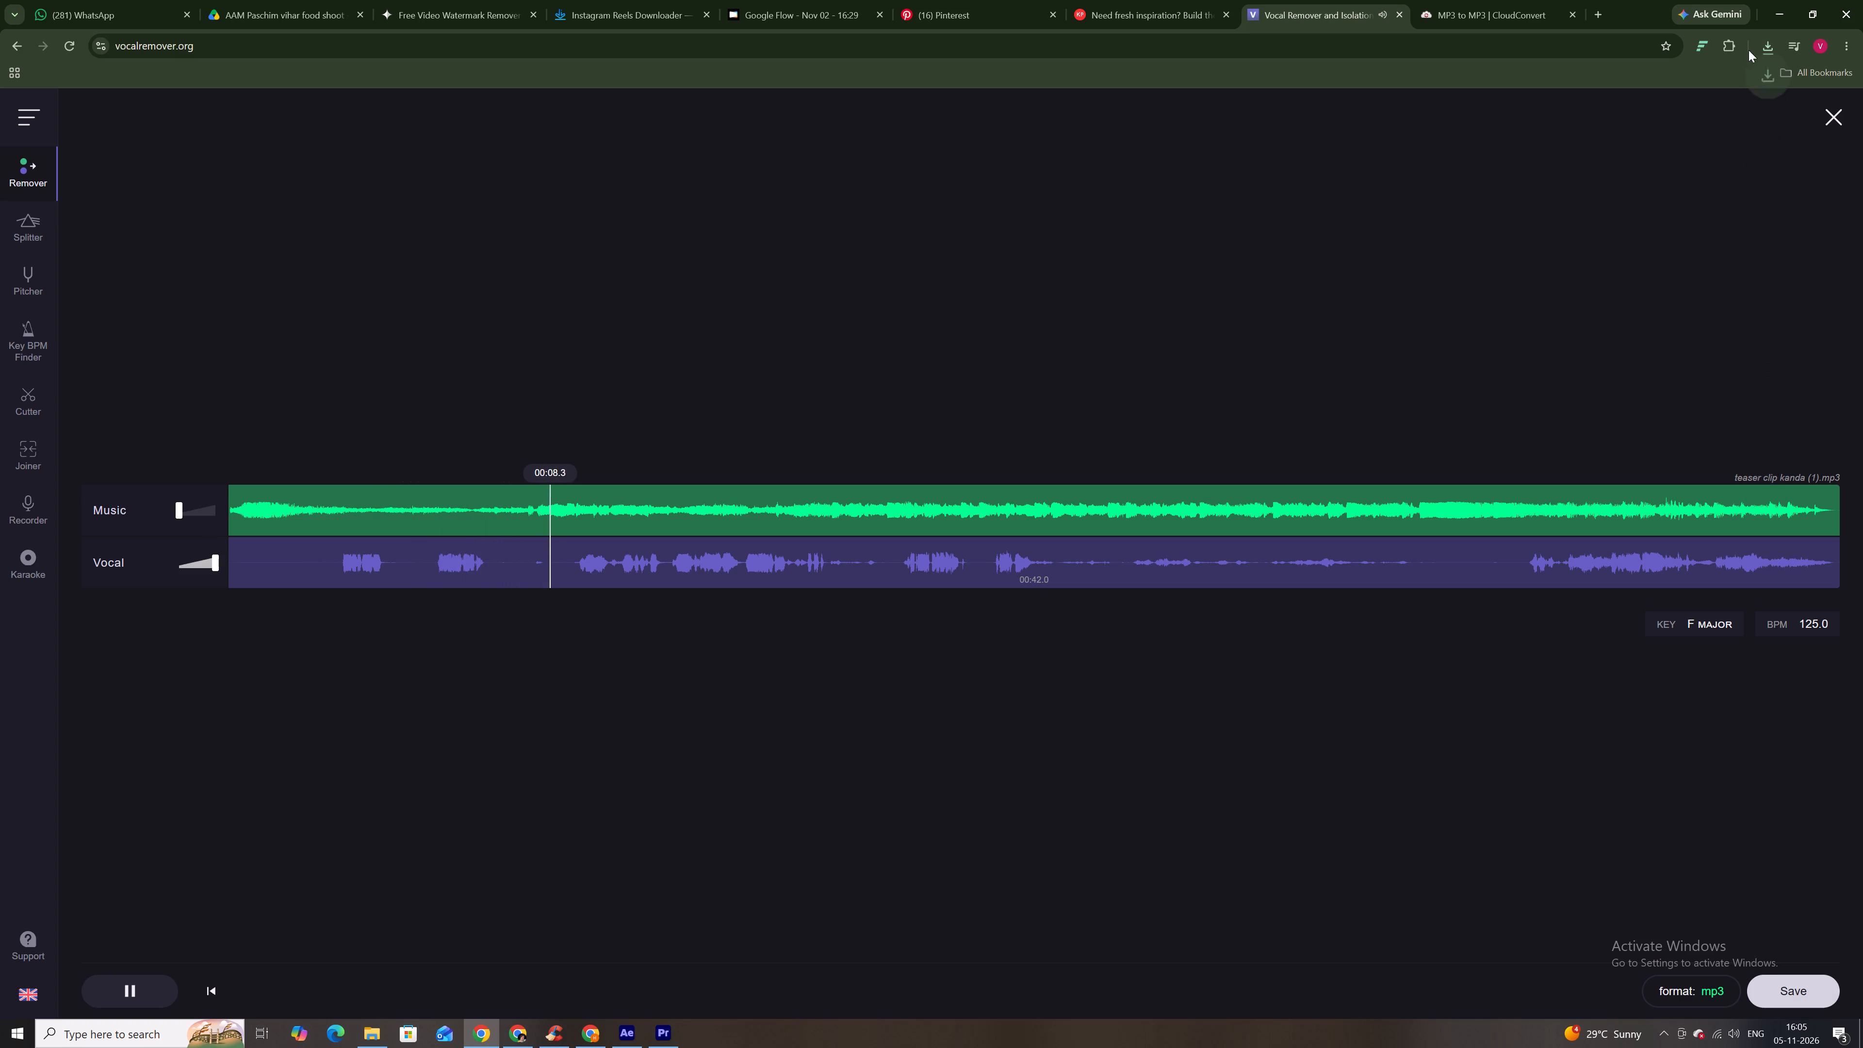
click(1768, 54)
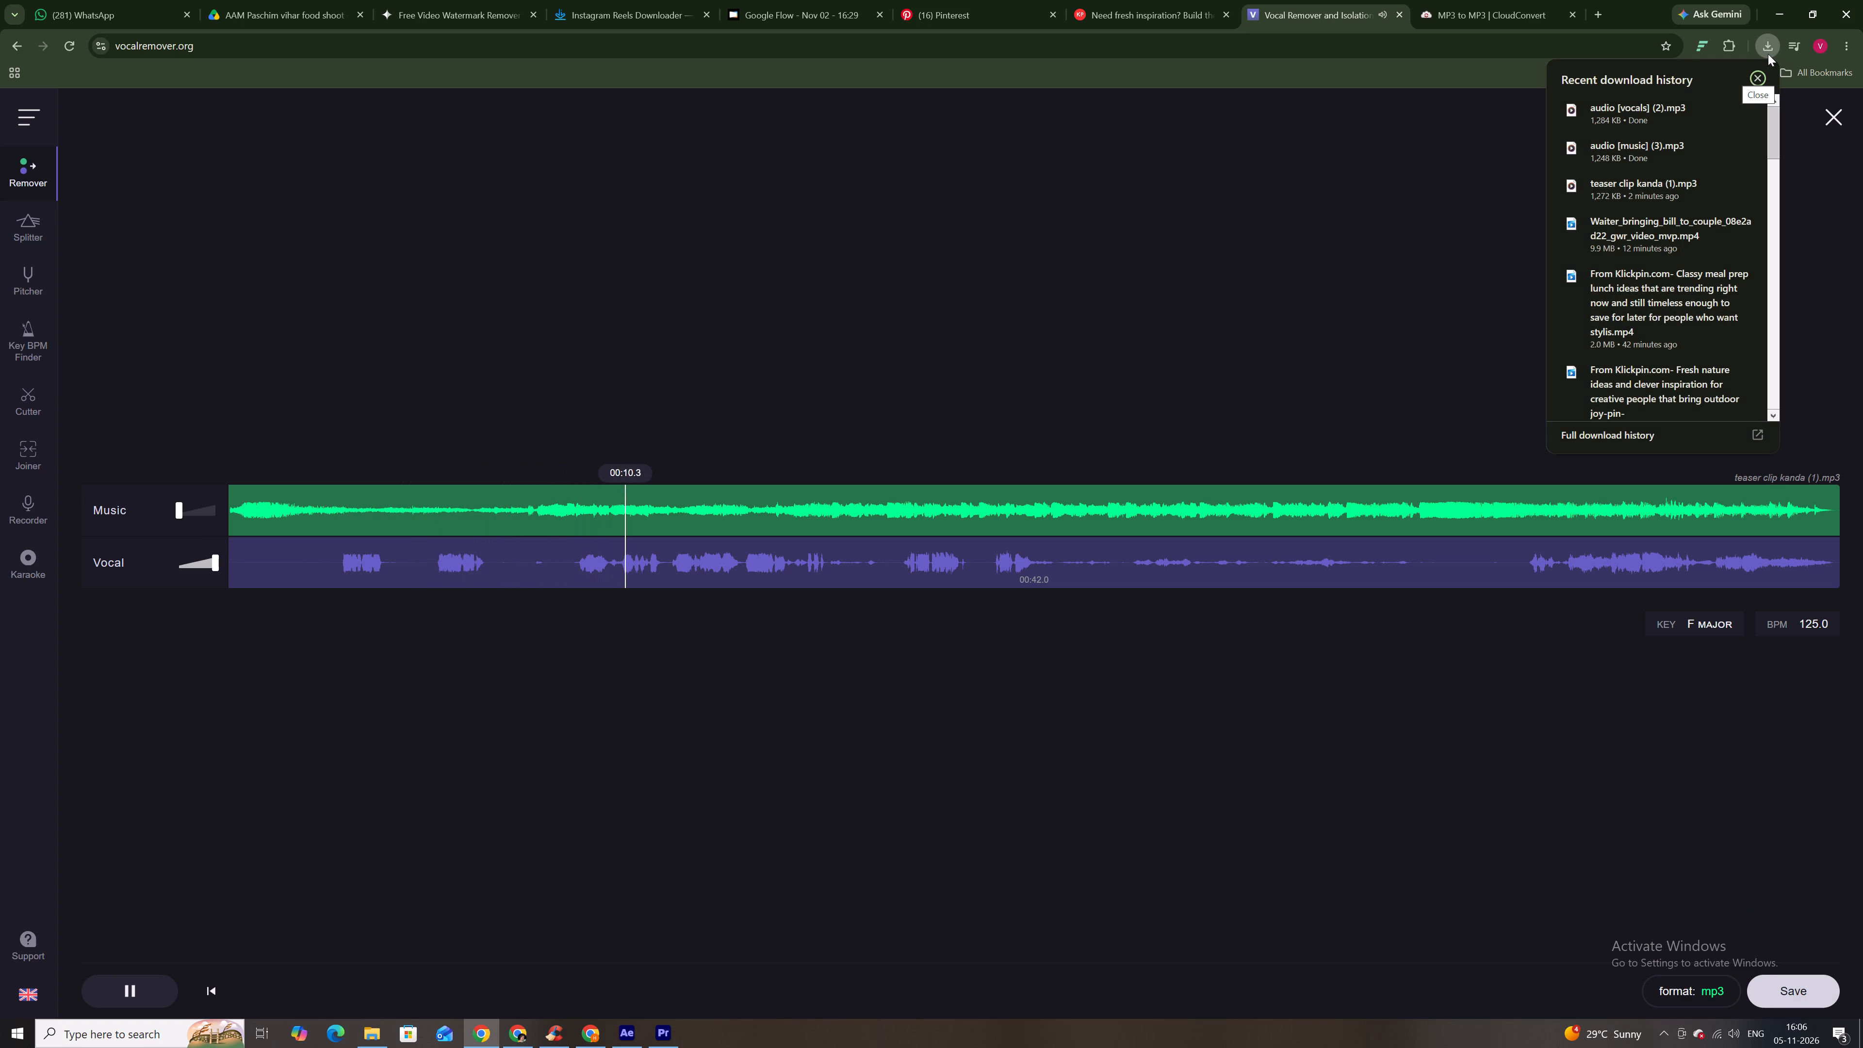
key(space)
click(791, 750)
key(space)
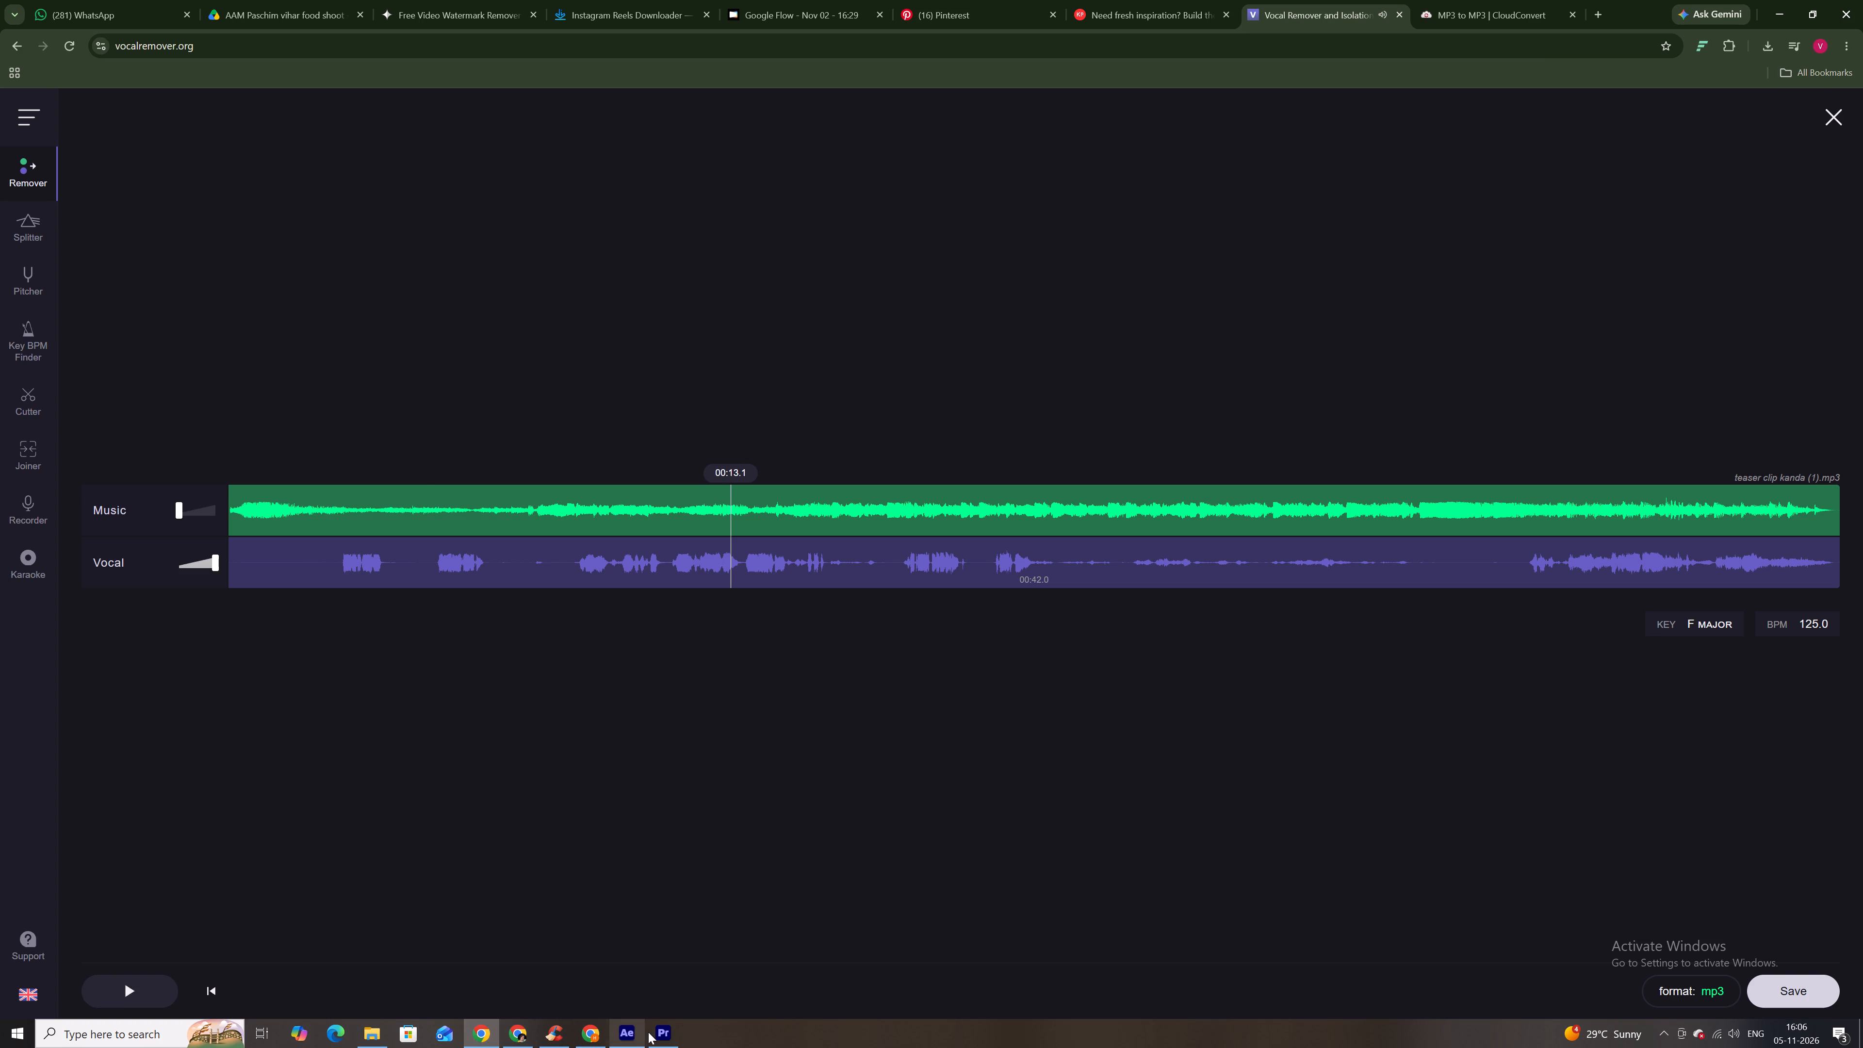
In Premiere, cut the last aam bhai dooj video clip at 00:04:09:21, where the logo card begins, and delete the portion before it.
click(649, 1032)
drag(895, 493, 932, 486)
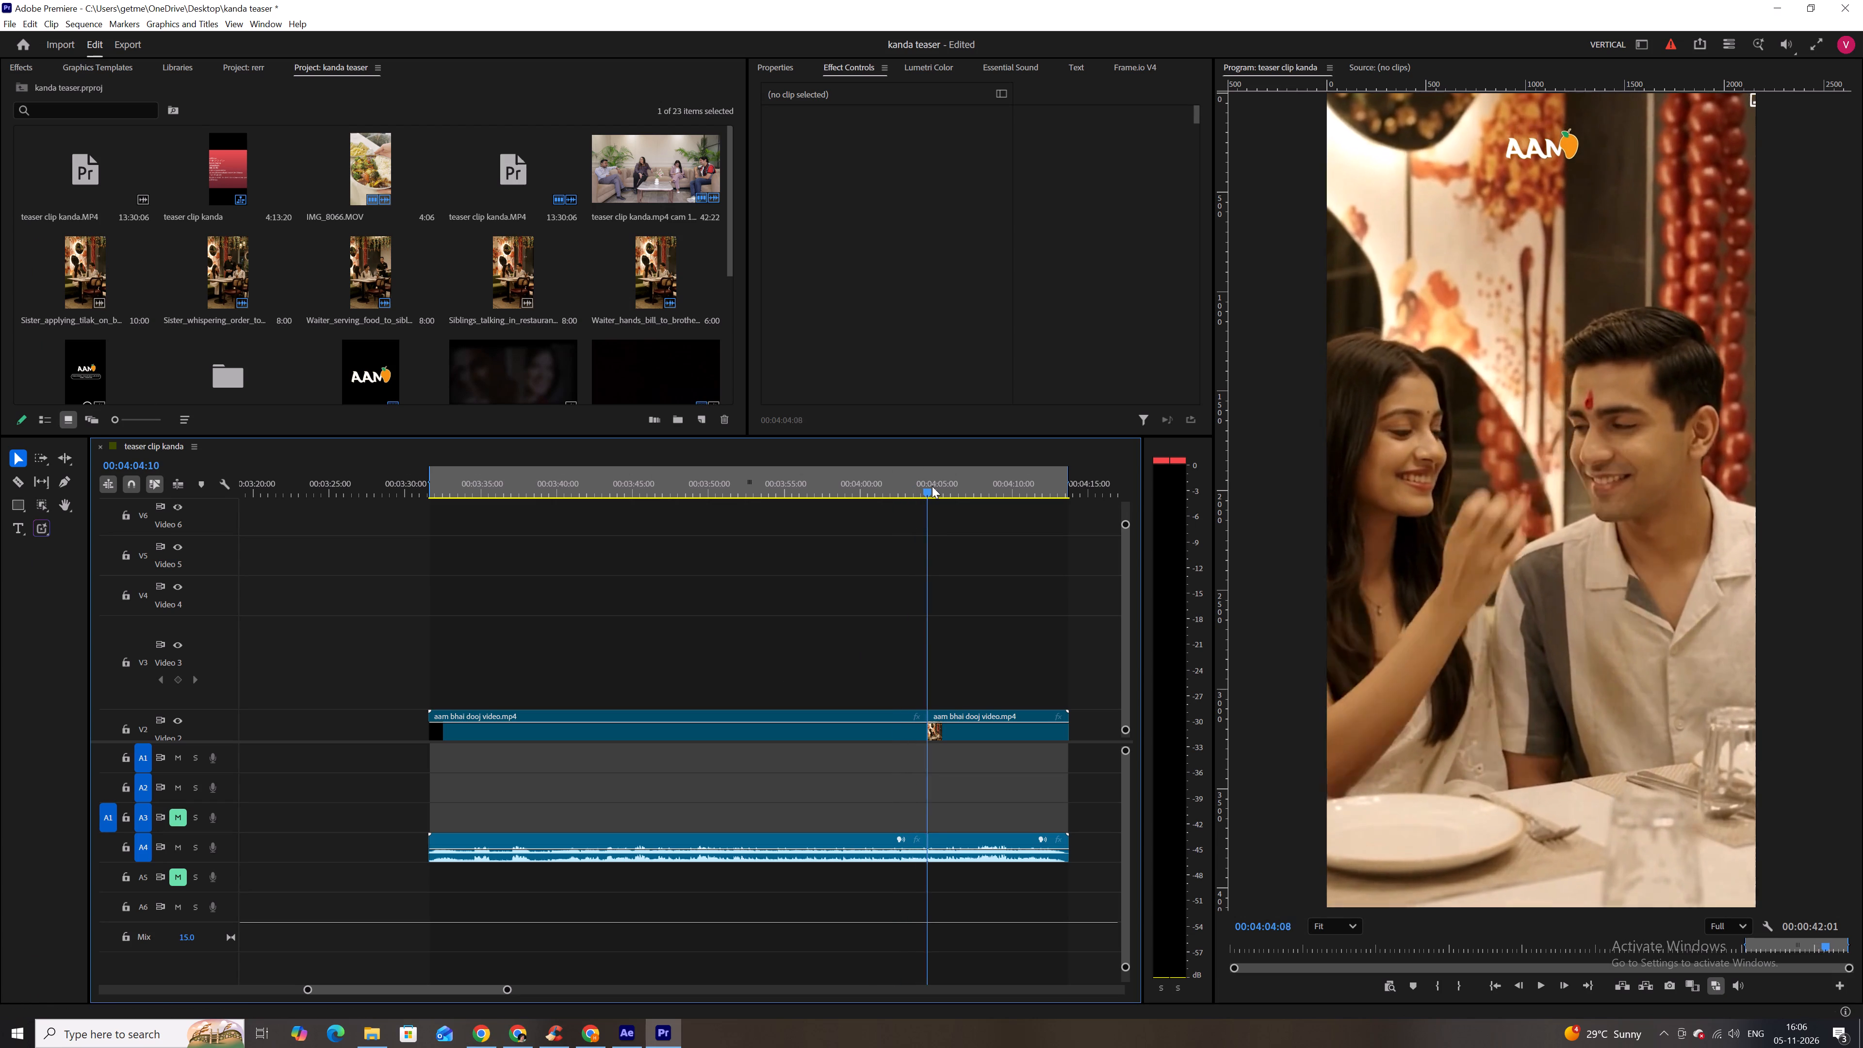
drag(932, 486, 1021, 492)
click(982, 720)
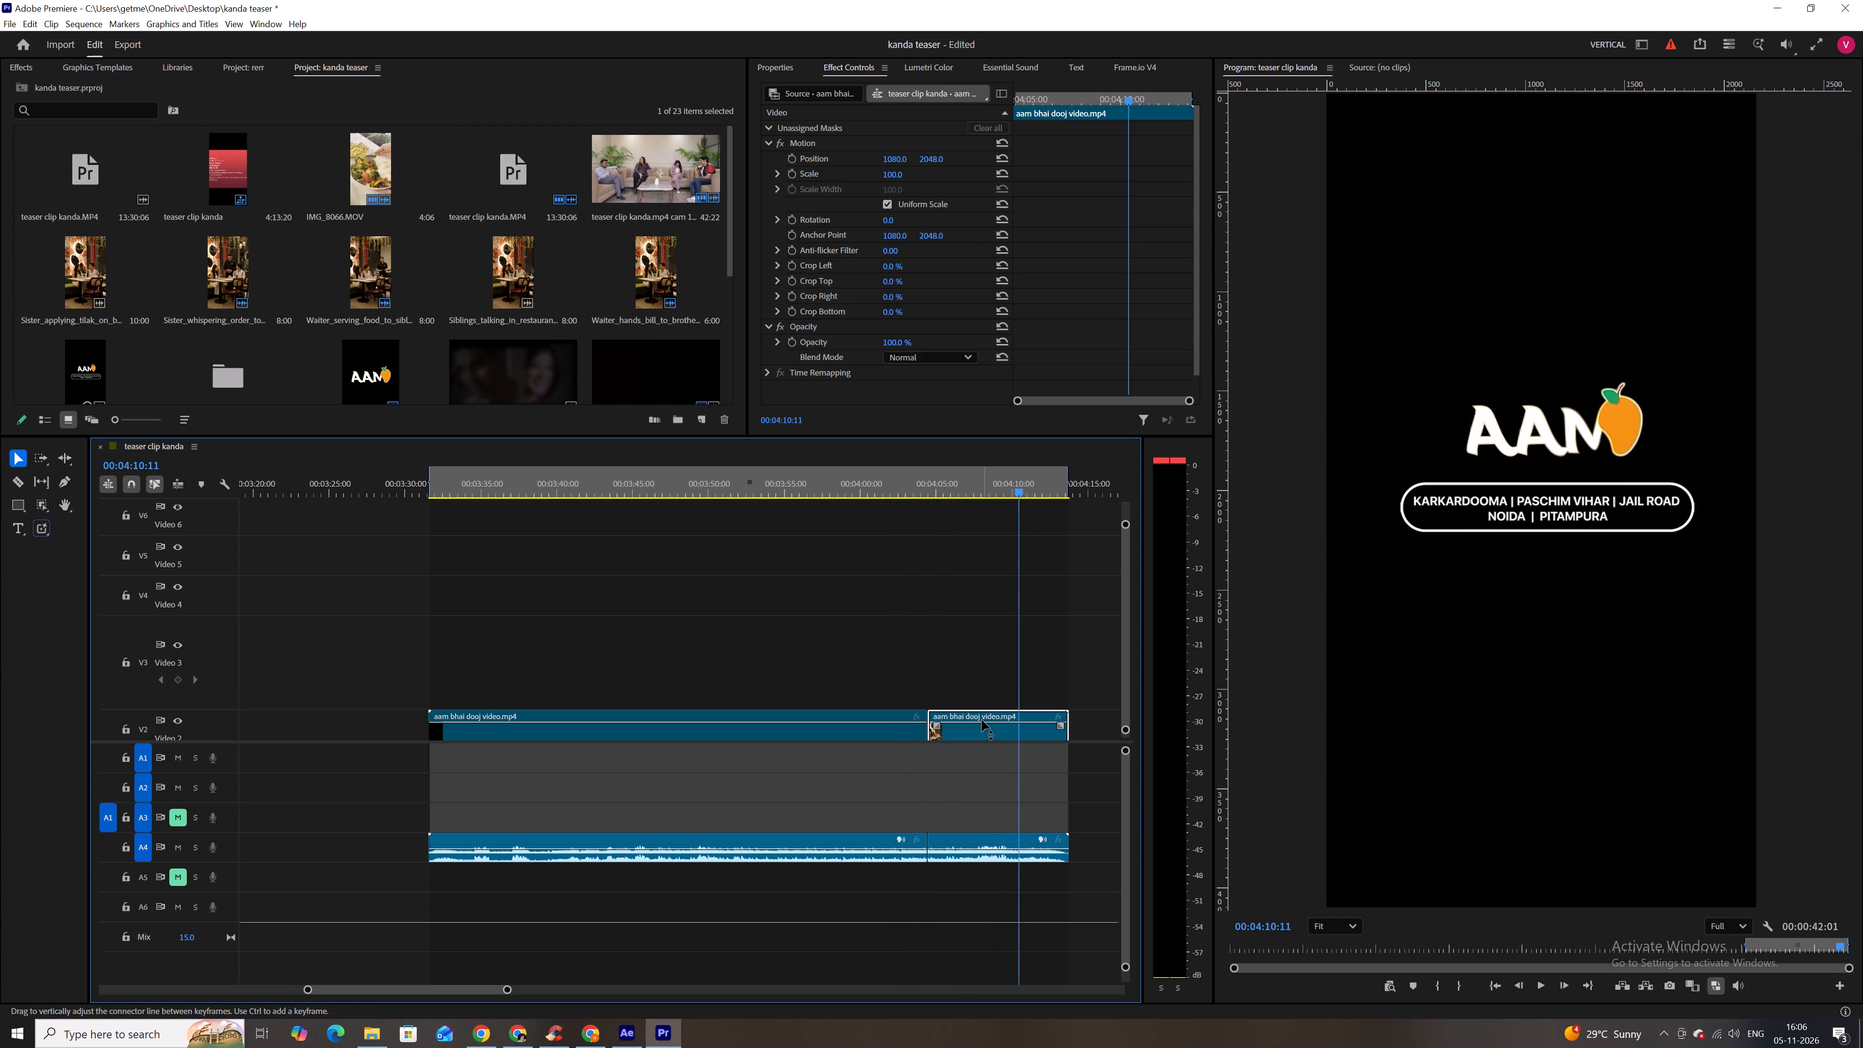
drag(1020, 494, 1001, 493)
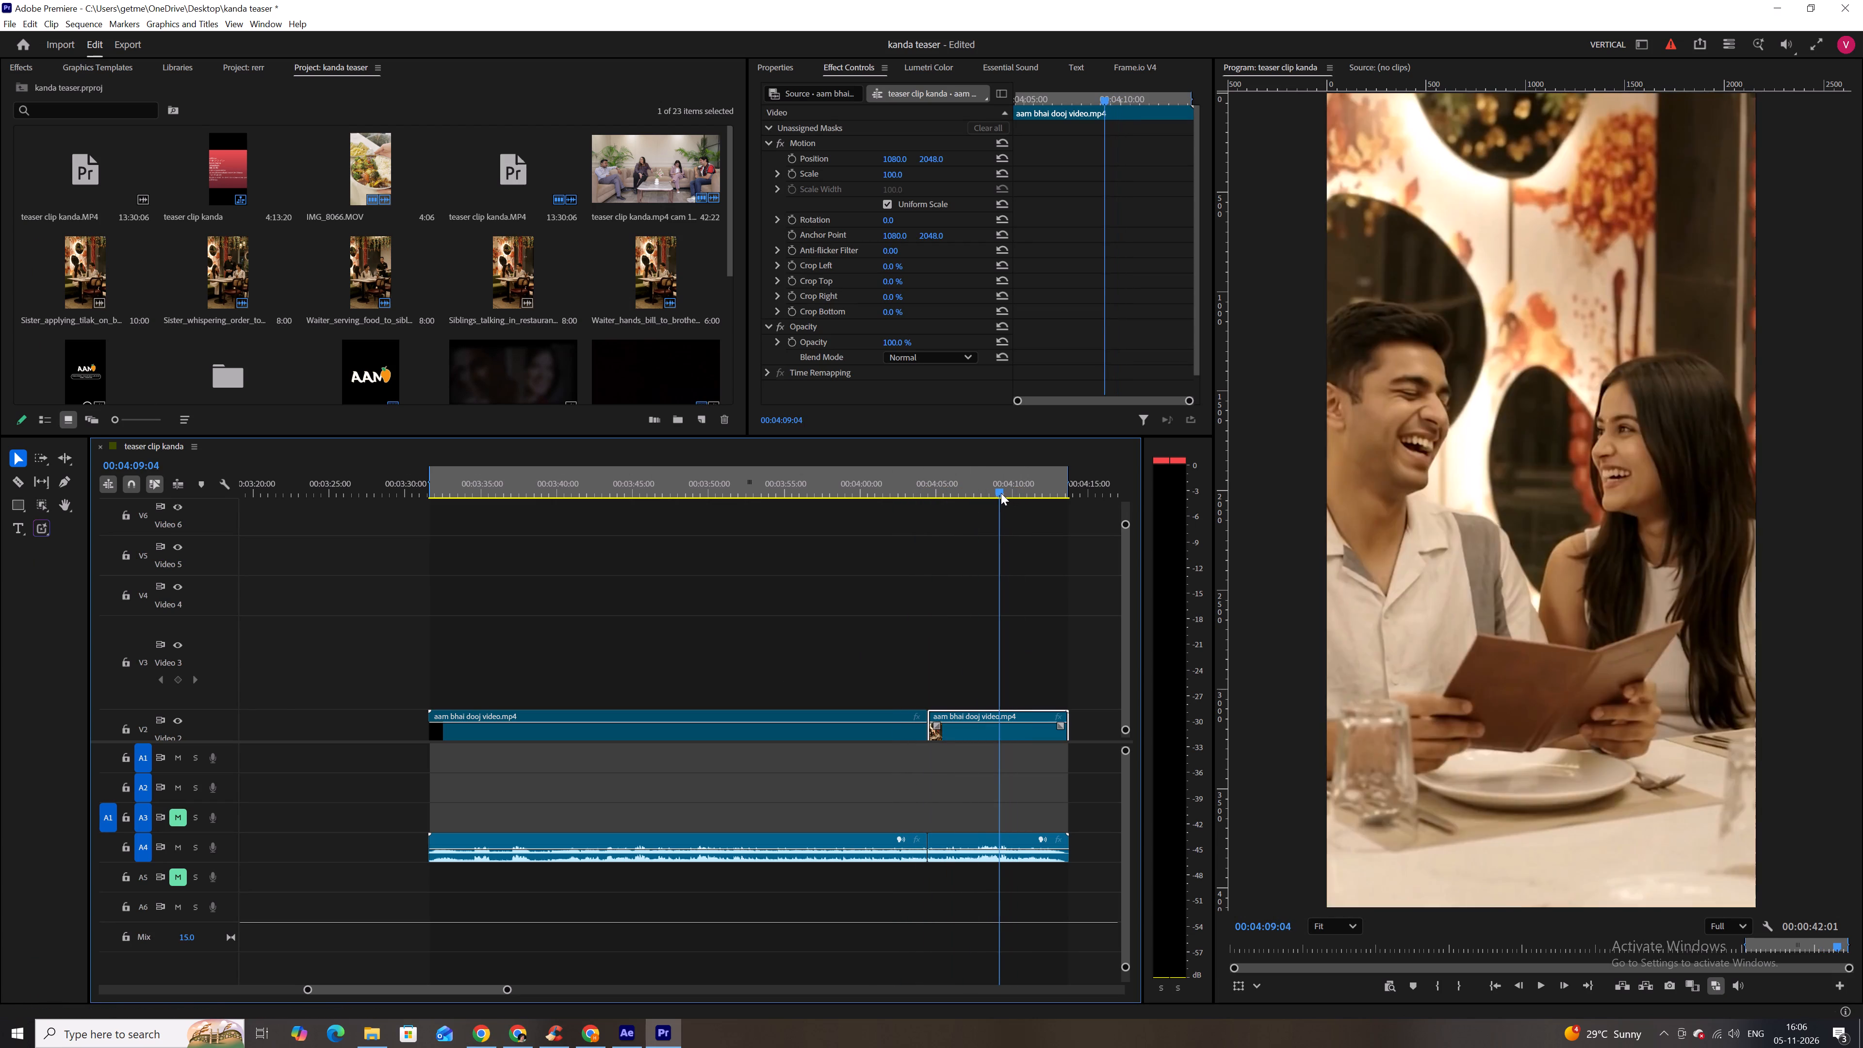
drag(1001, 493, 1005, 493)
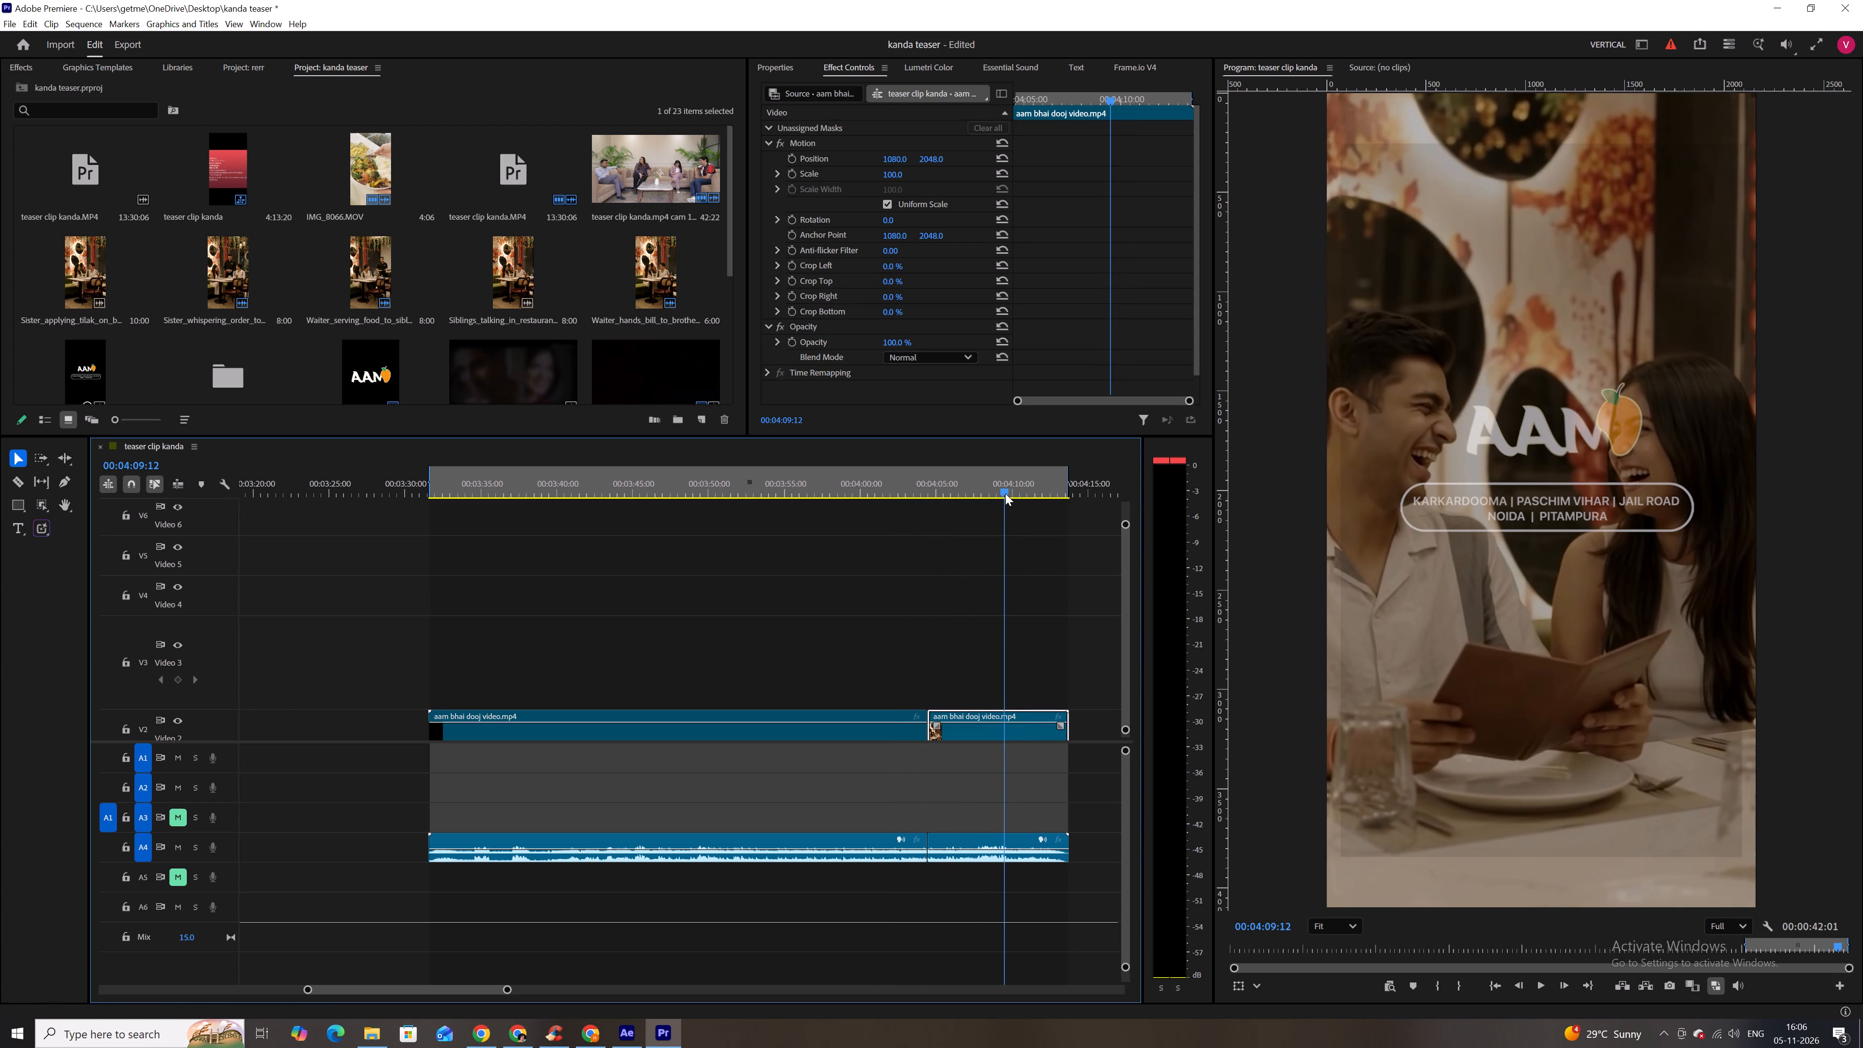
drag(1005, 493, 1012, 493)
key(c)
click(1008, 720)
key(v)
click(982, 725)
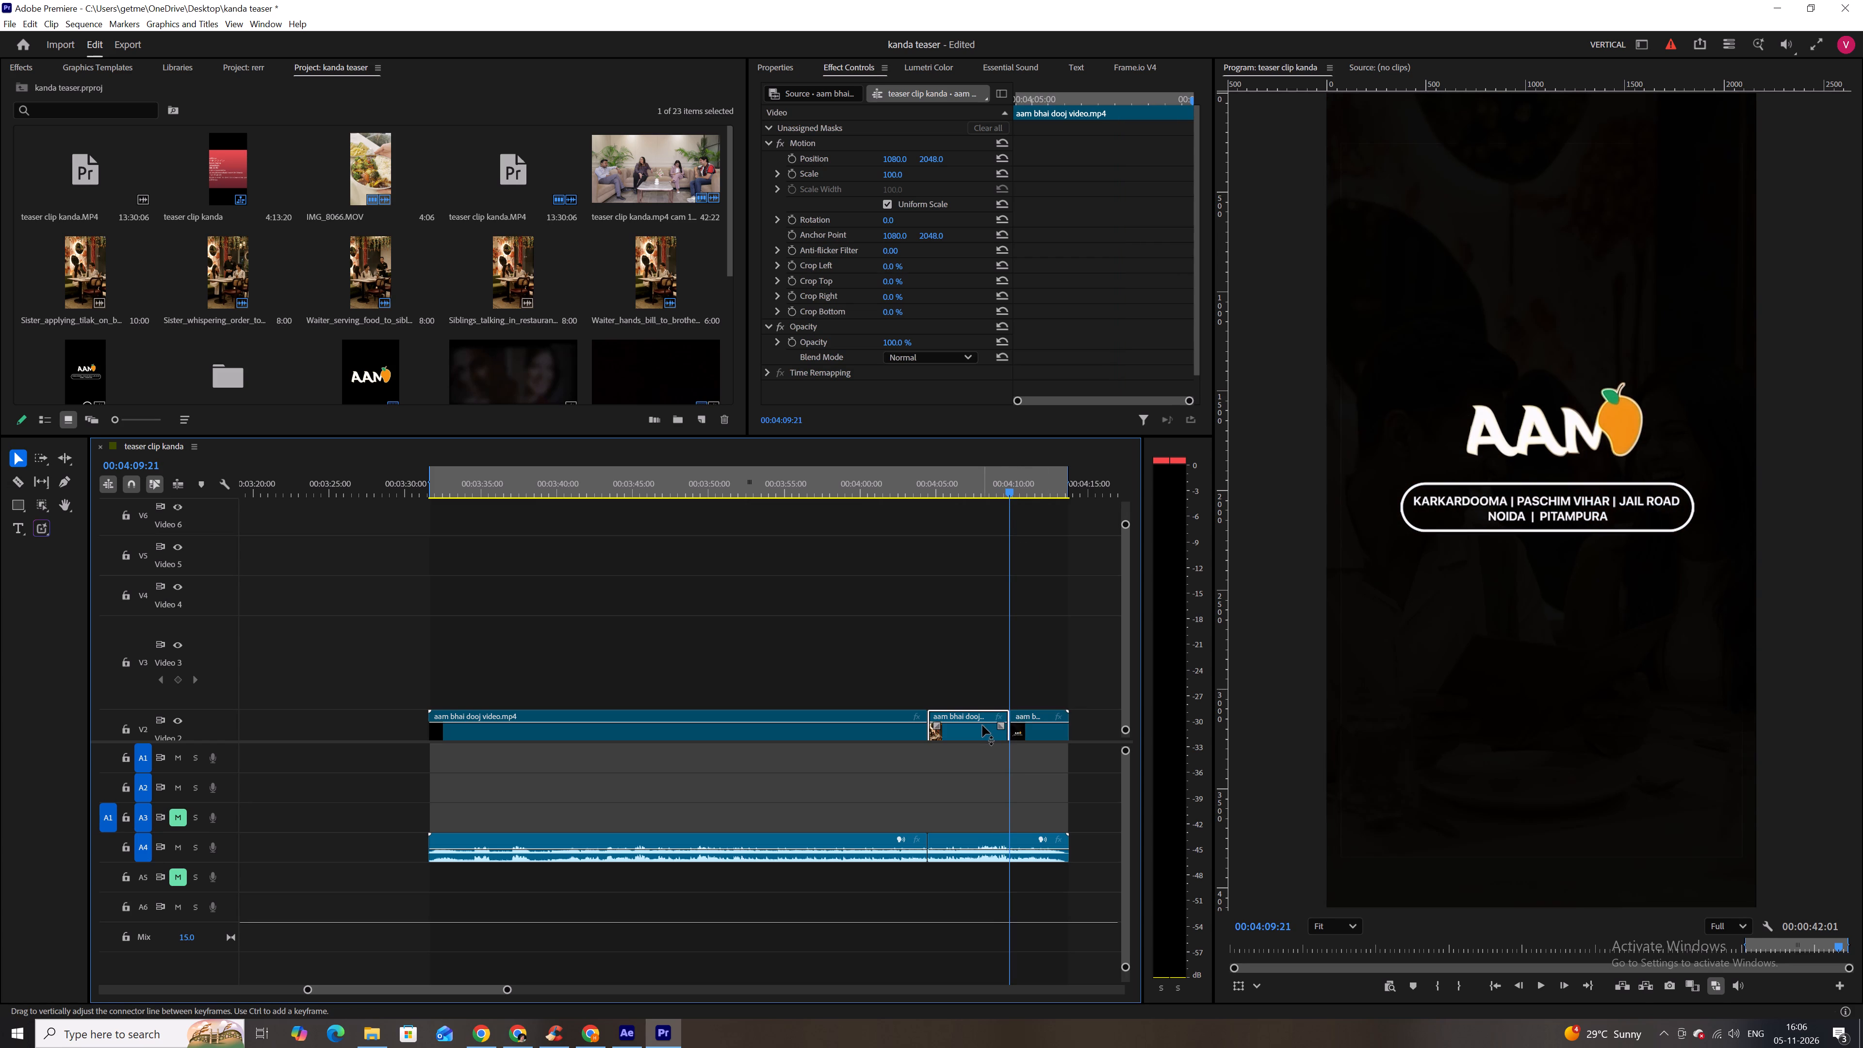
key(BackSpace)
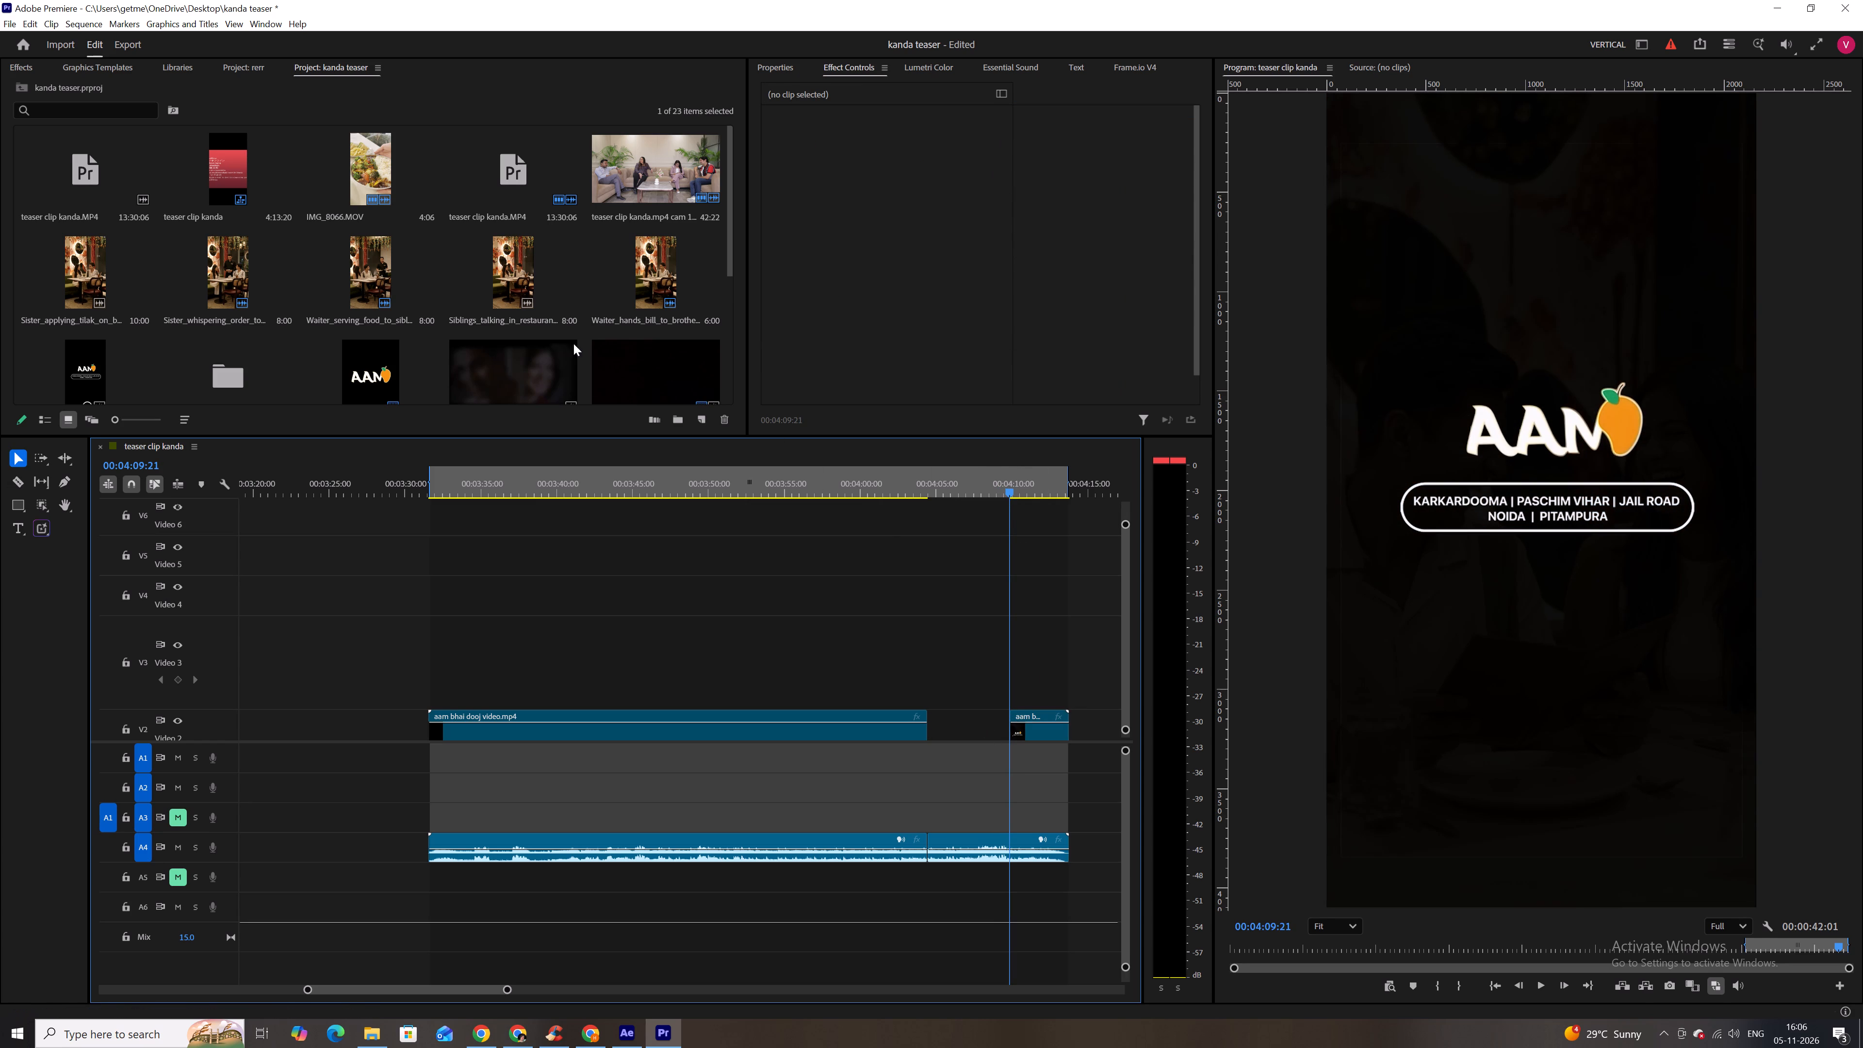
Import Waiter_bringing_bill_to_couple_08e2ad22_gwr_video_mvp from Downloads and place it on Video 3 at the start of the gap.
double_click(588, 325)
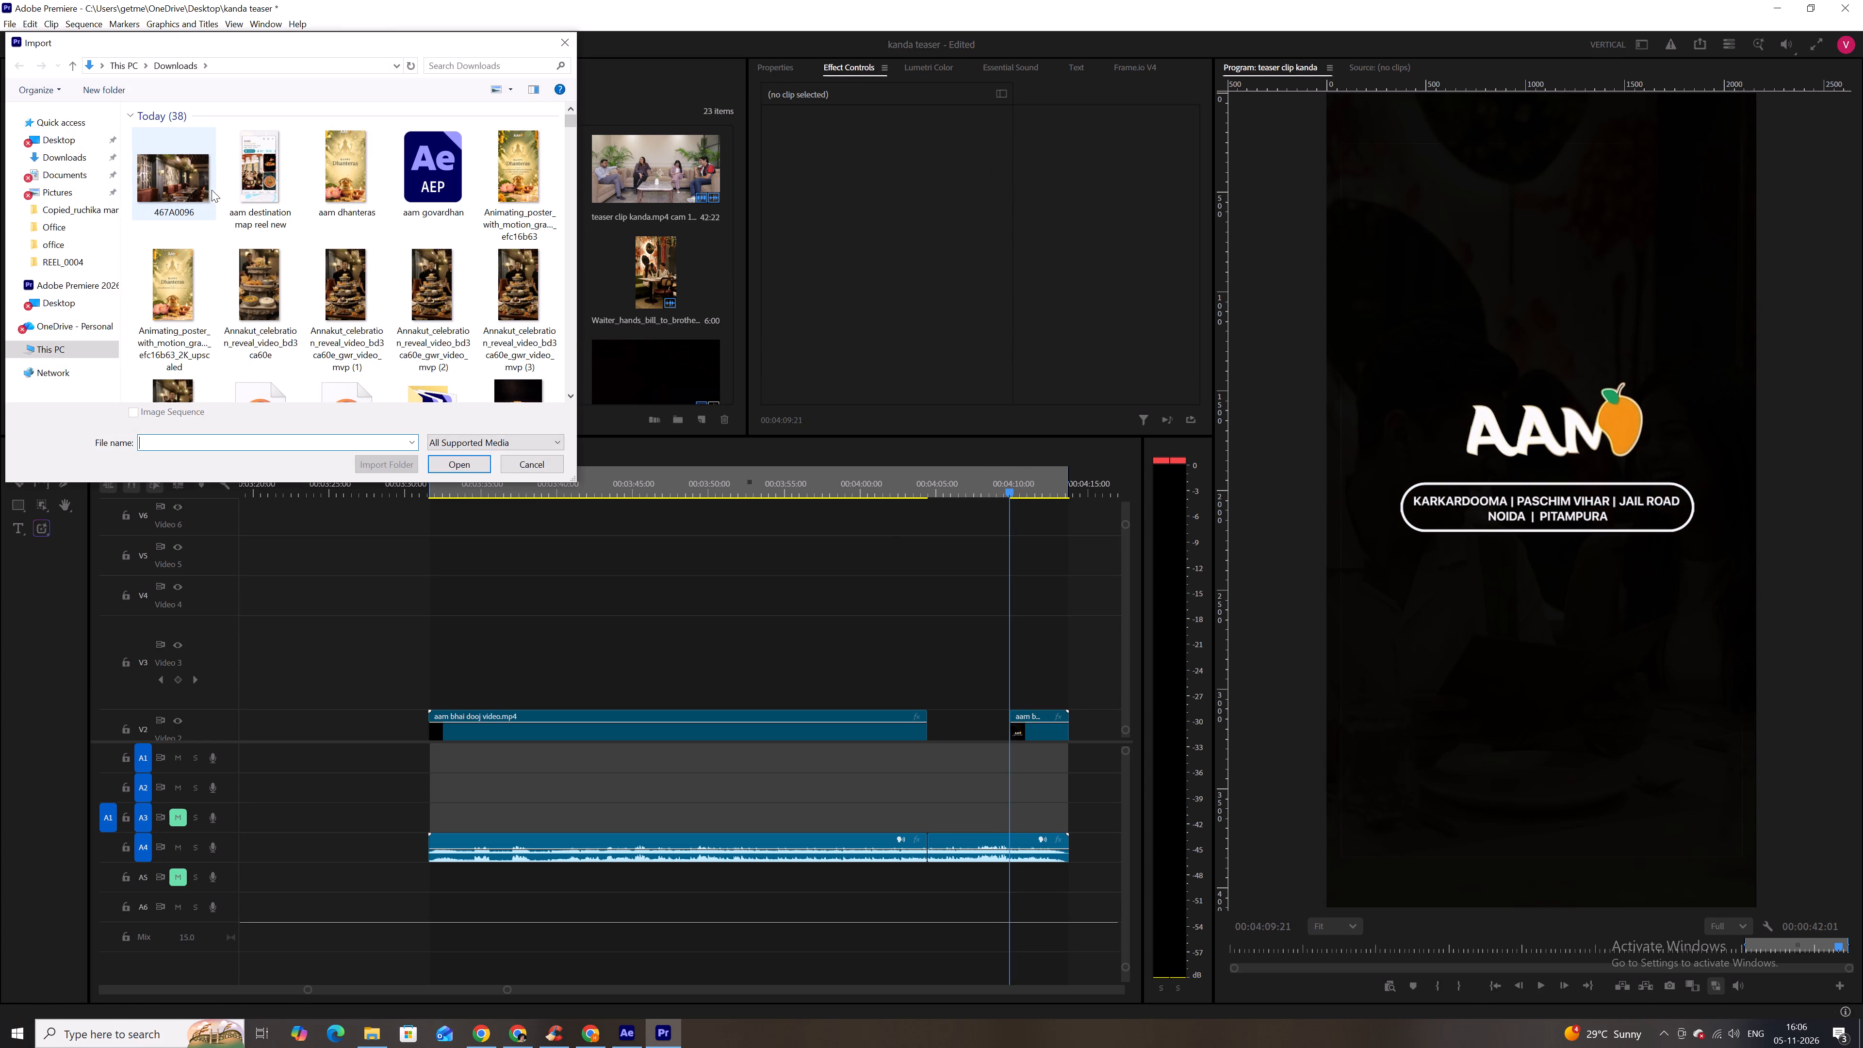
scroll(218, 197, up, 6)
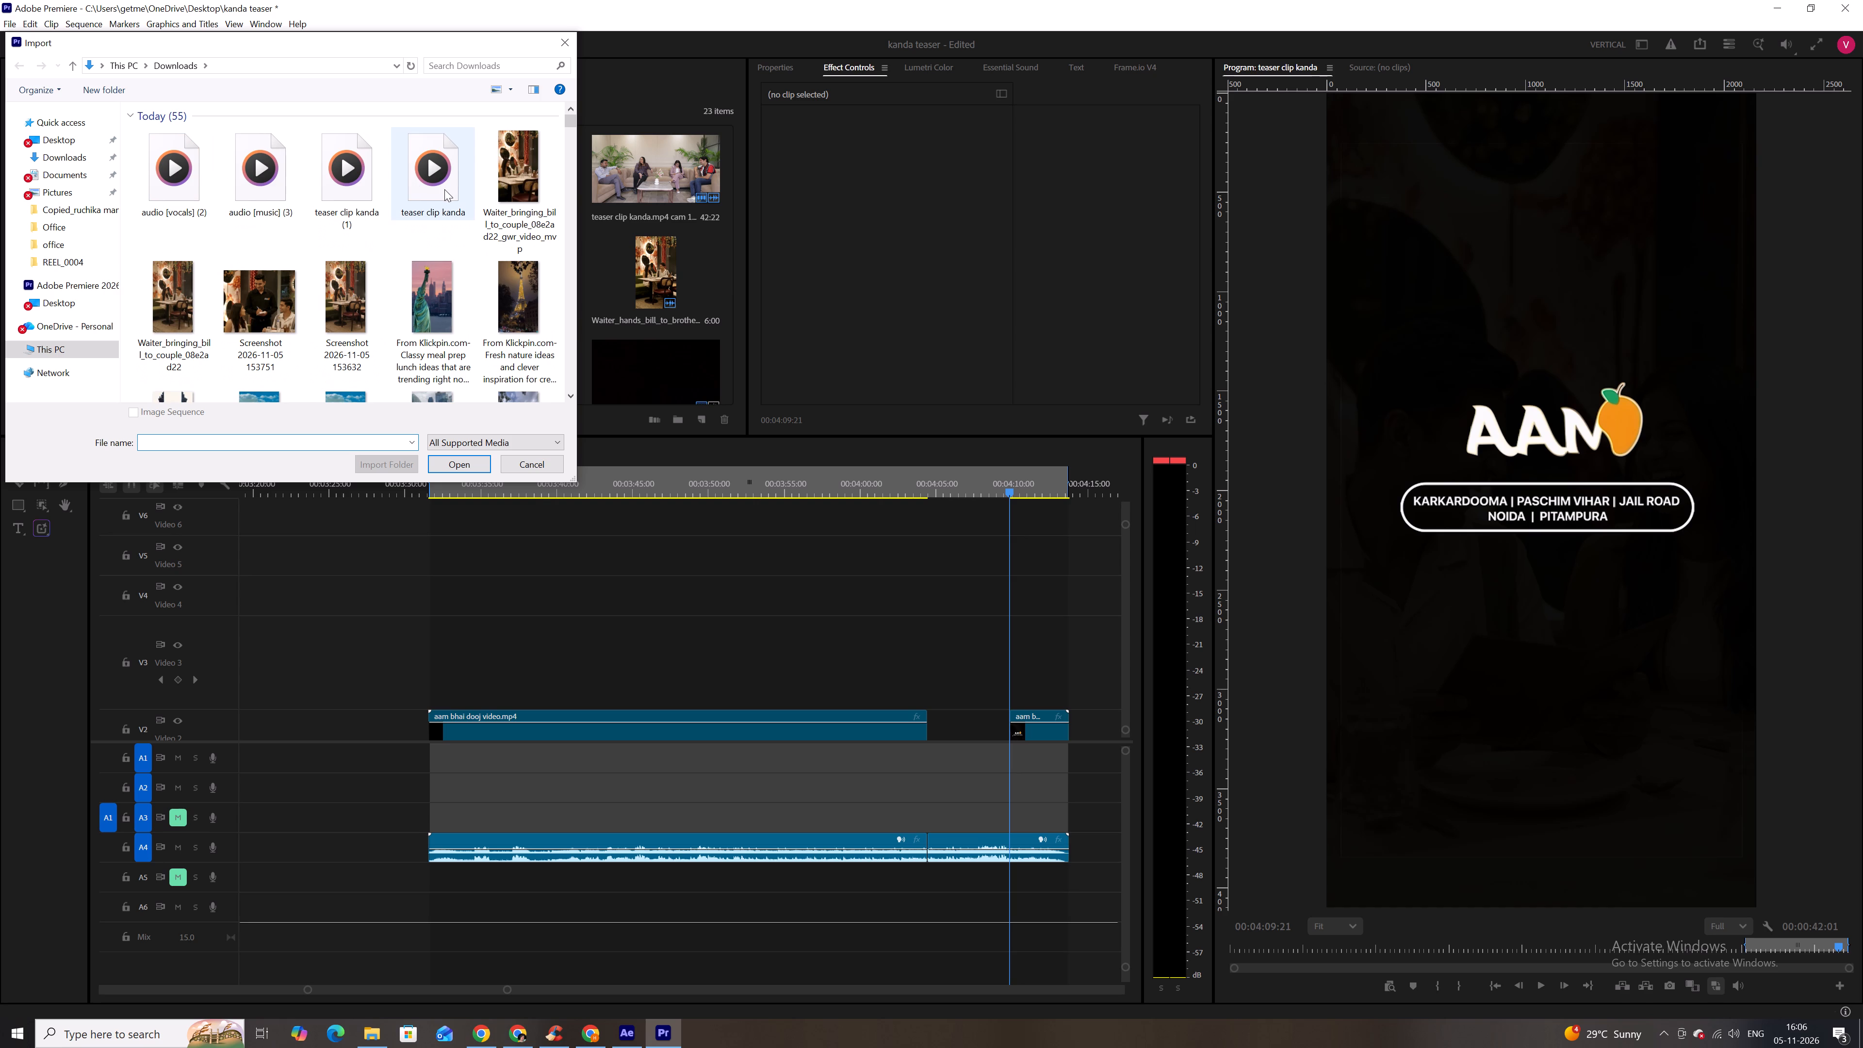
click(505, 197)
click(465, 461)
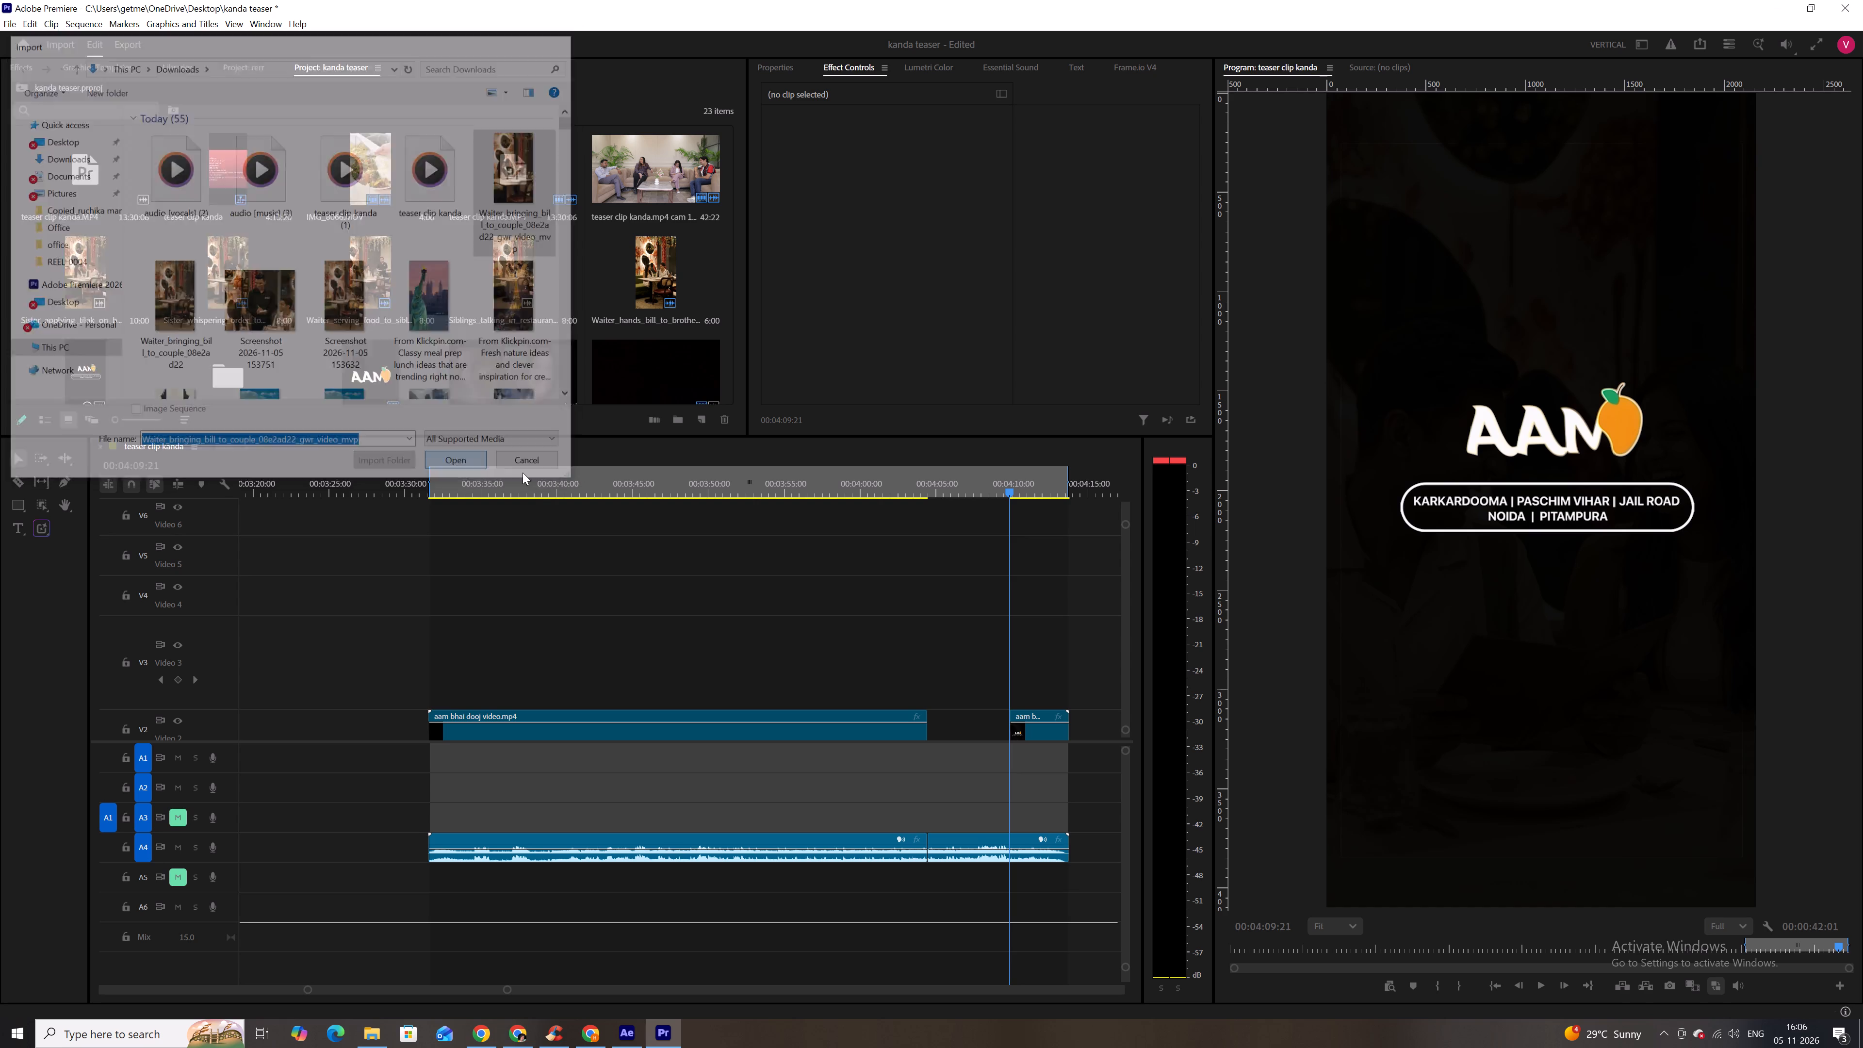
drag(522, 340, 937, 662)
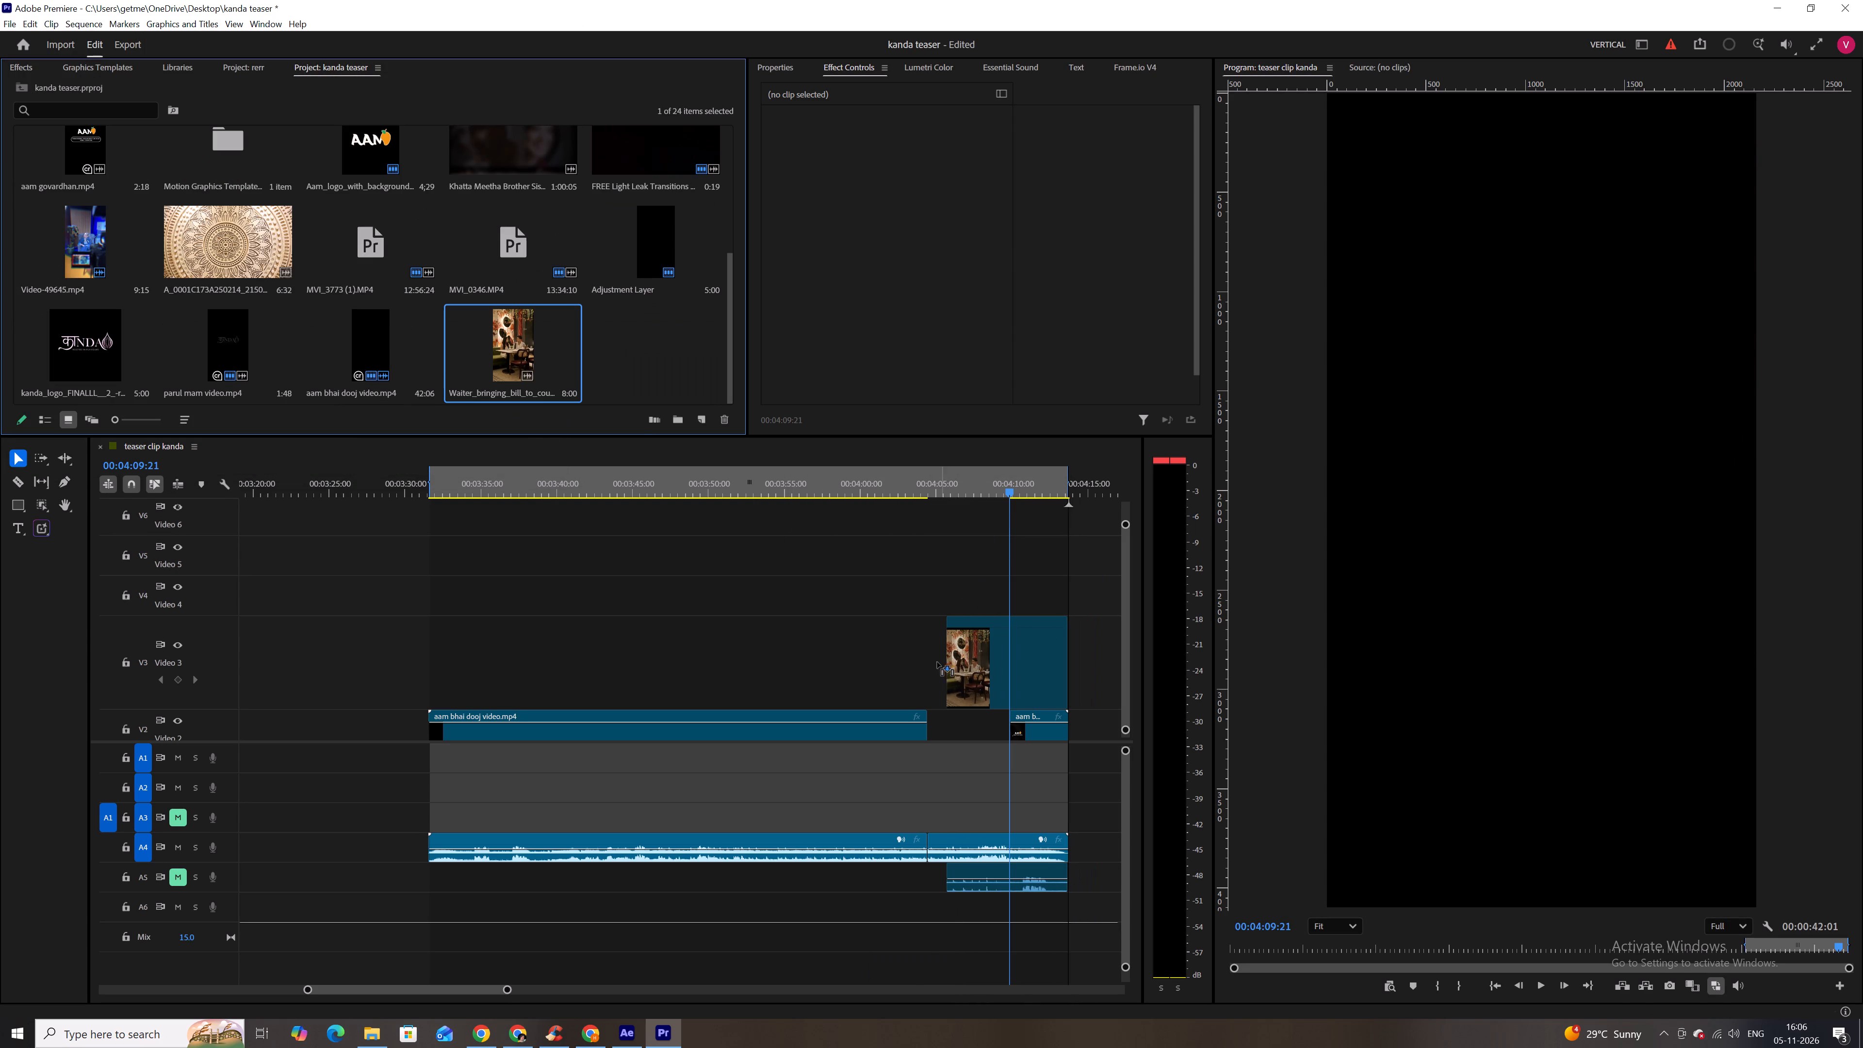
drag(937, 662, 932, 663)
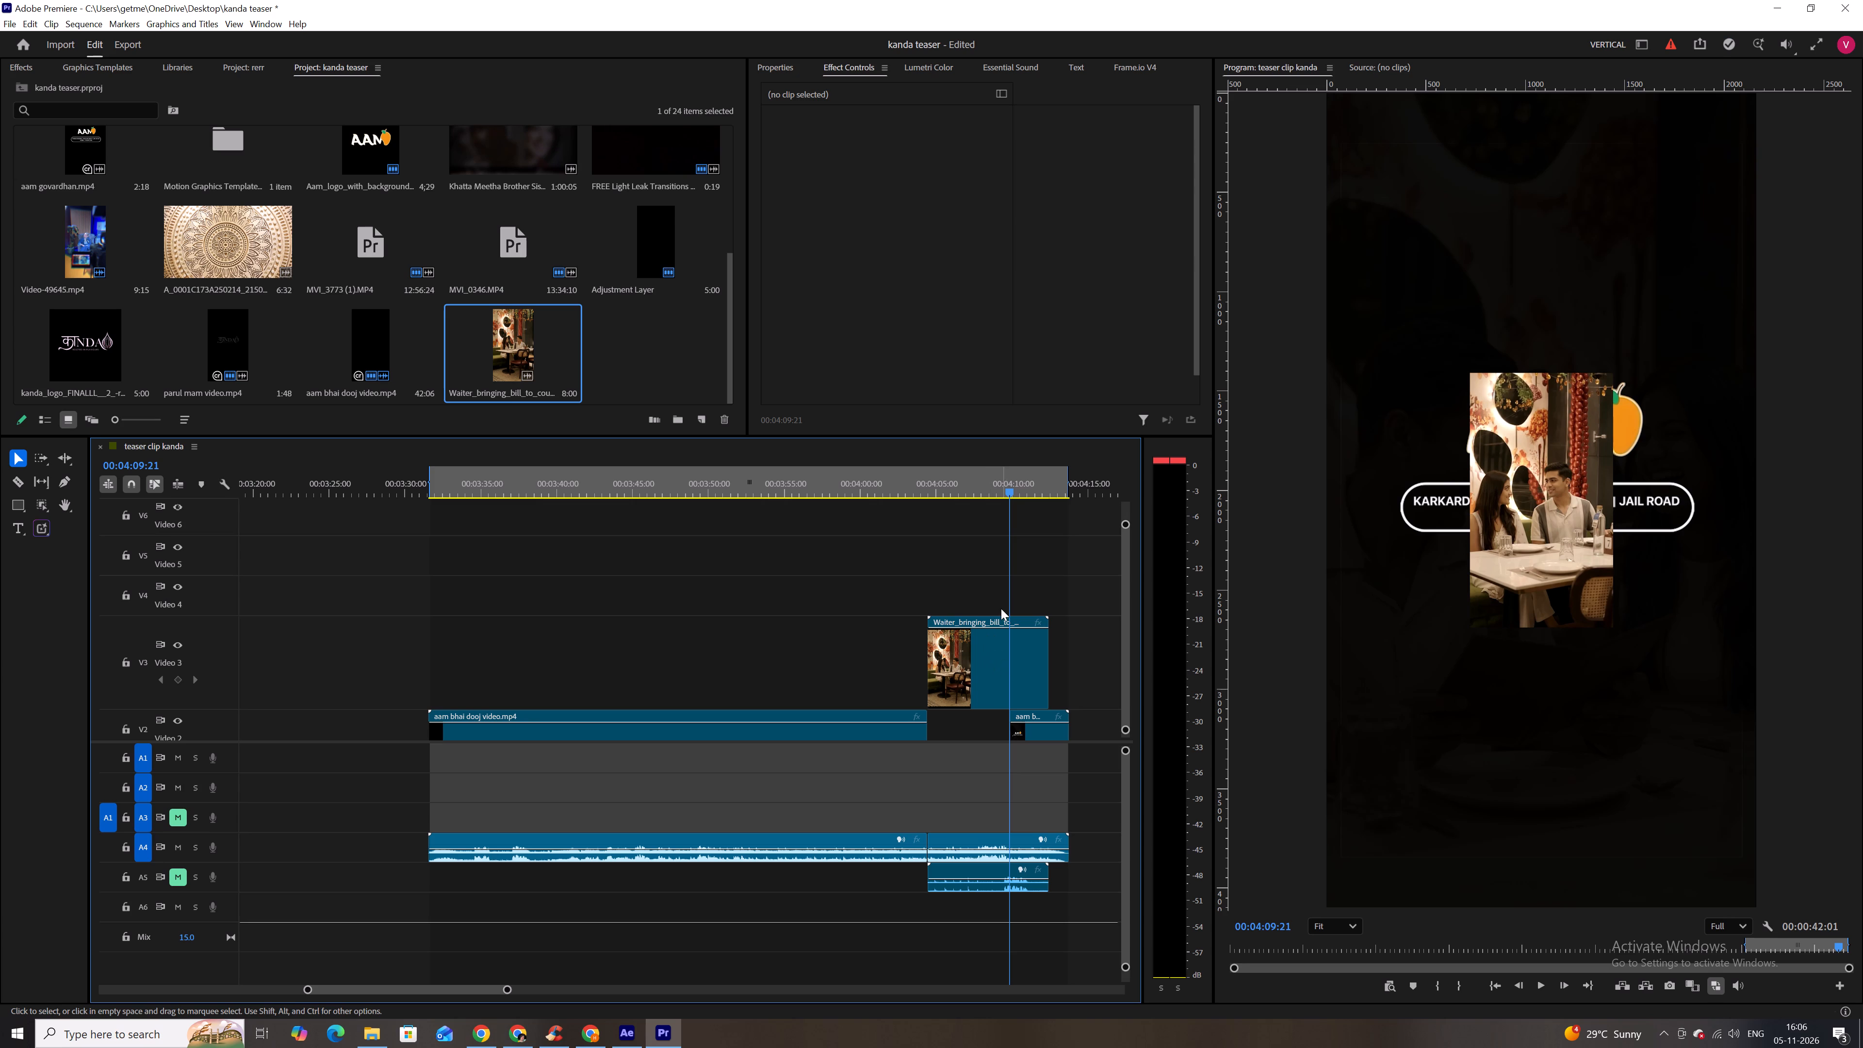
Cut the waiter bringing bill clip at 00:04:07:08 and delete its opening portion.
drag(957, 486, 1016, 495)
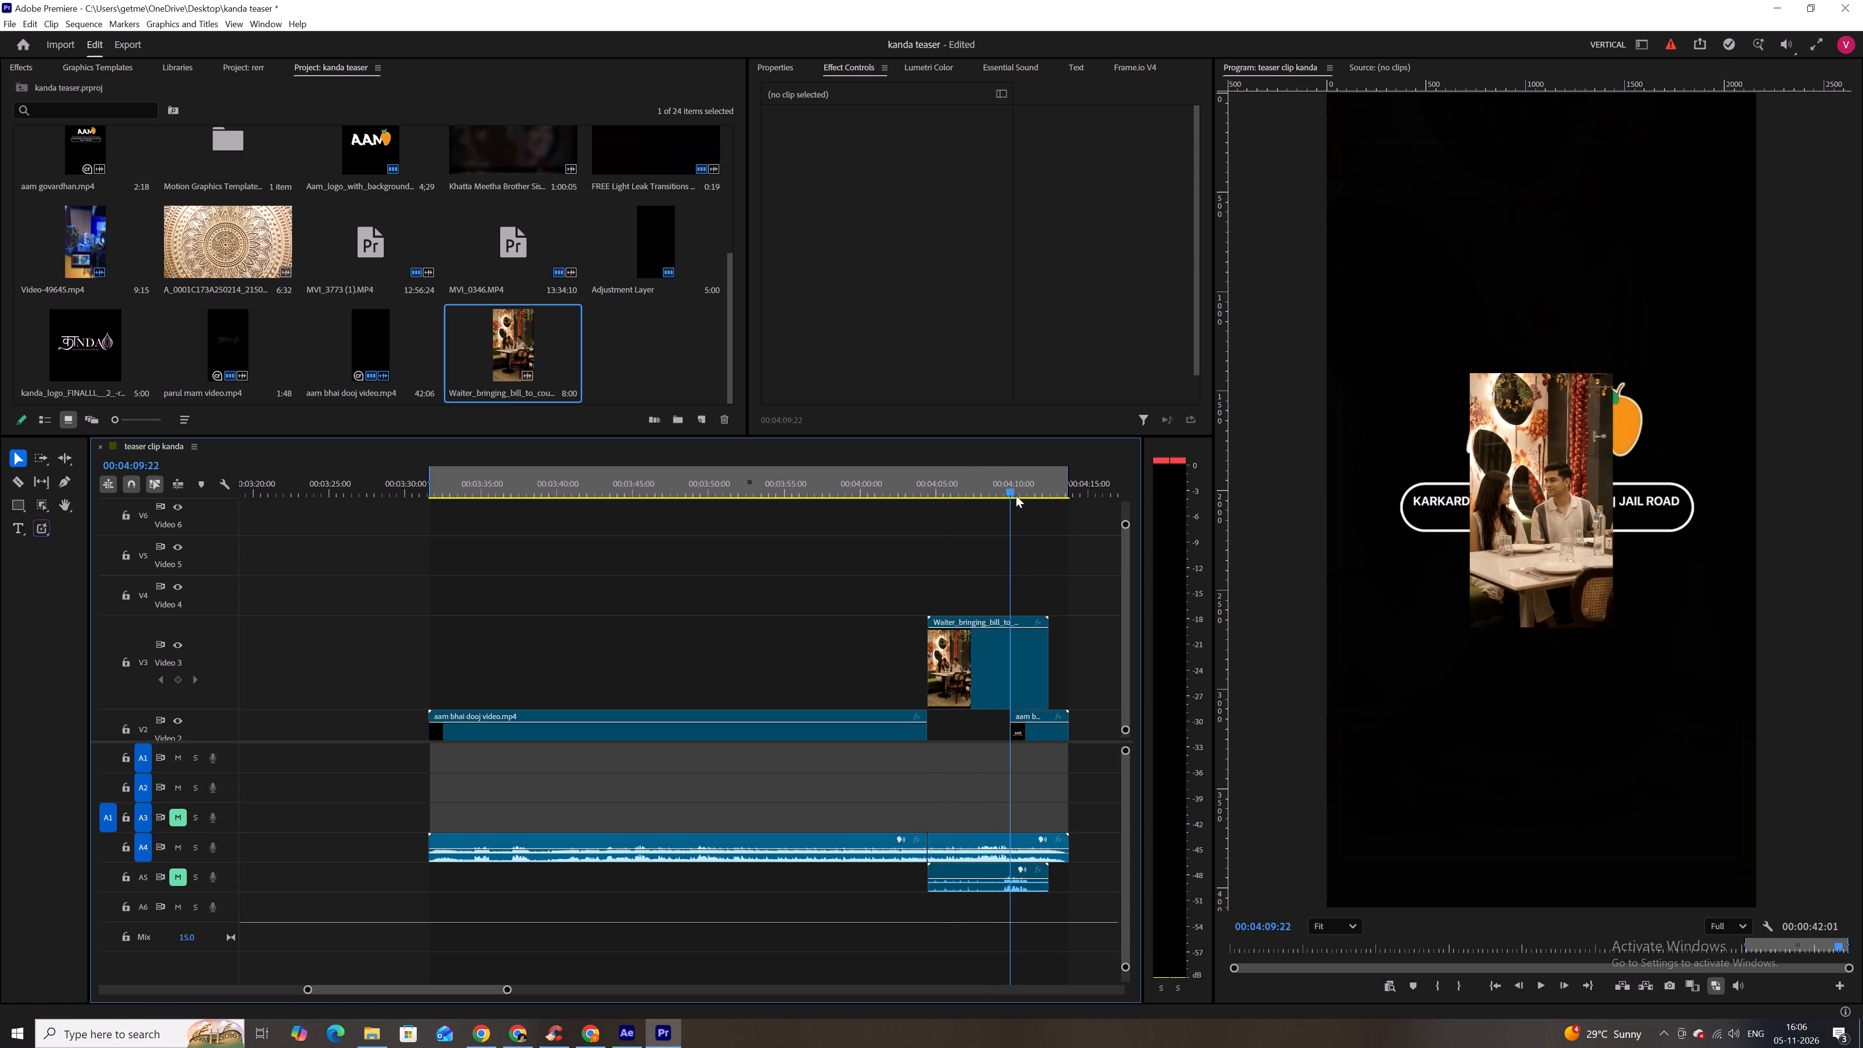
drag(1016, 495, 1012, 493)
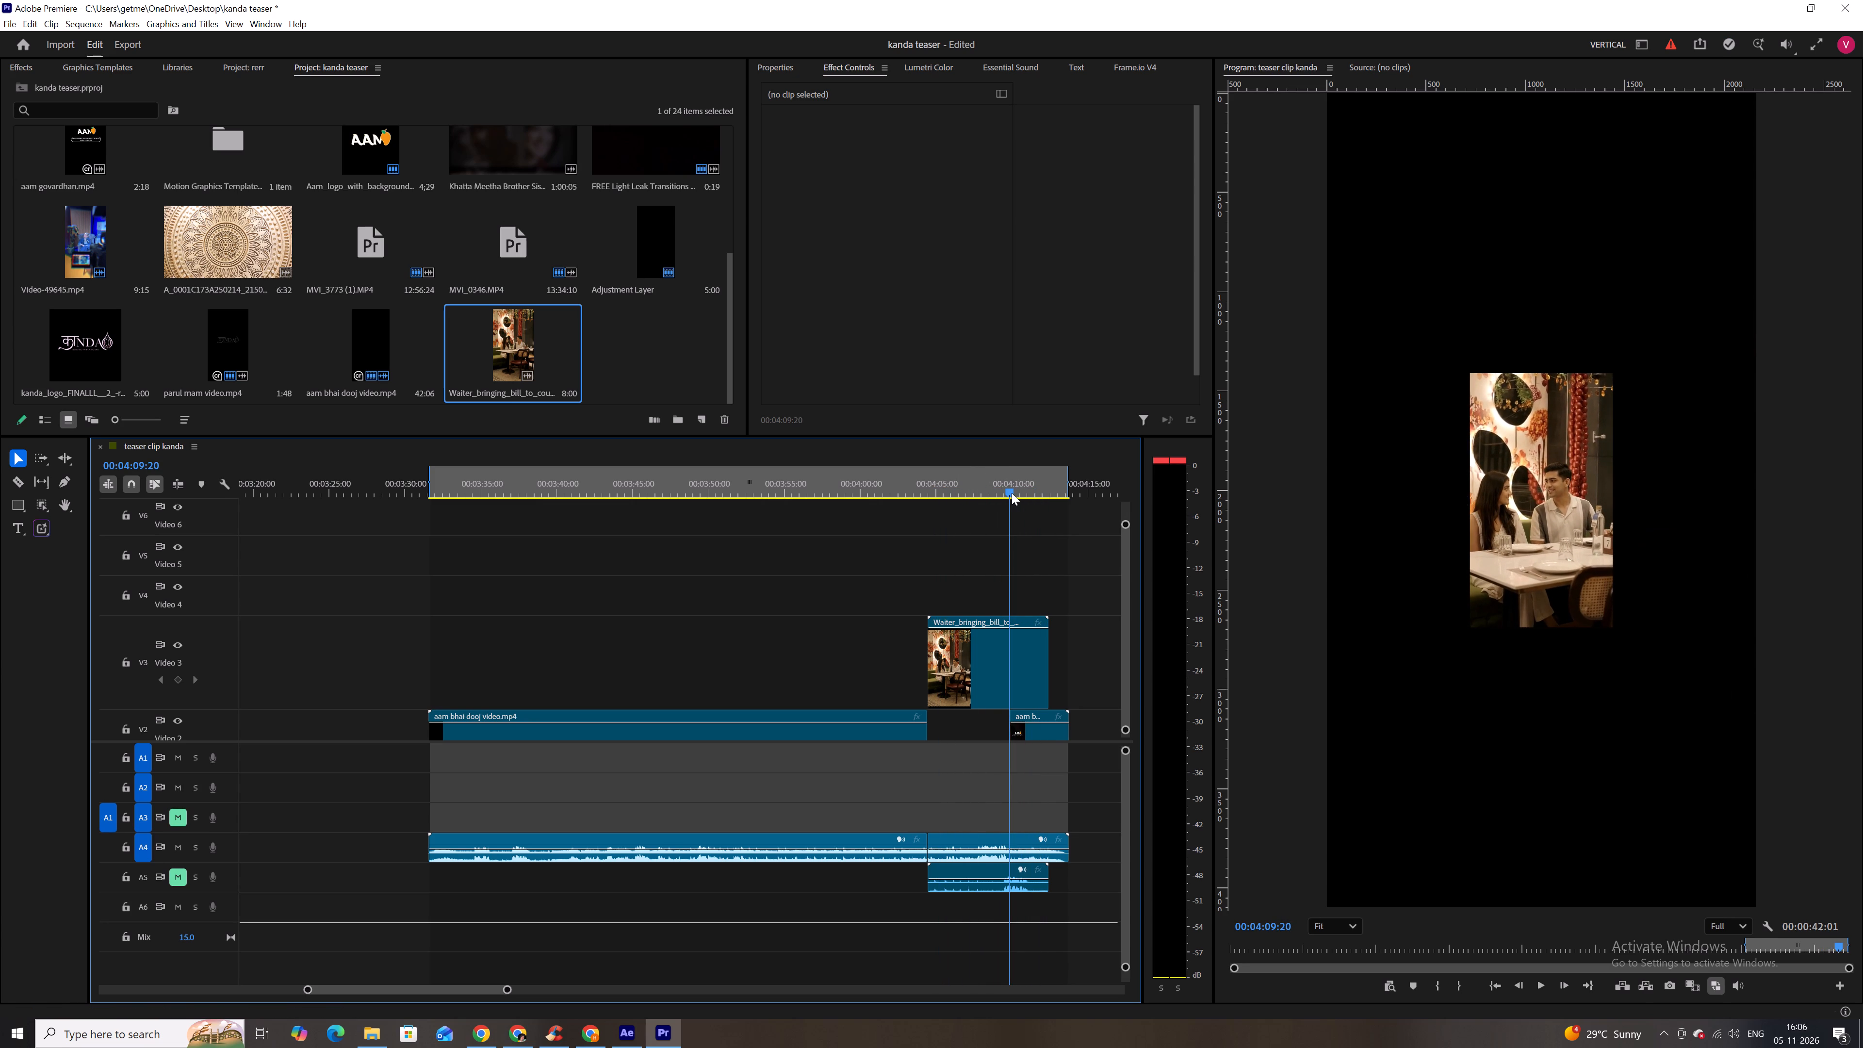
drag(1012, 493, 939, 478)
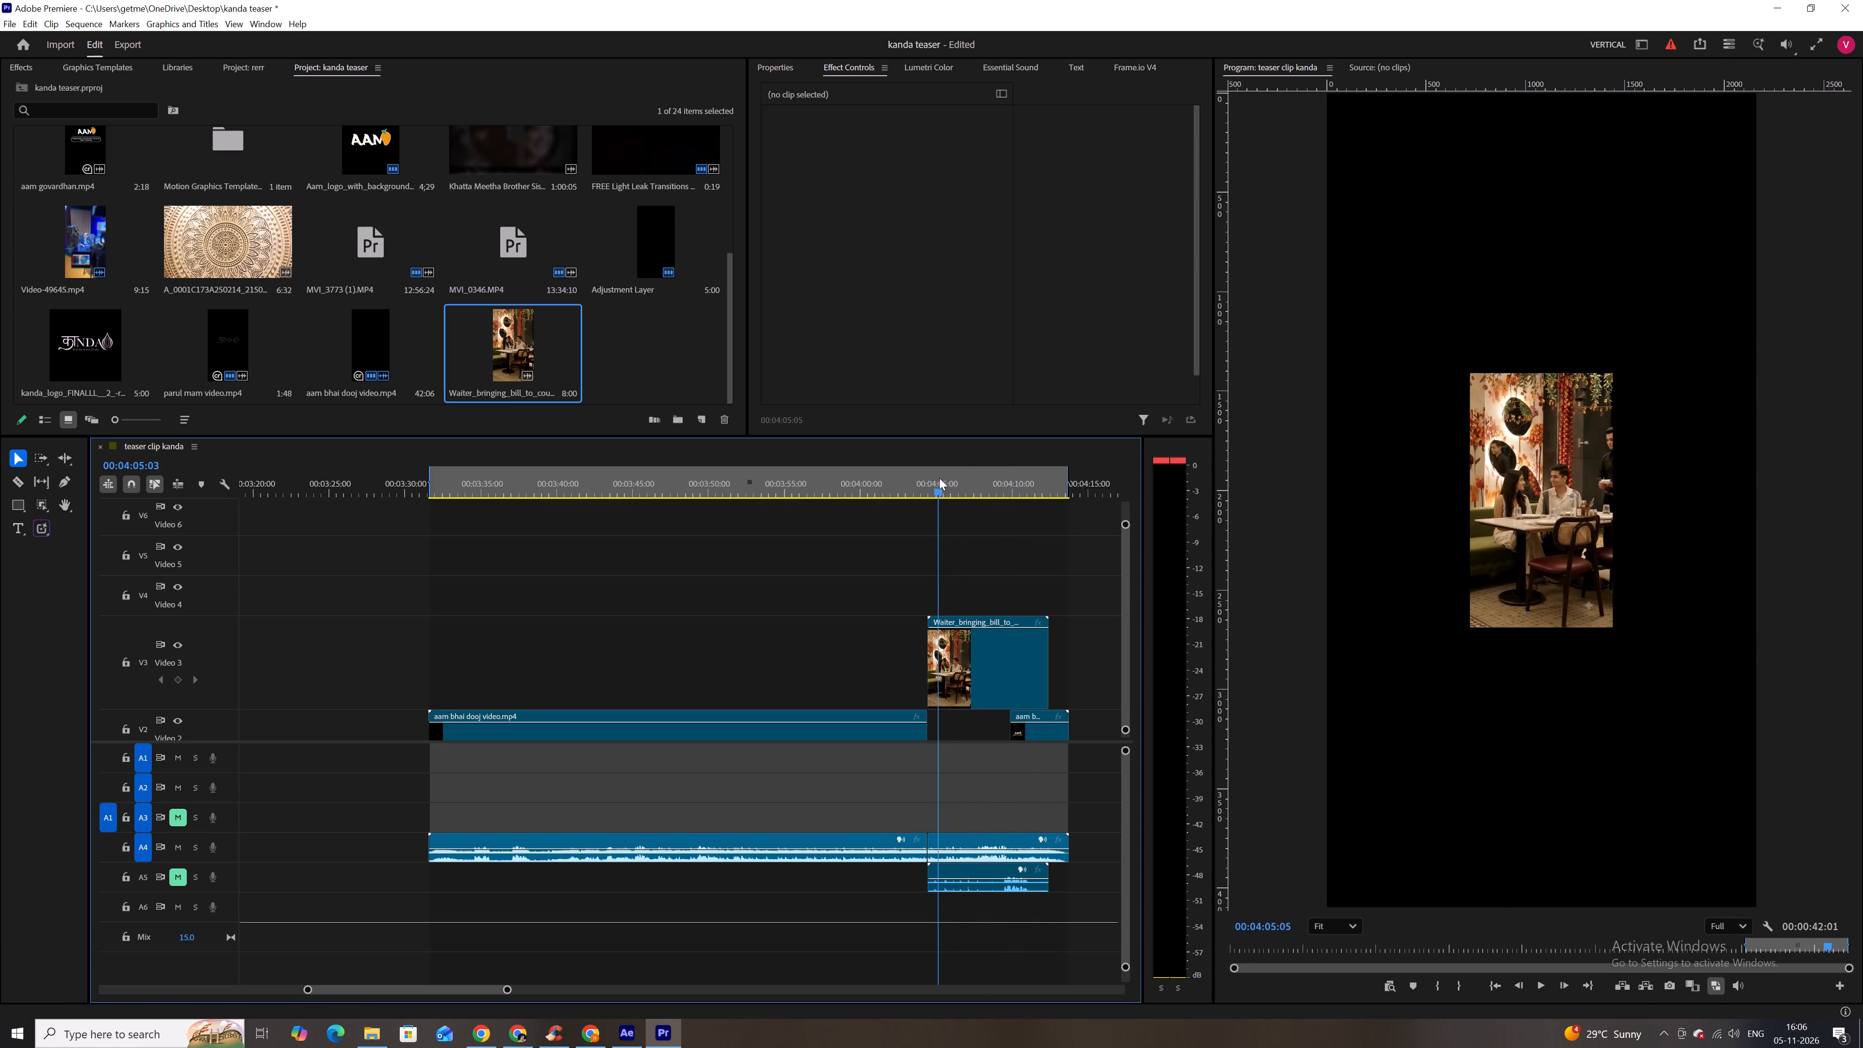
drag(939, 478, 965, 482)
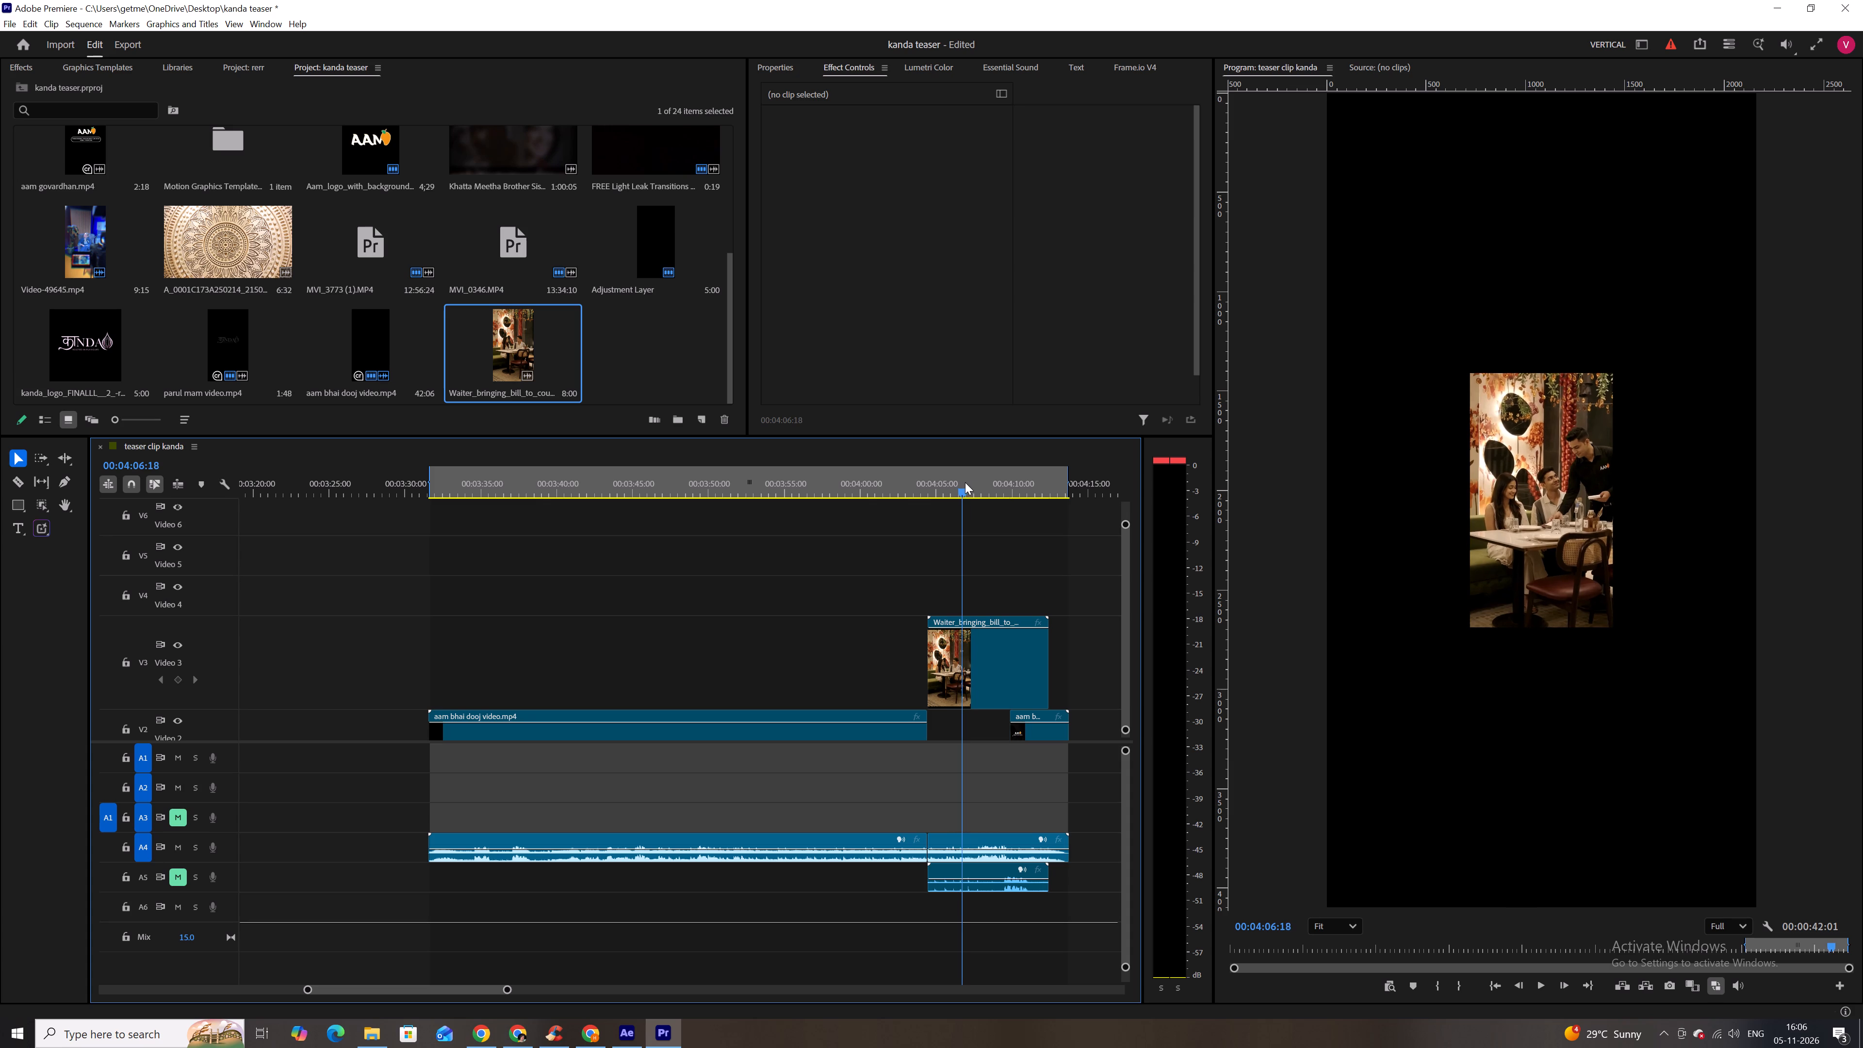
drag(965, 482, 973, 484)
key(c)
click(973, 642)
key(v)
click(959, 644)
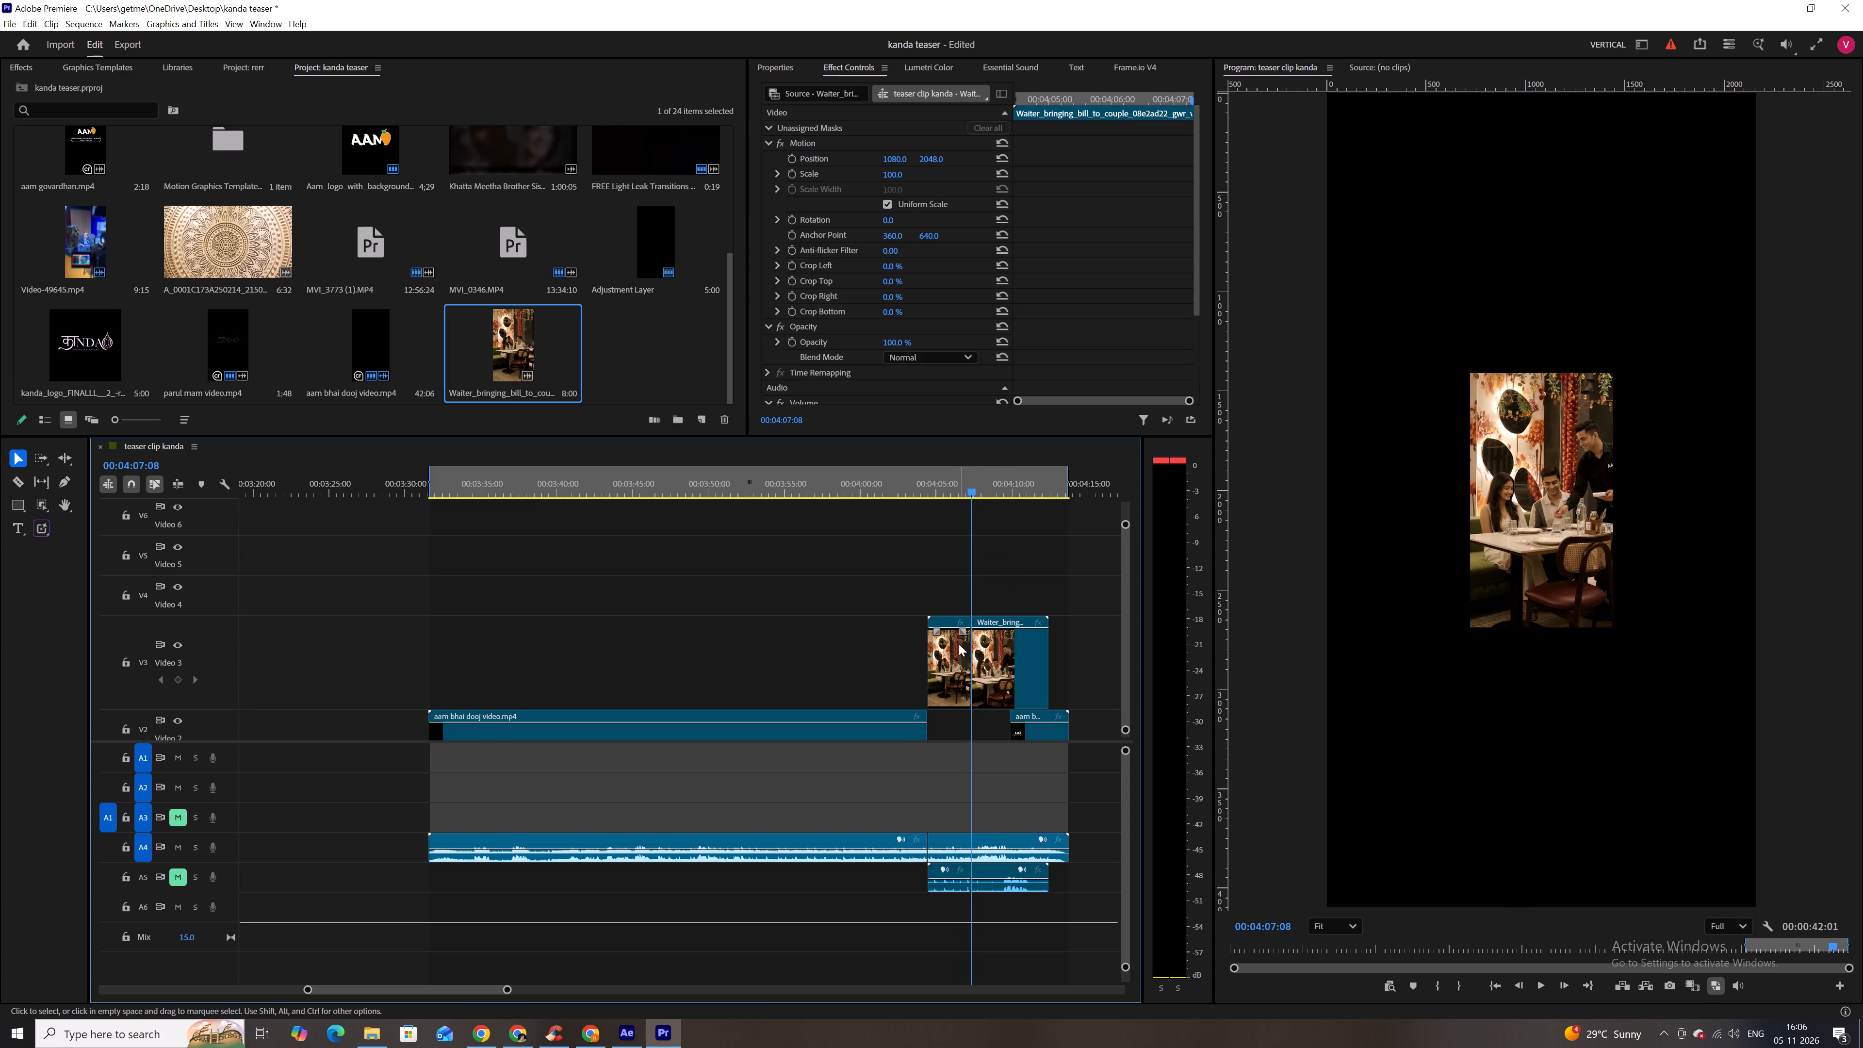
key(BackSpace)
Move the remaining waiter clip earlier so it ends at the logo card, and drop it into the Video 2 gap.
drag(1024, 642, 986, 643)
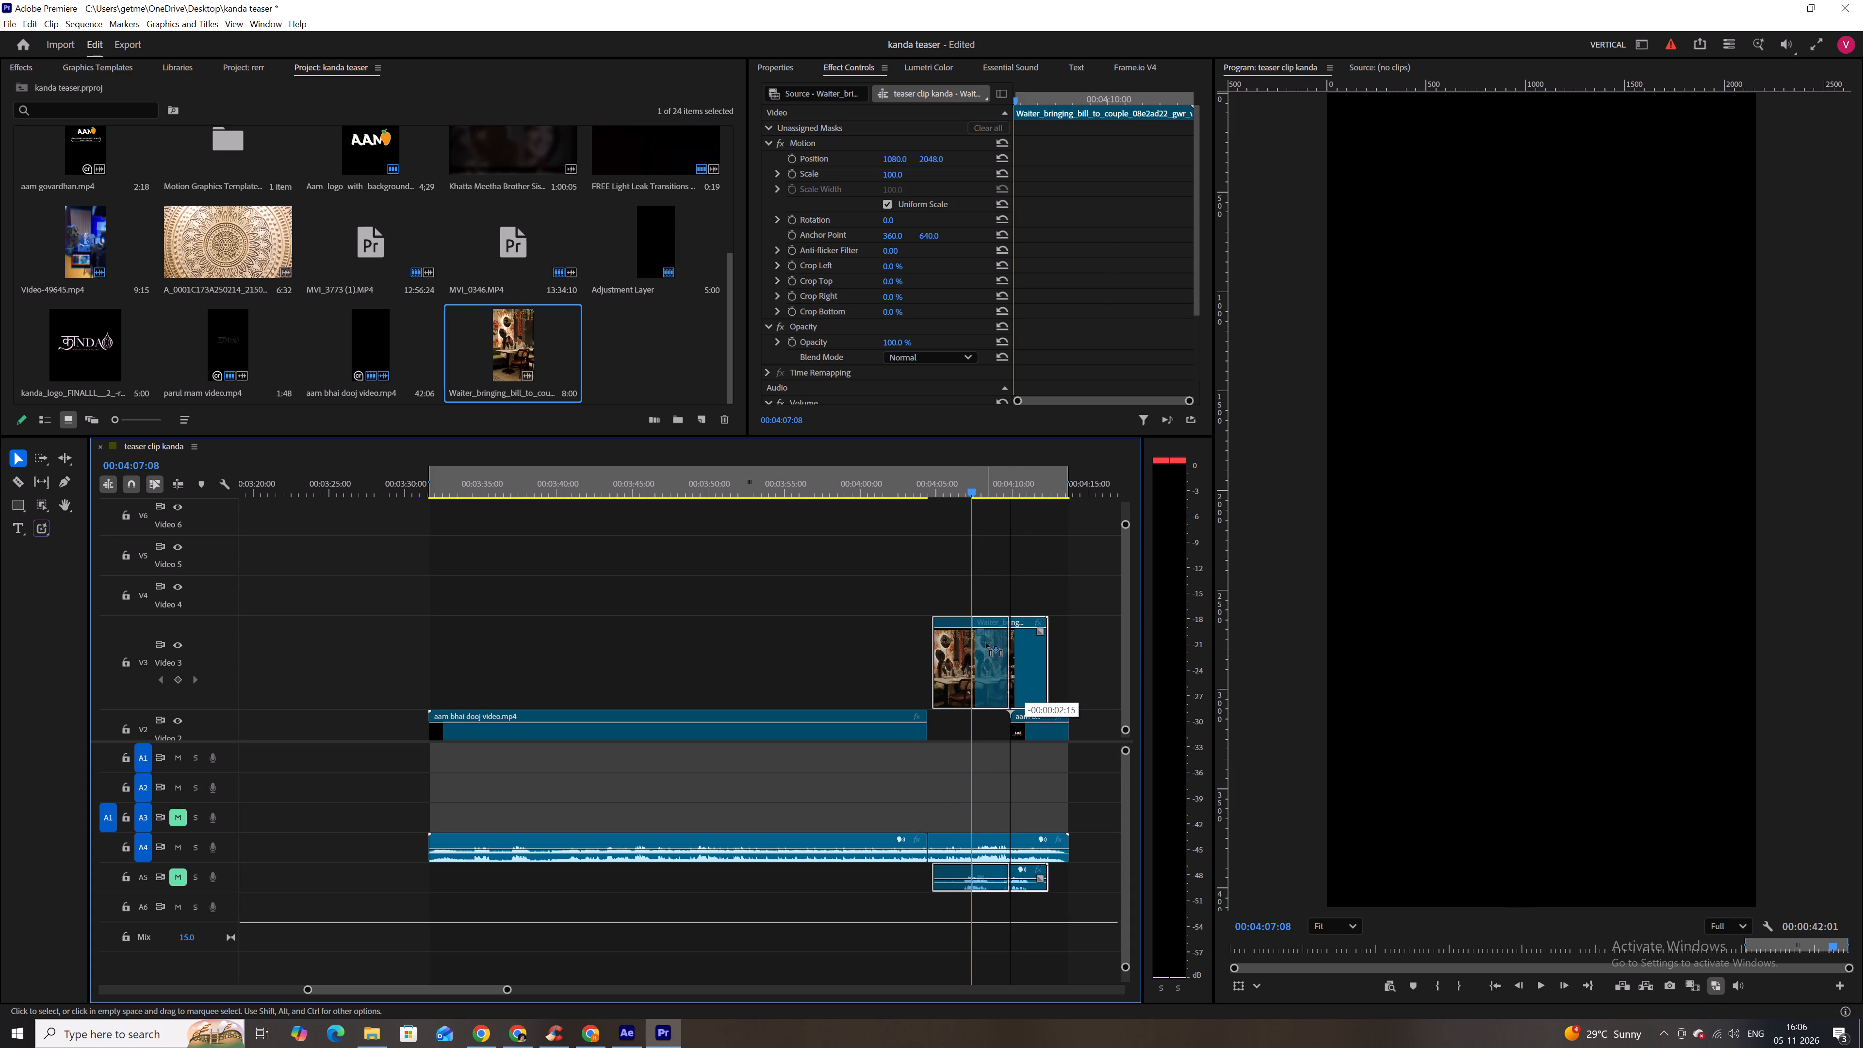
drag(983, 660, 983, 695)
drag(983, 695, 983, 719)
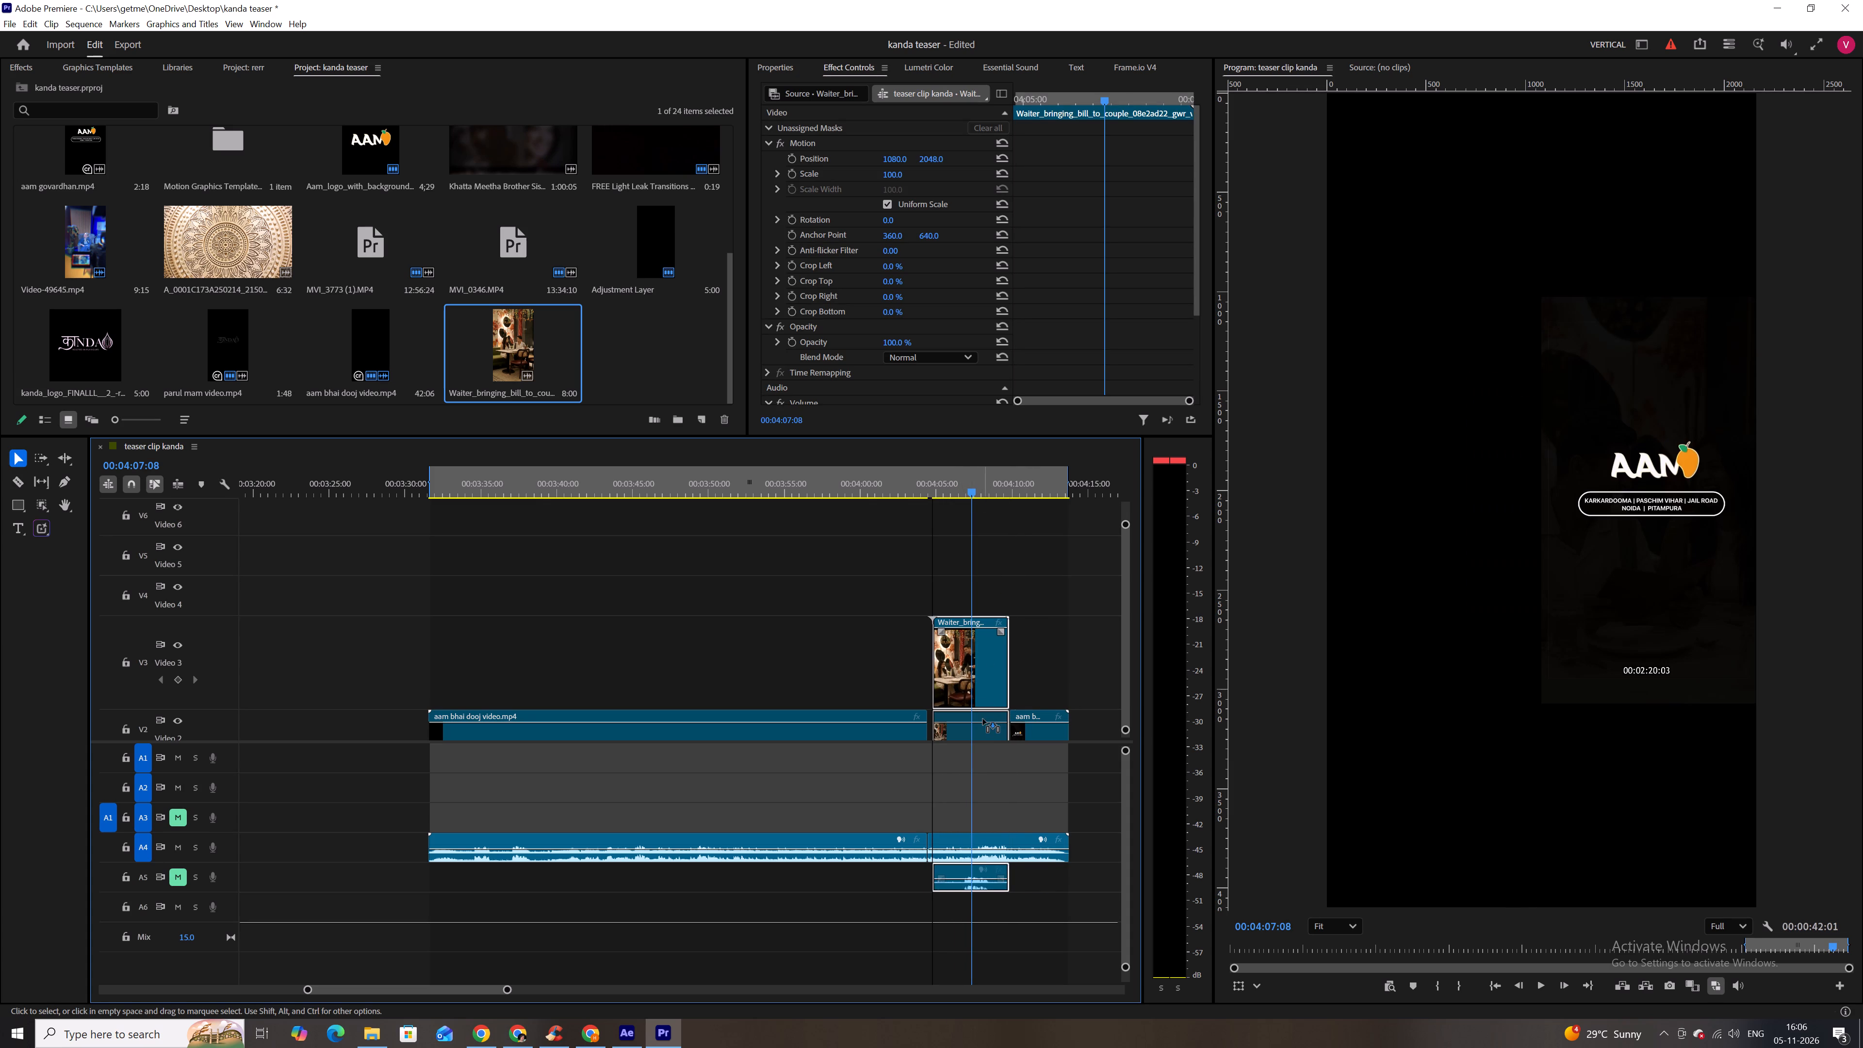
drag(967, 622, 976, 655)
drag(976, 655, 989, 697)
drag(980, 629, 1038, 593)
click(1056, 590)
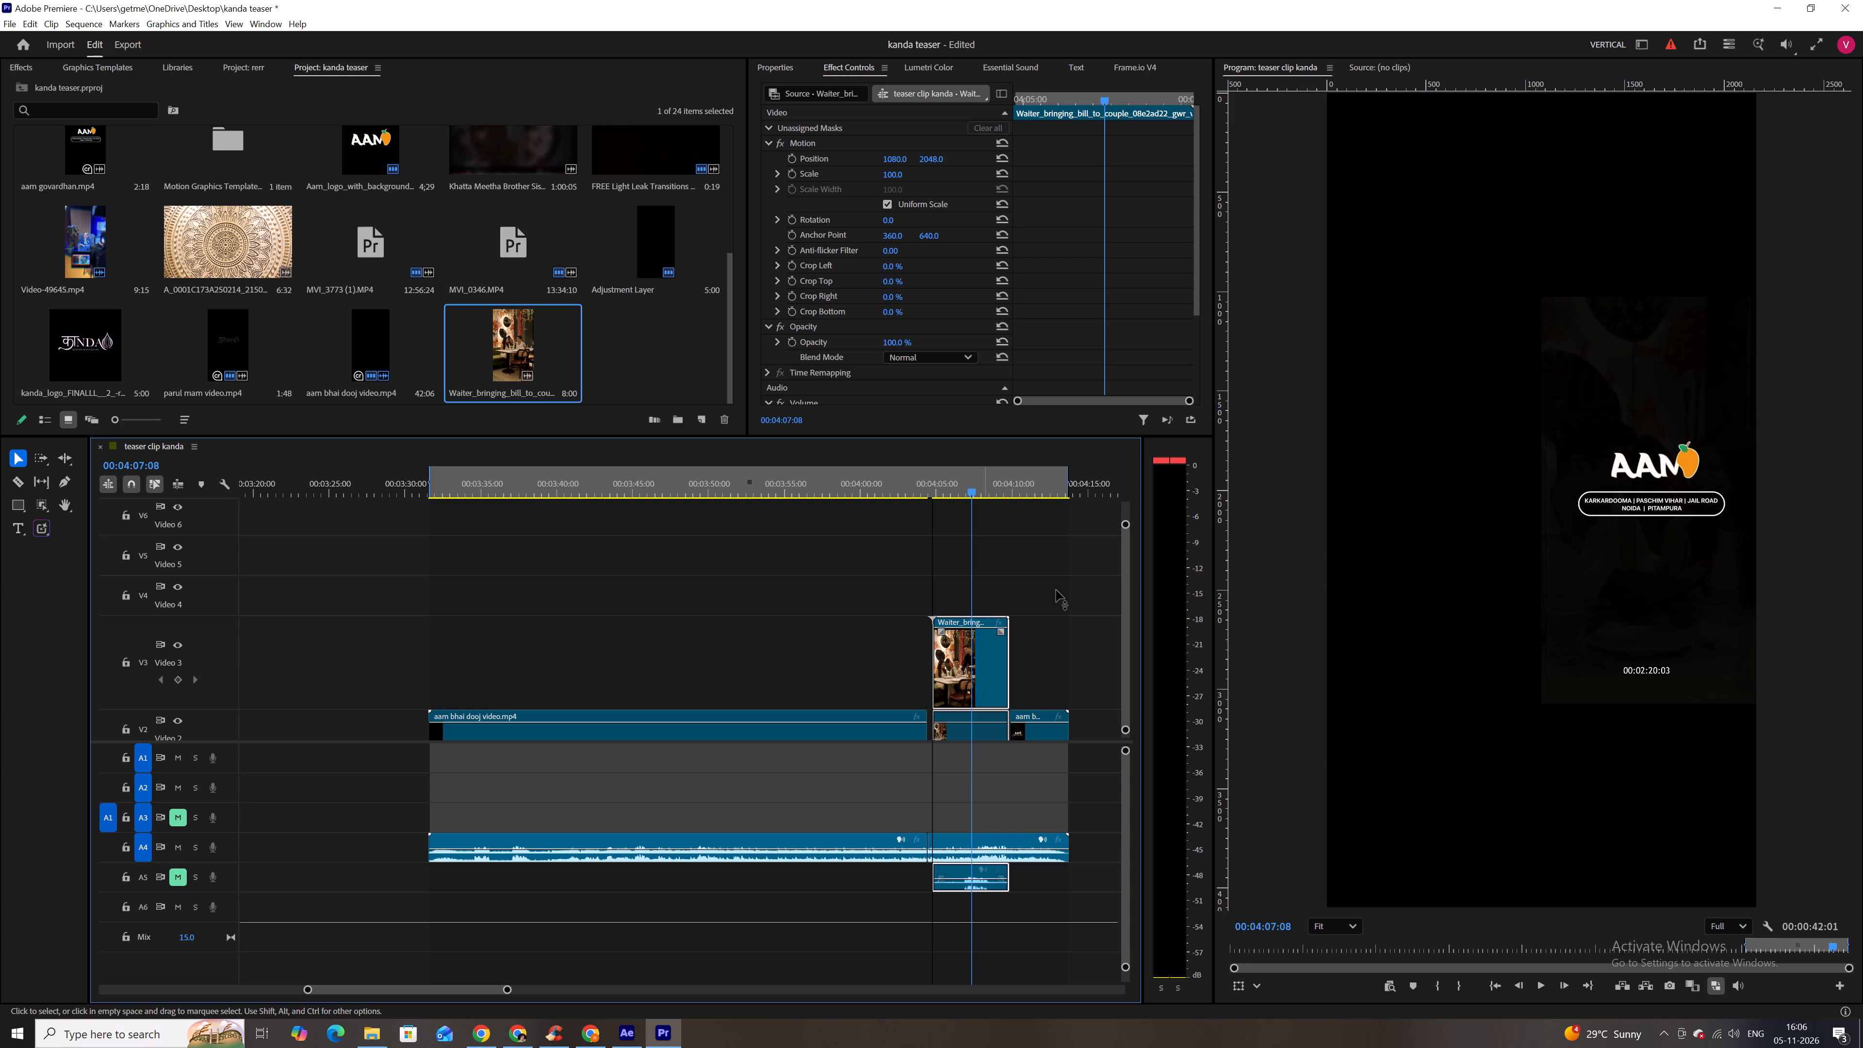
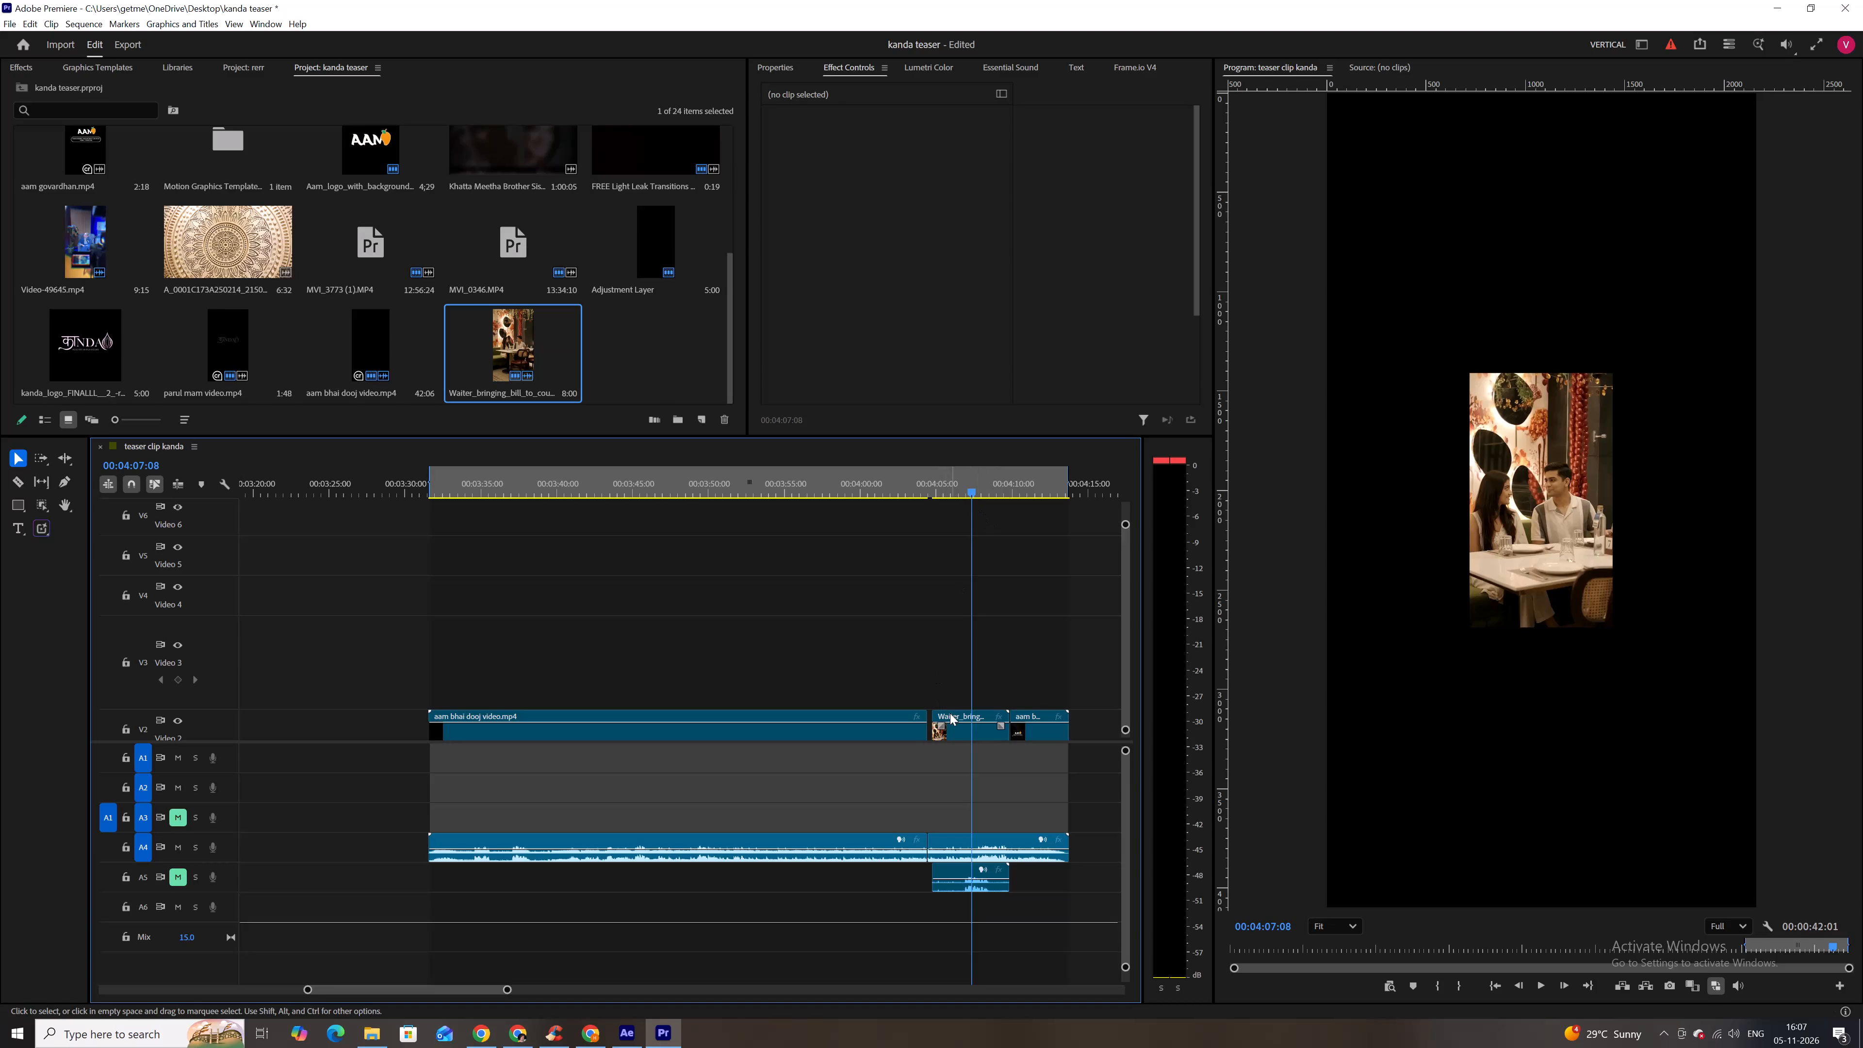
Close the small gaps on Video 2 by moving the waiter clip and the logo card clip earlier, against their preceding clips.
drag(950, 713, 943, 715)
drag(1030, 714, 1025, 714)
drag(948, 491, 929, 486)
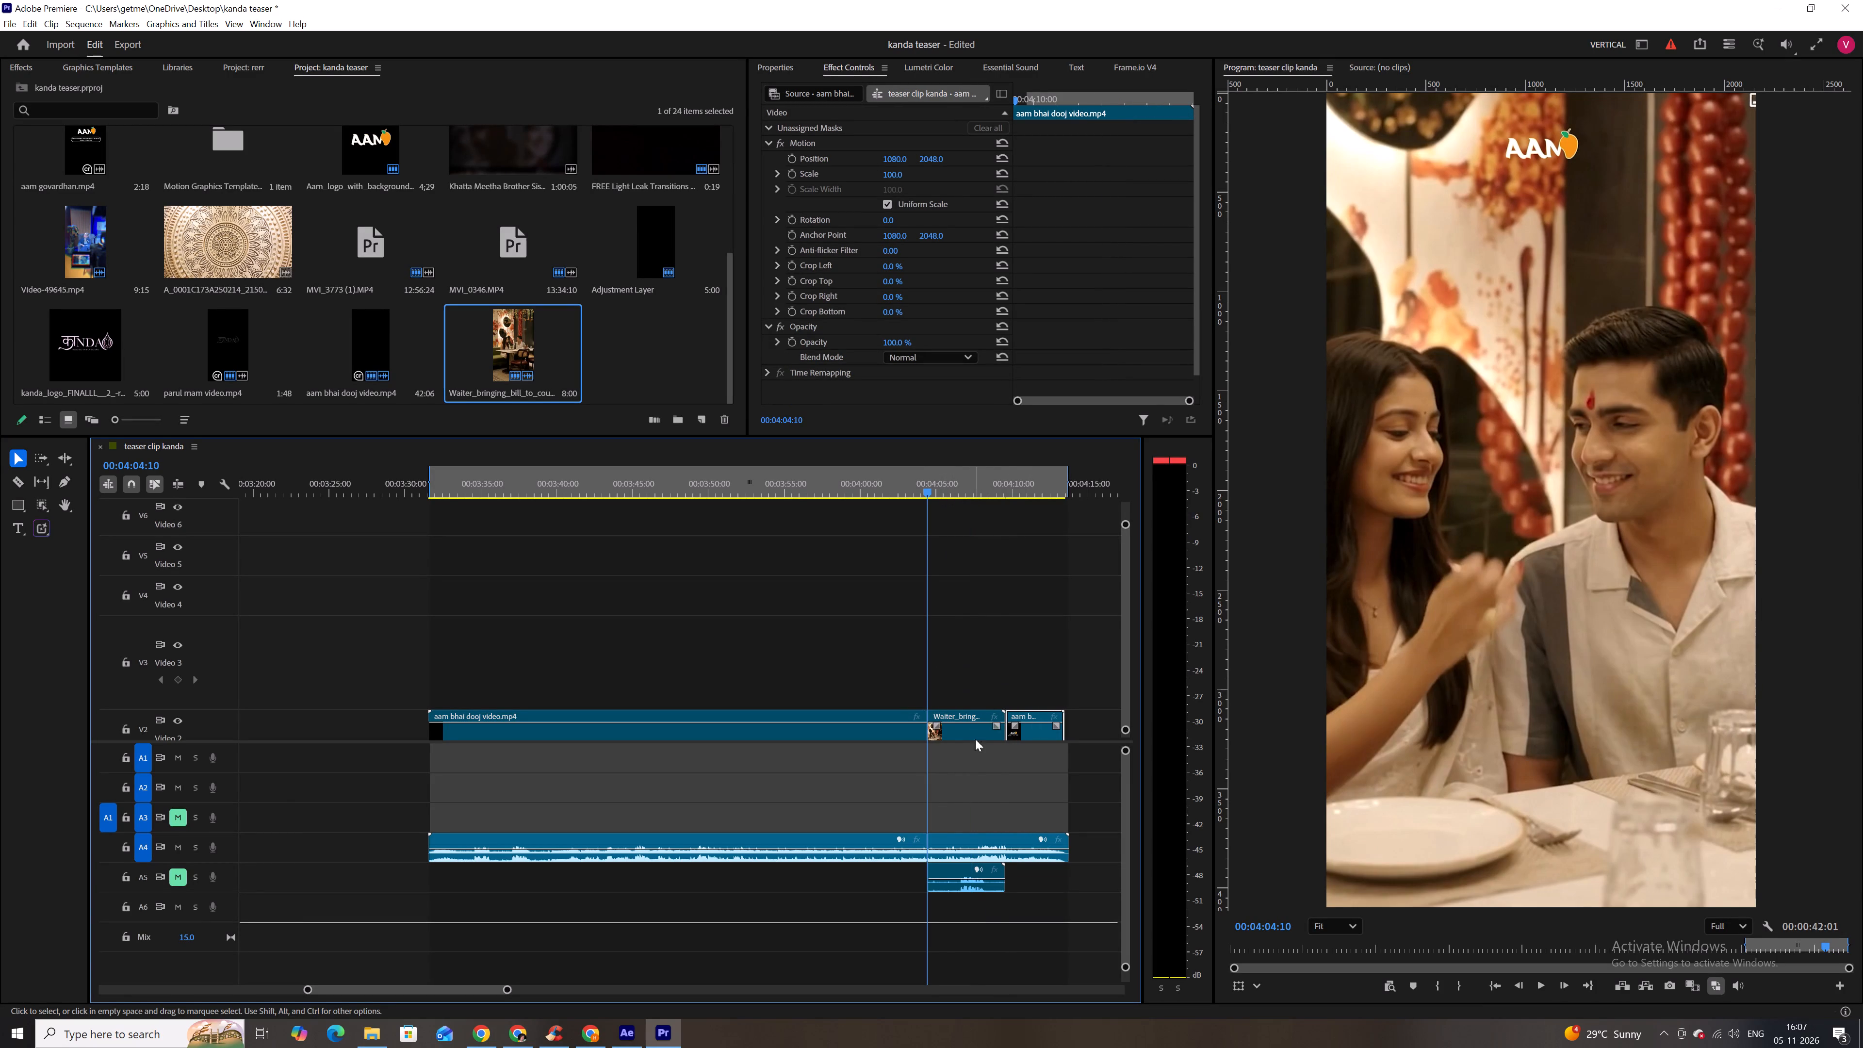
Cut the aam bhai dooj audio on Audio 4 at the waiter clip's start and end, and delete the section between the cuts.
click(963, 868)
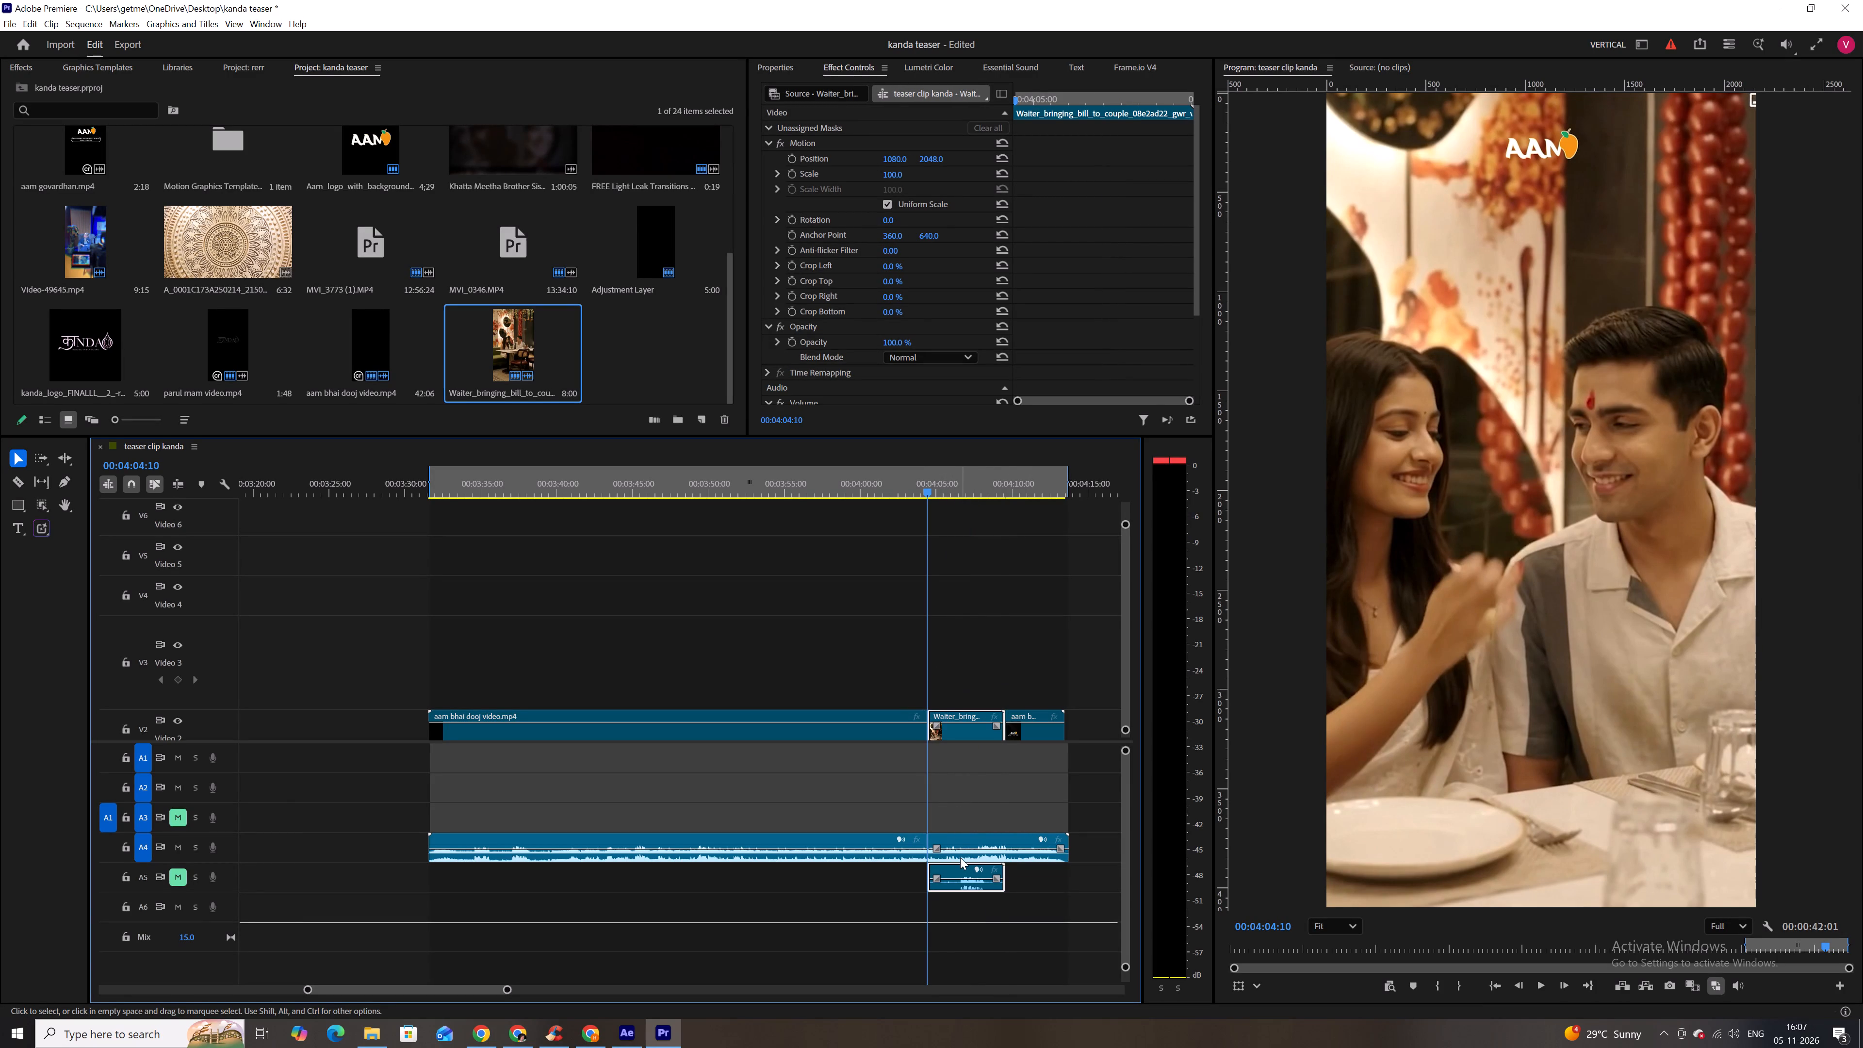
key(c)
click(931, 845)
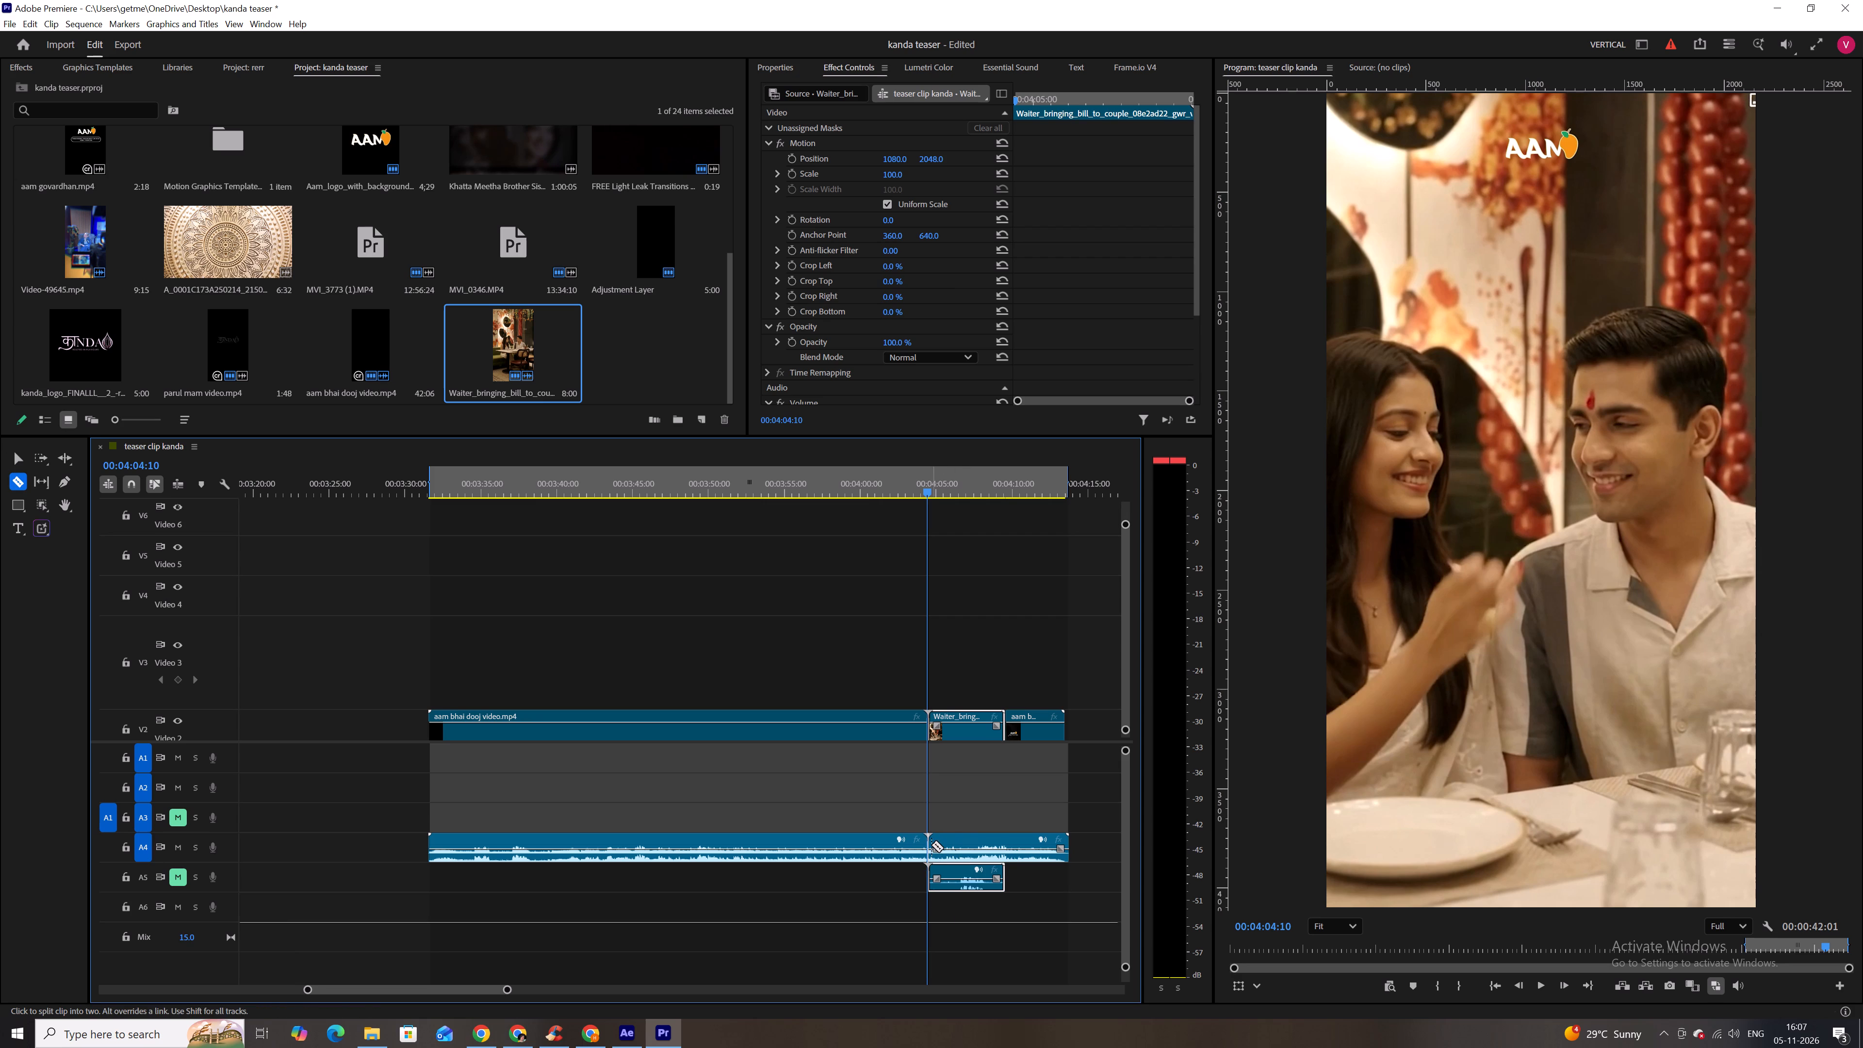
key(v)
key(v)
key(c)
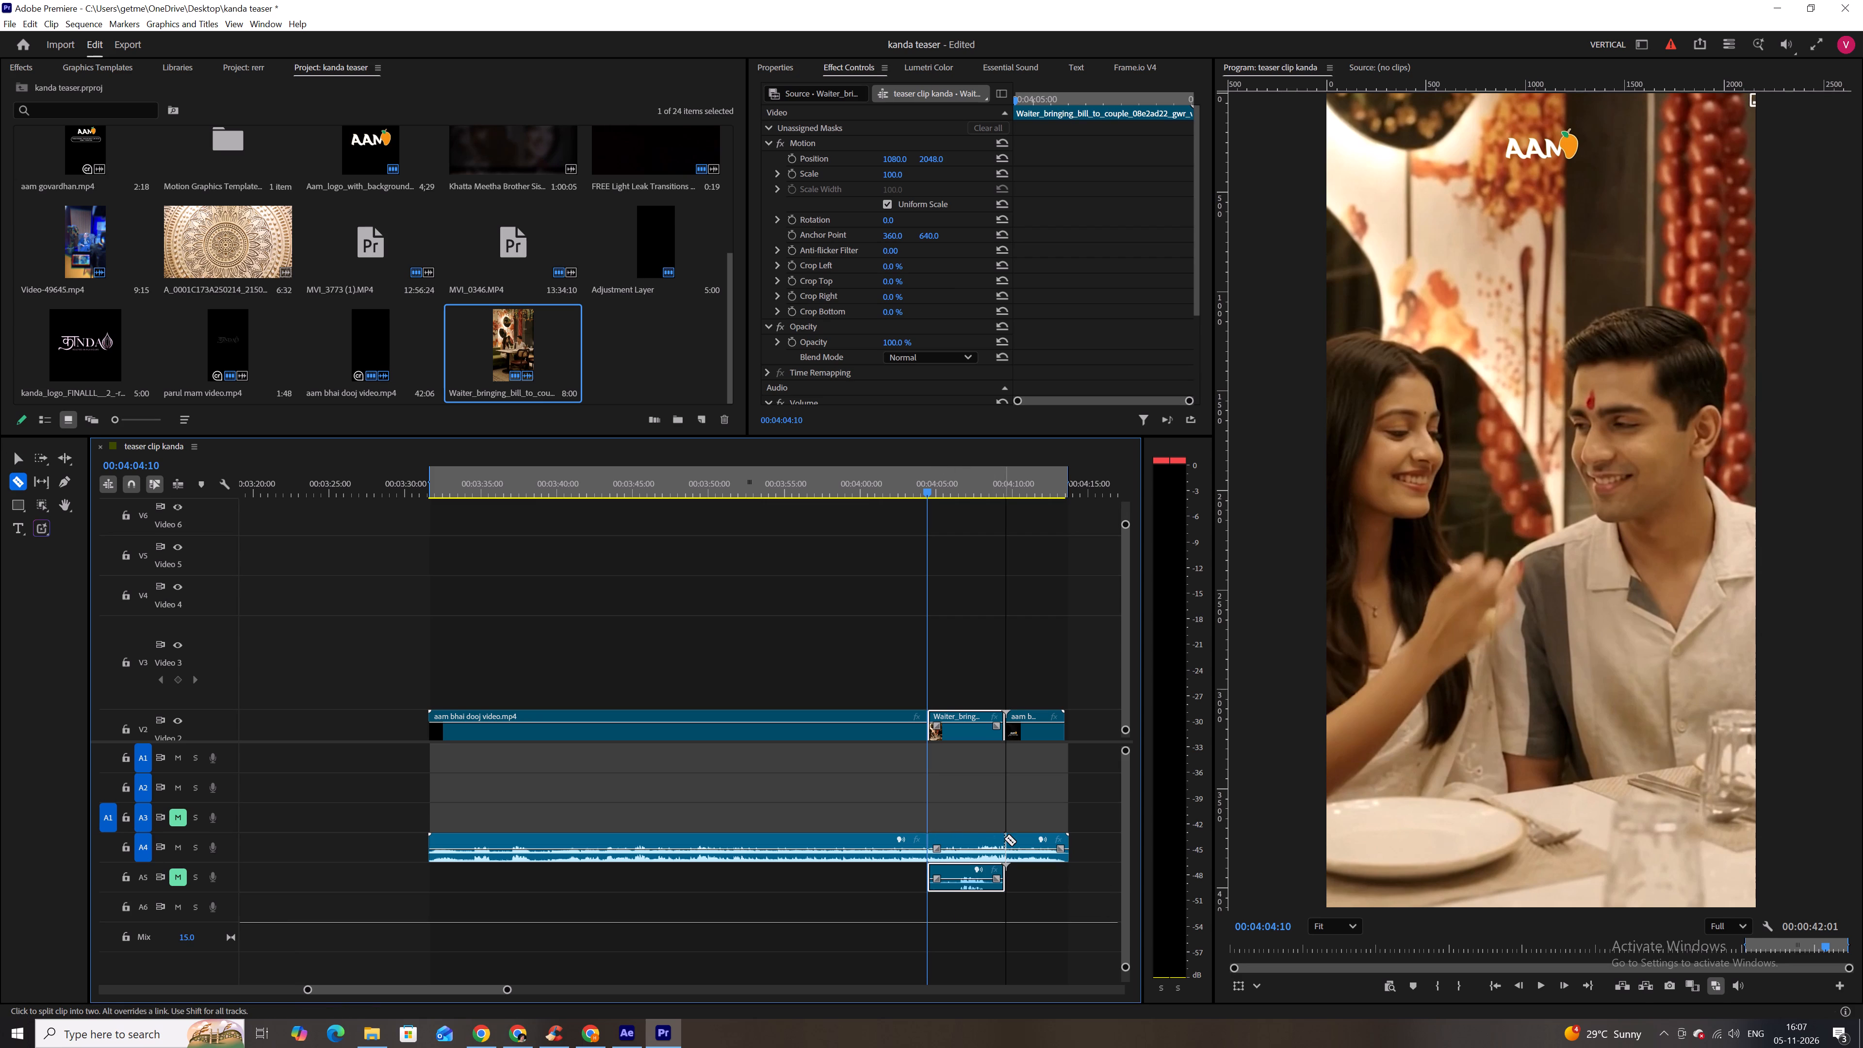
click(1004, 838)
click(931, 845)
key(v)
click(947, 845)
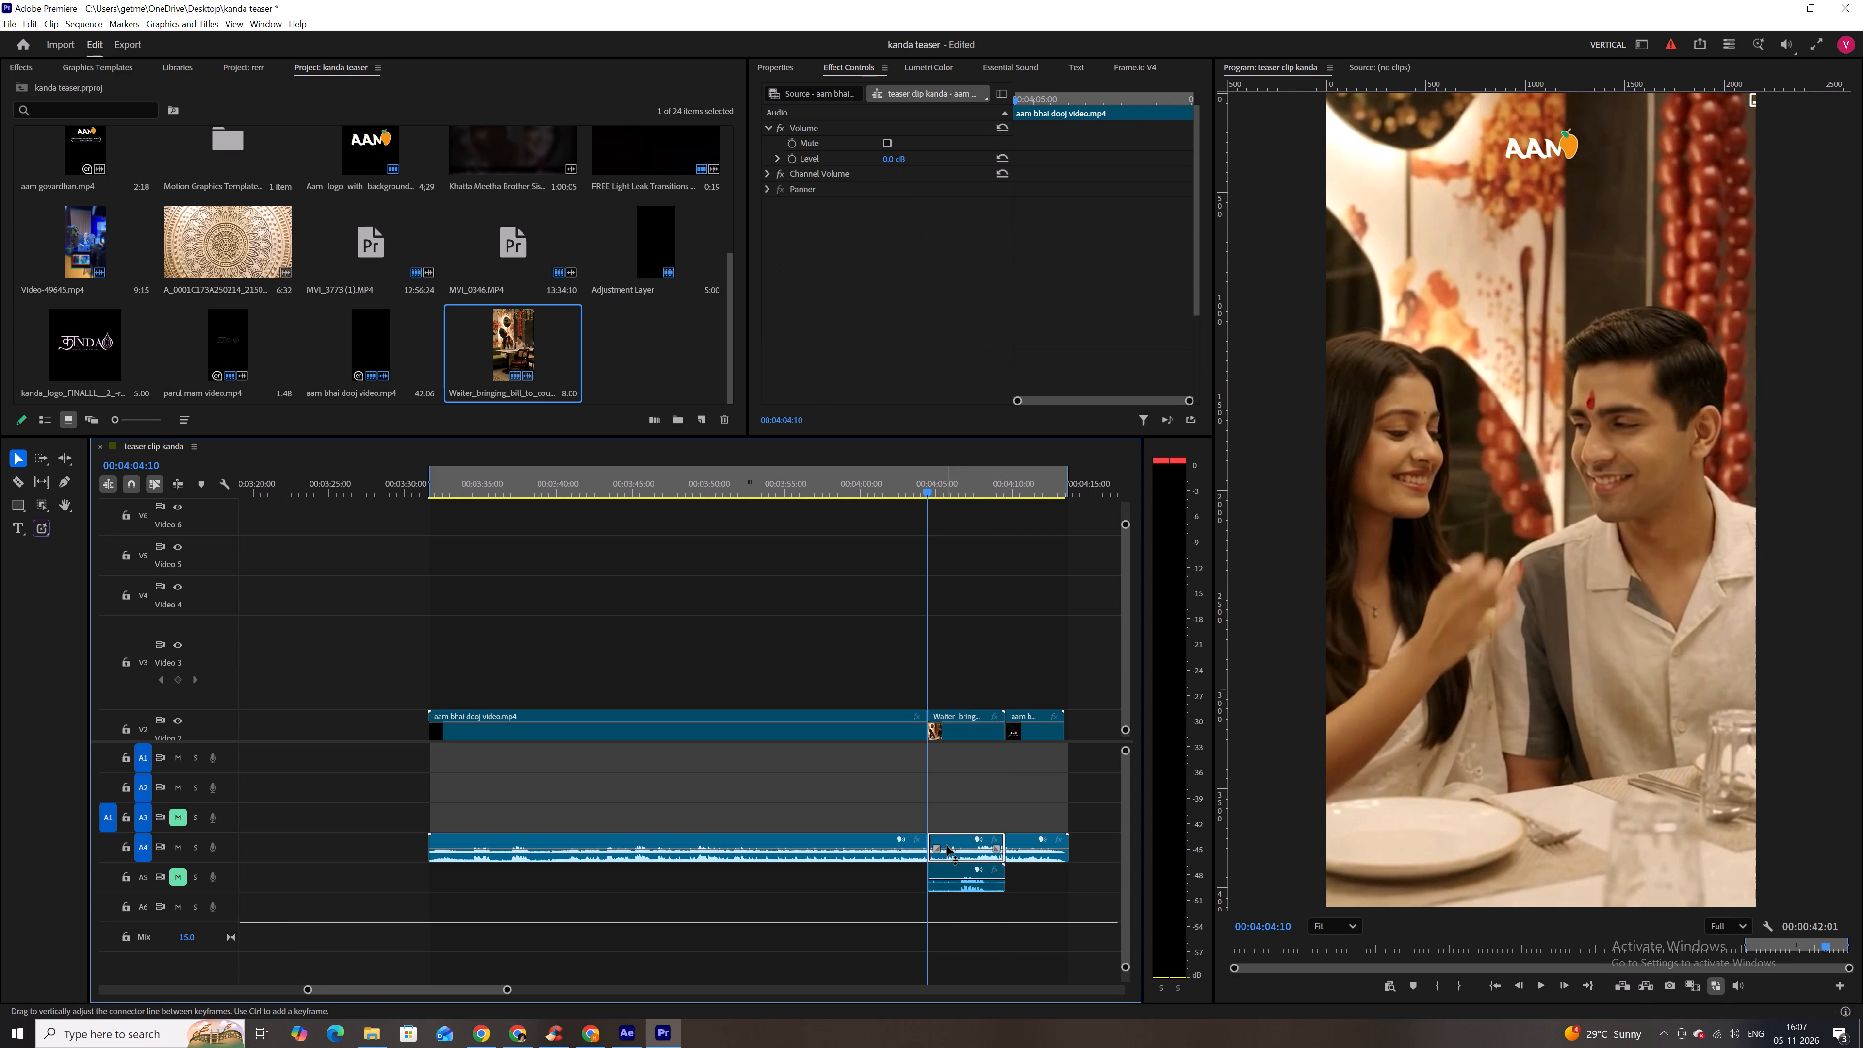
key(BackSpace)
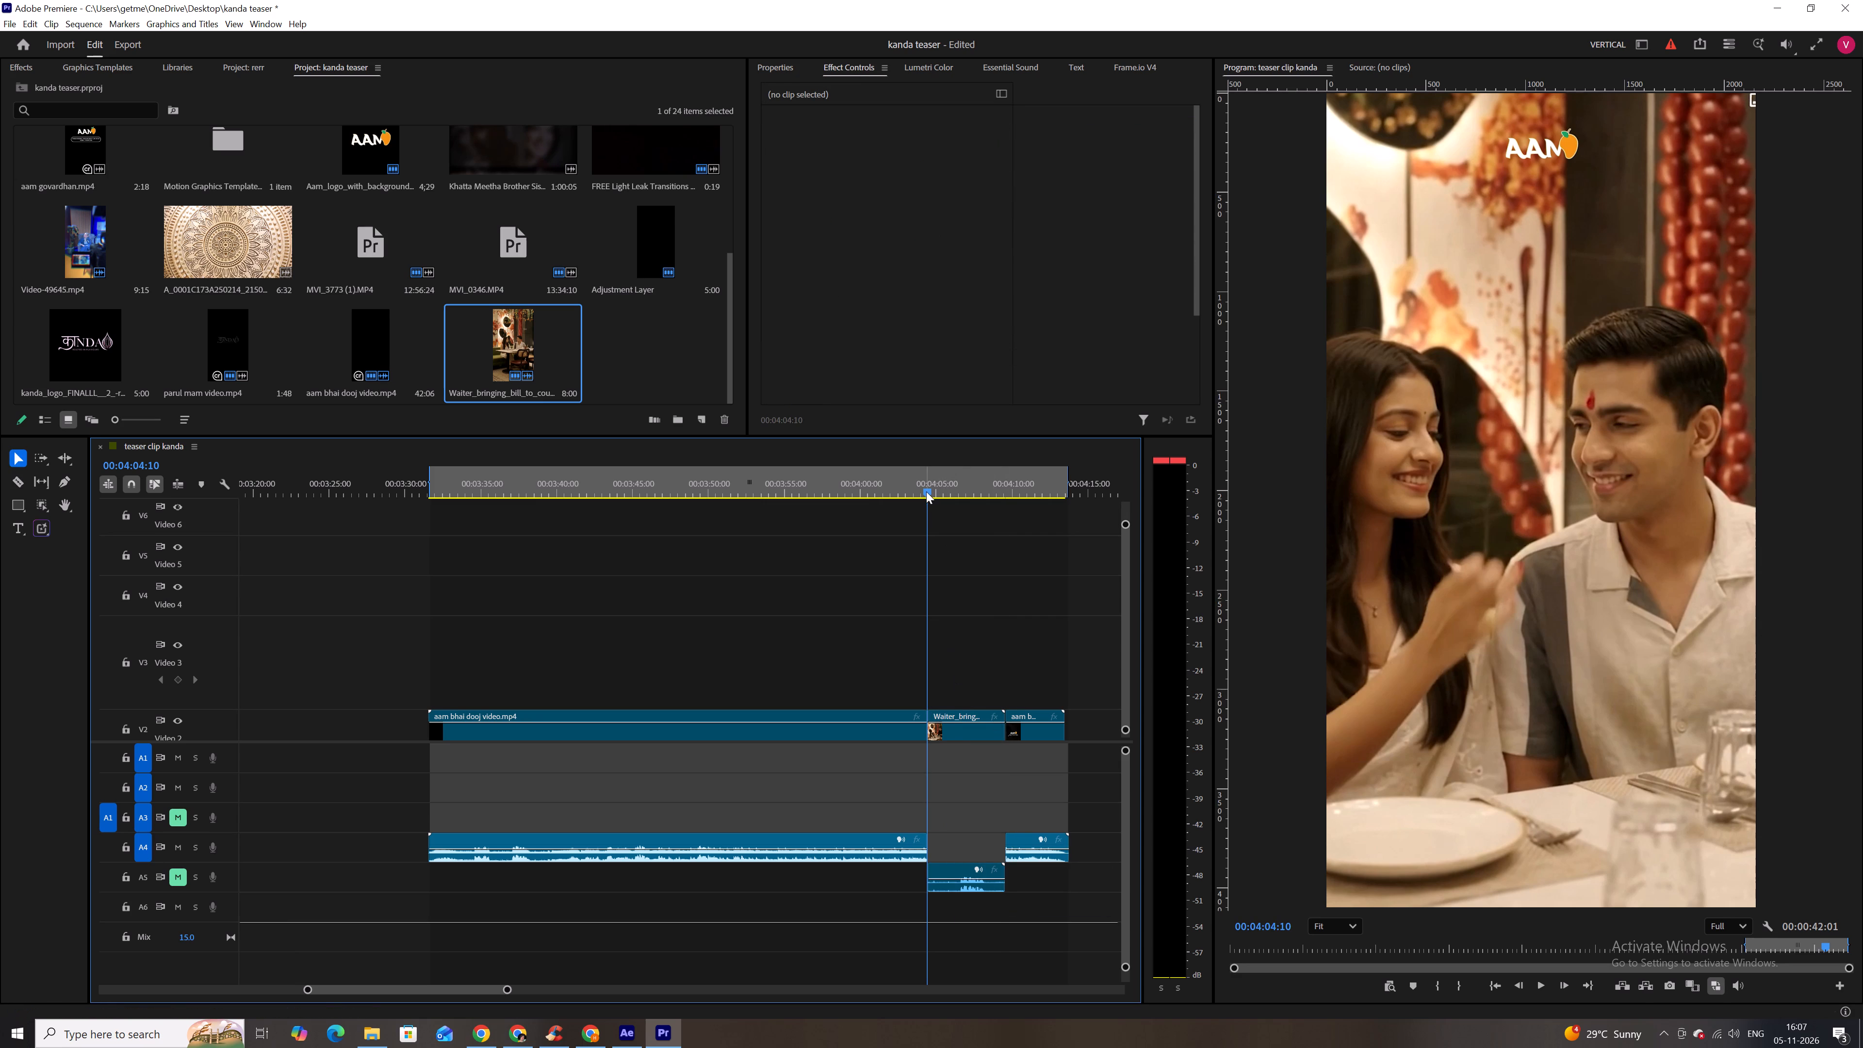
Play into the waiter scene and scale the waiter clip up to about 333 so it fills the vertical frame.
drag(926, 491, 915, 489)
key(space)
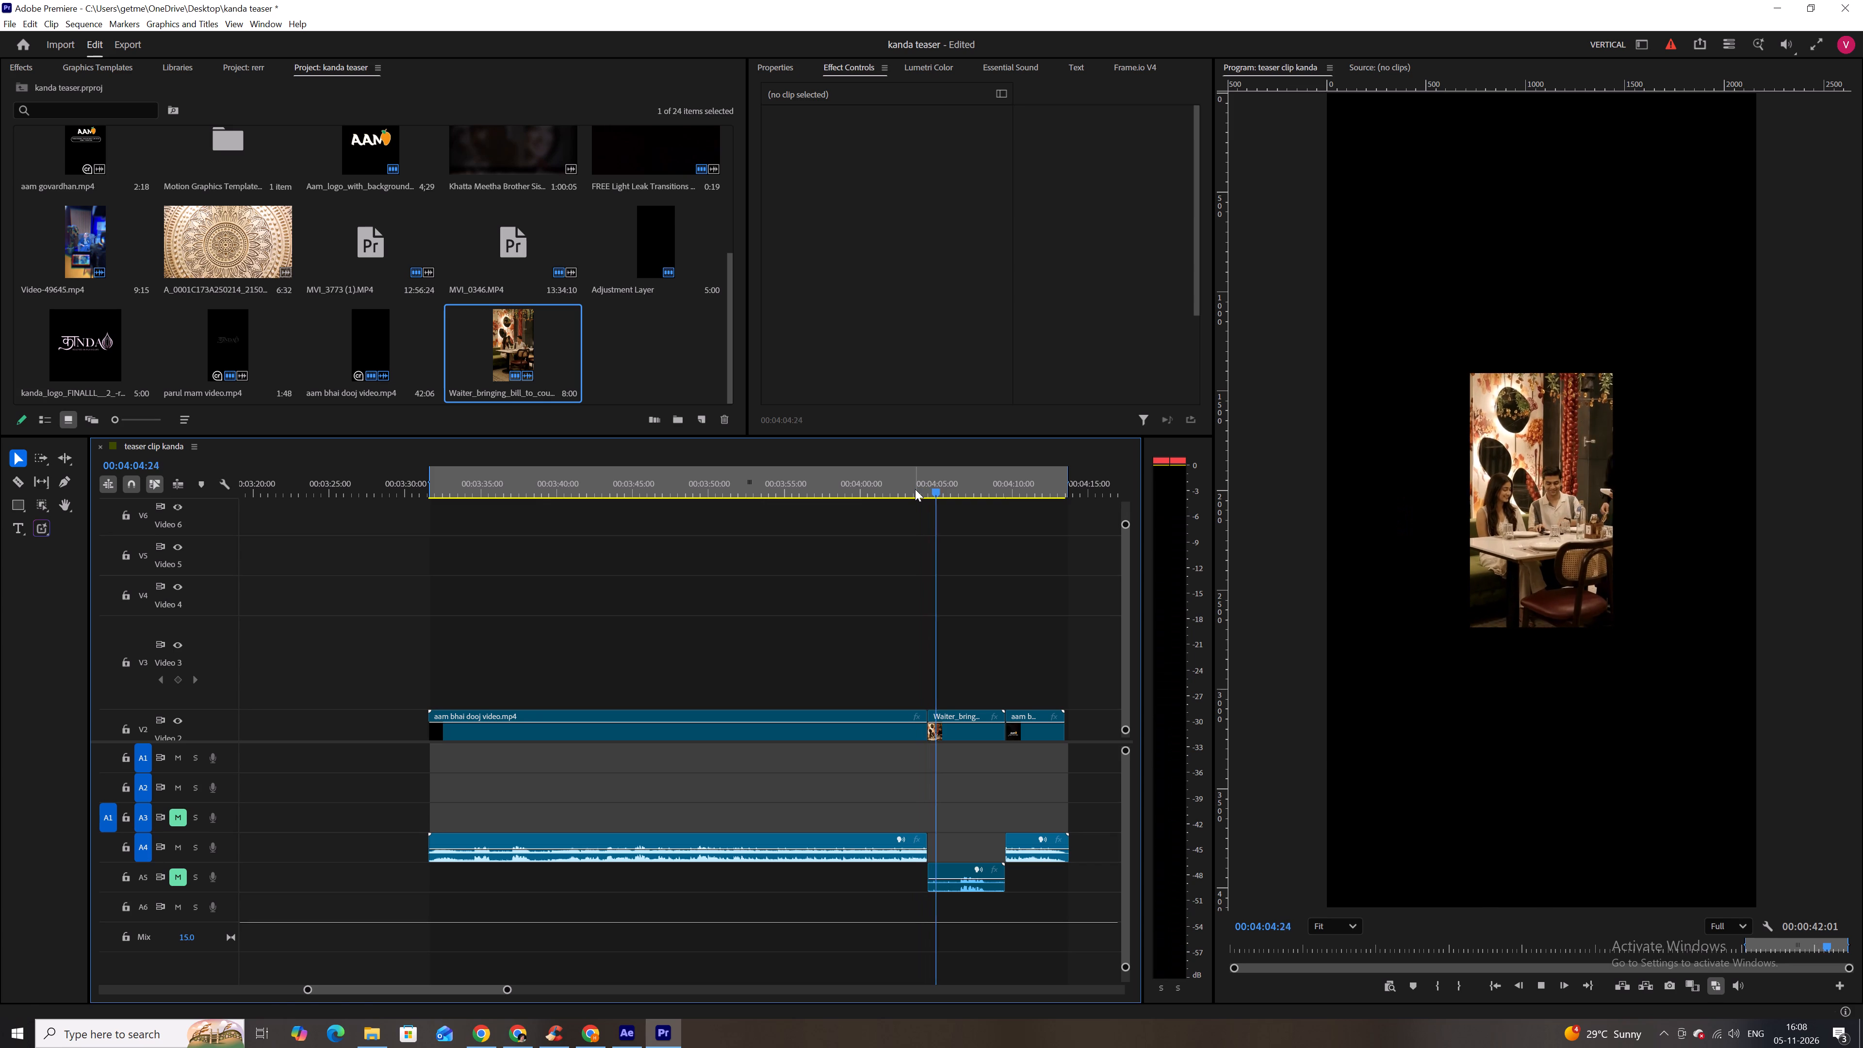
key(space)
click(969, 725)
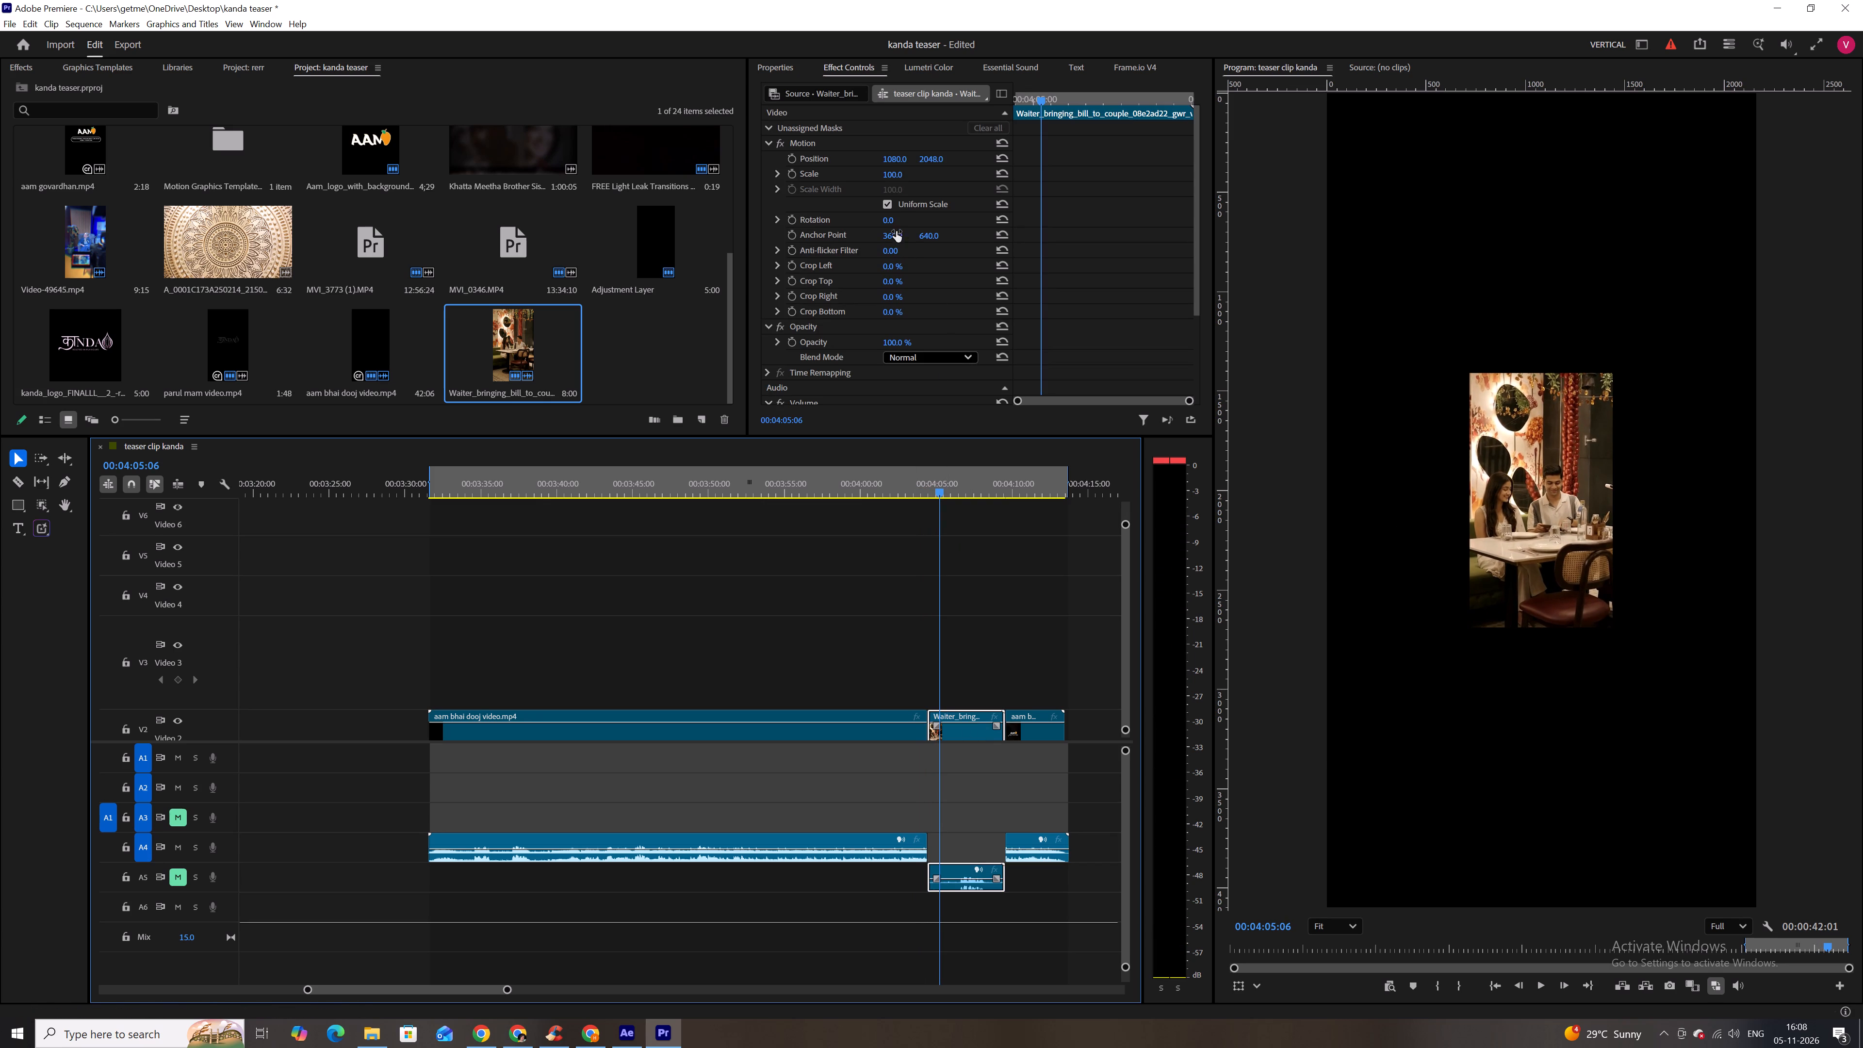
drag(888, 177, 1050, 193)
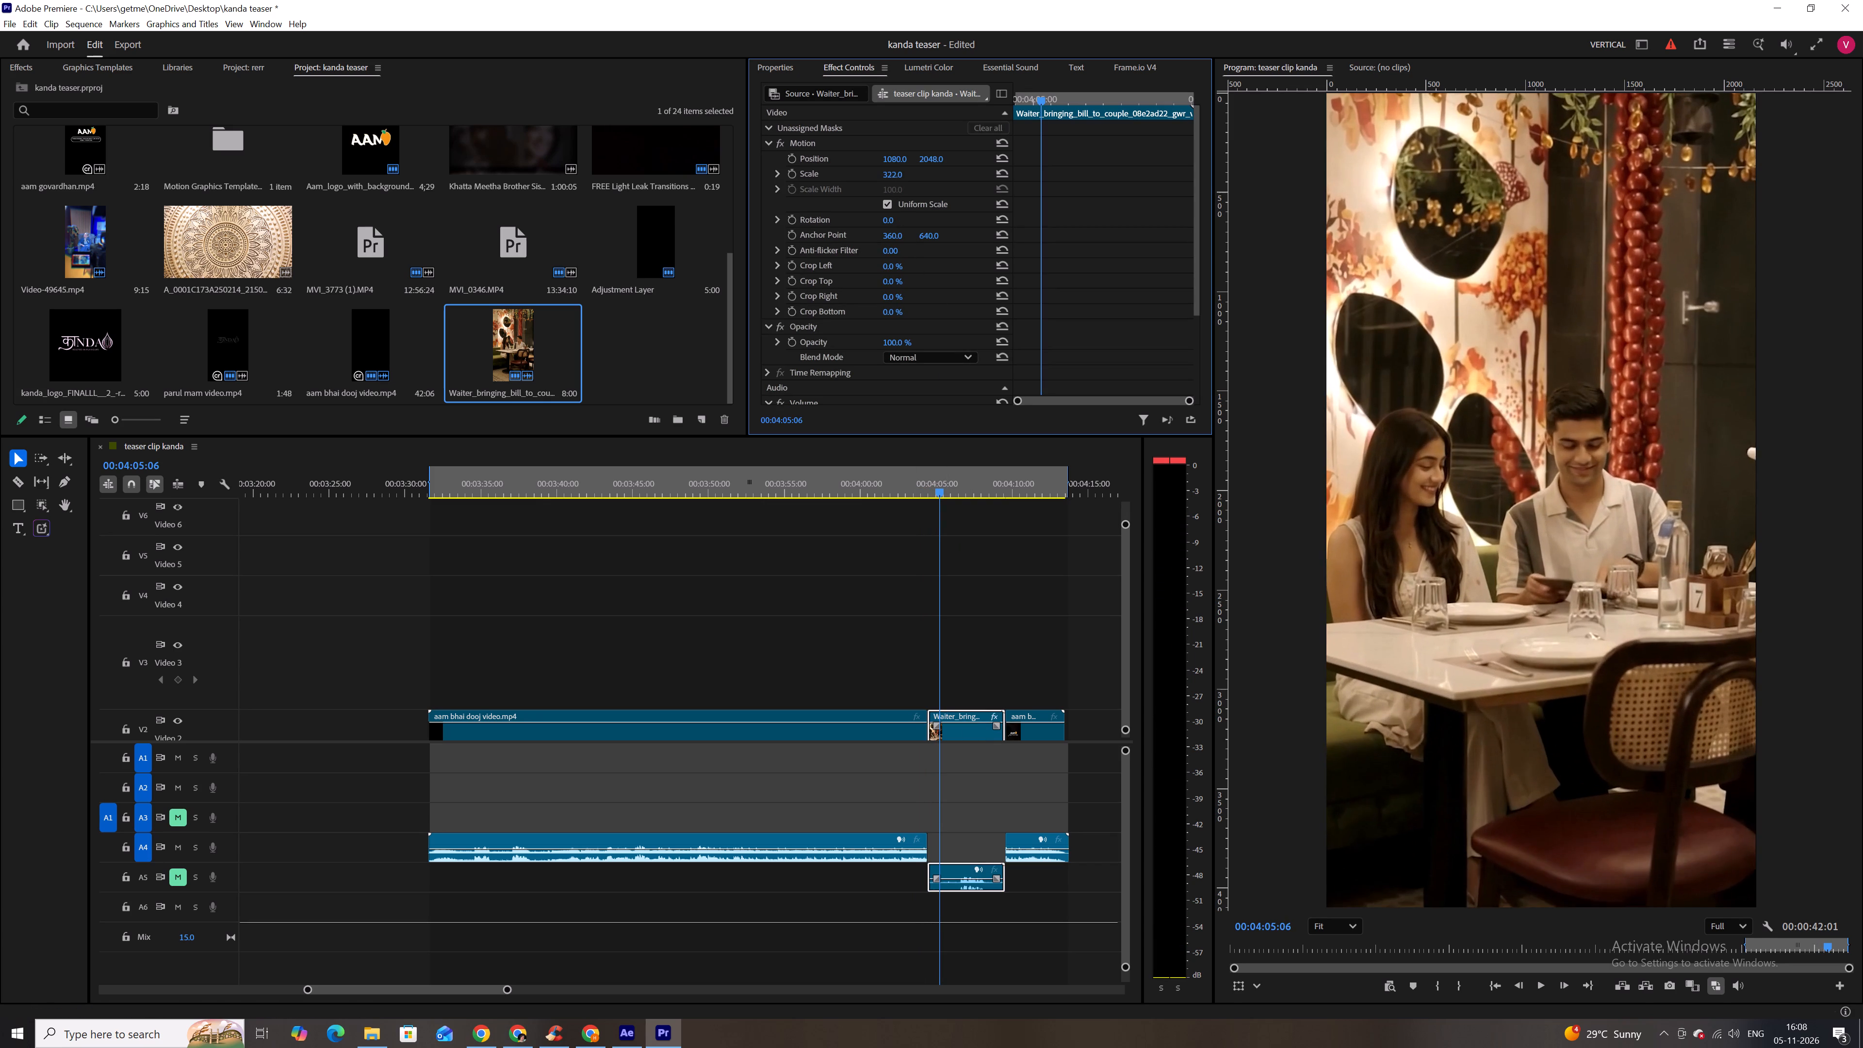
drag(1050, 193, 1058, 193)
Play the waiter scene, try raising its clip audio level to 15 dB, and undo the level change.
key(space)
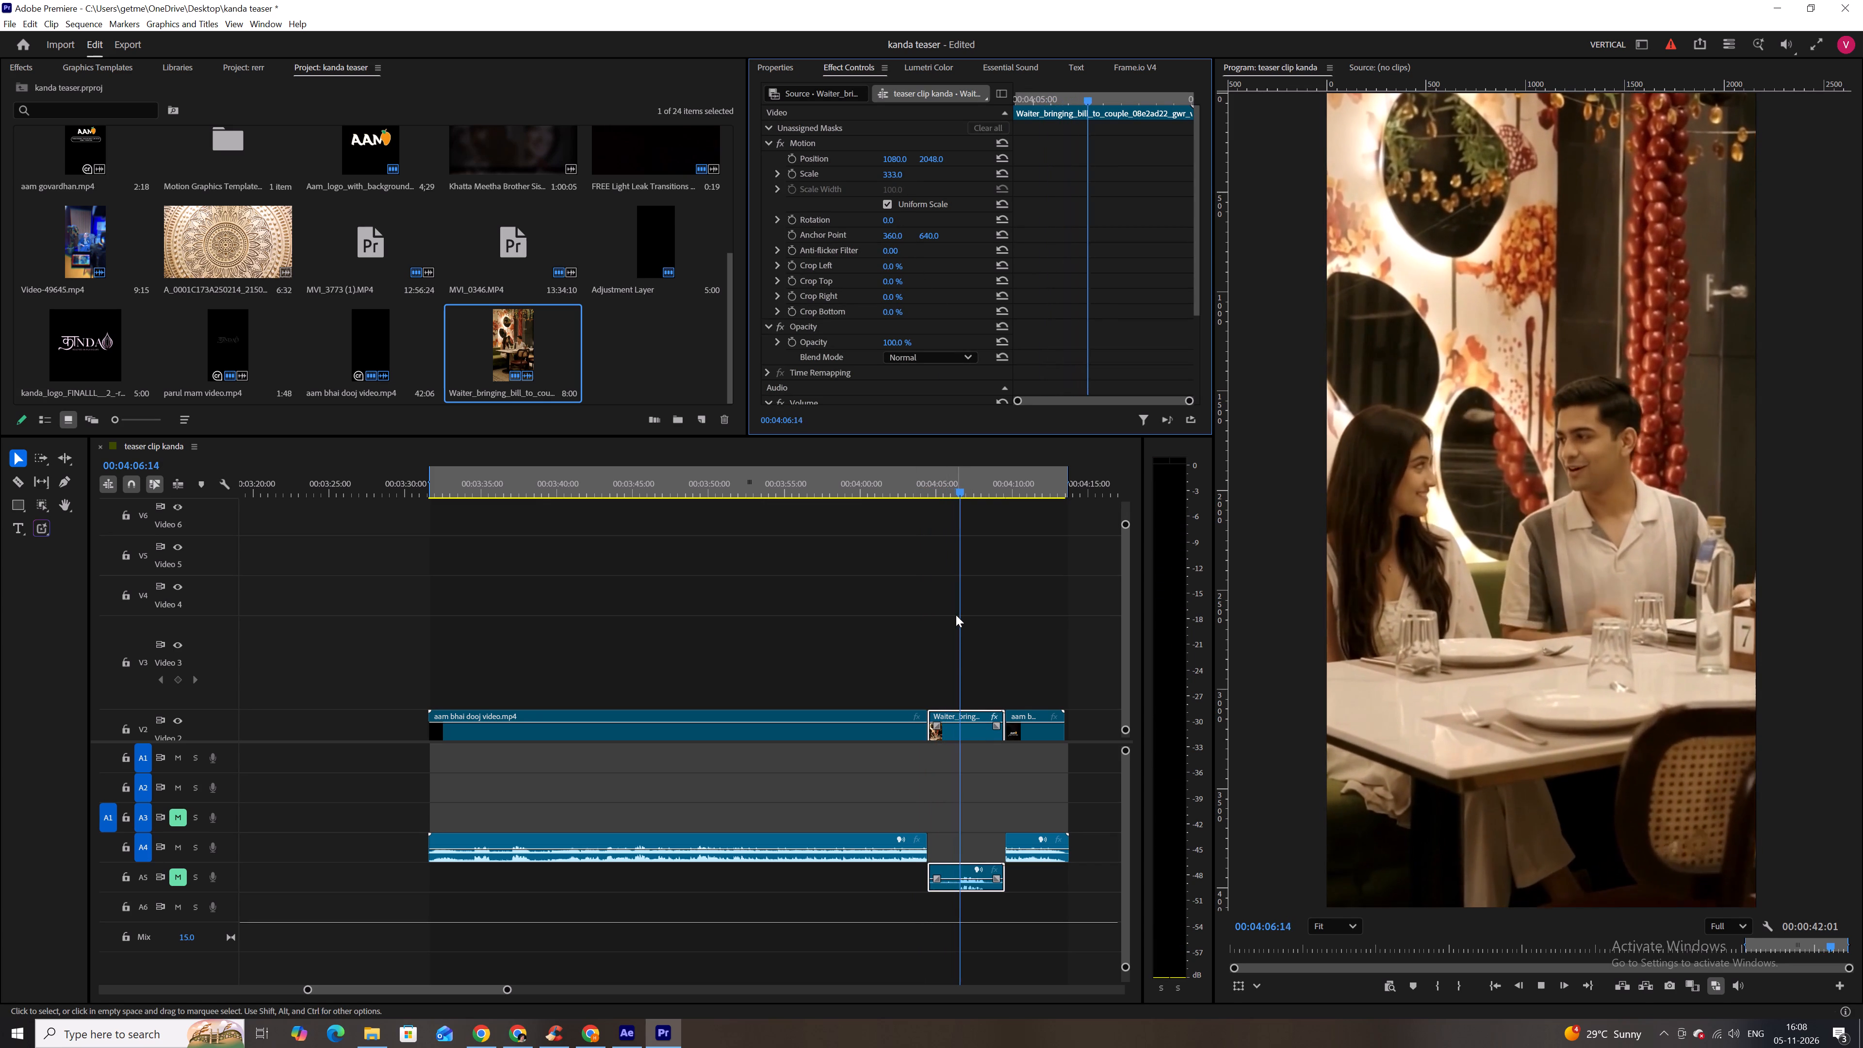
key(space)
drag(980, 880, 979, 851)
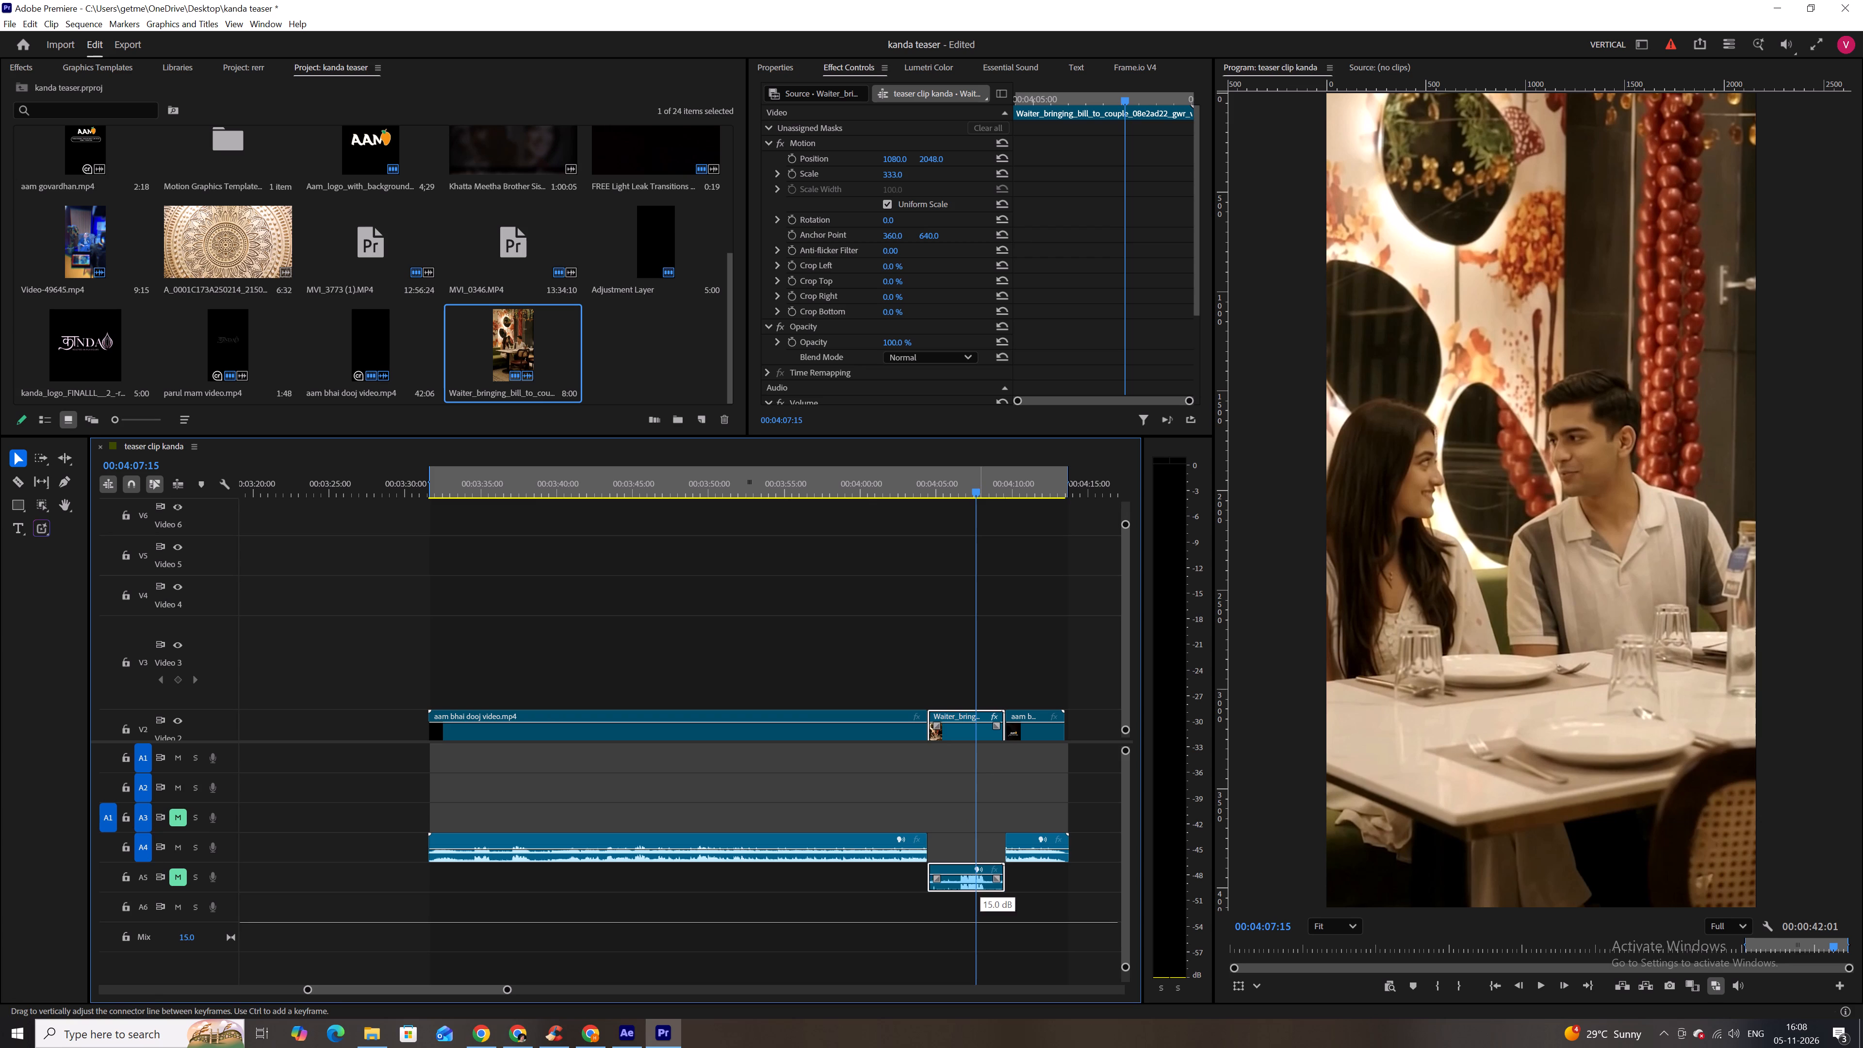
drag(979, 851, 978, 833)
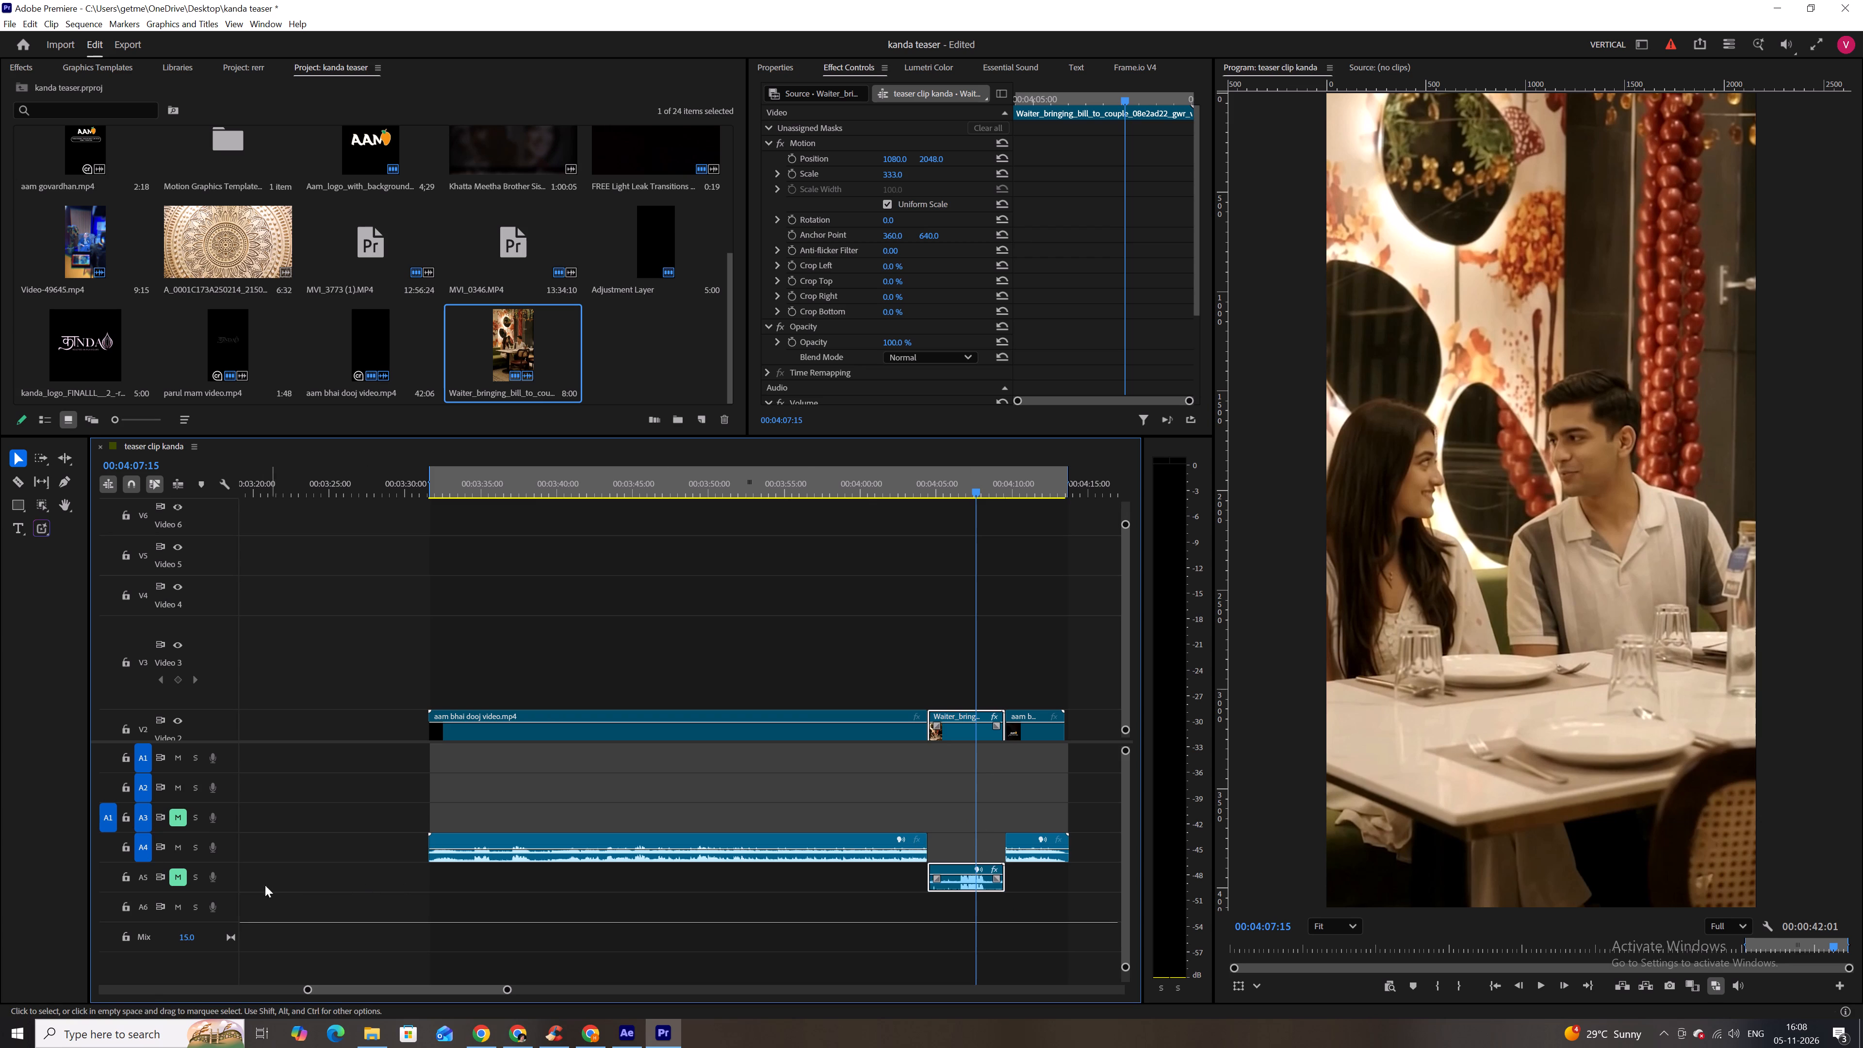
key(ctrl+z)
Unmute Audio 5 and play the waiter scene to check its sound.
click(174, 876)
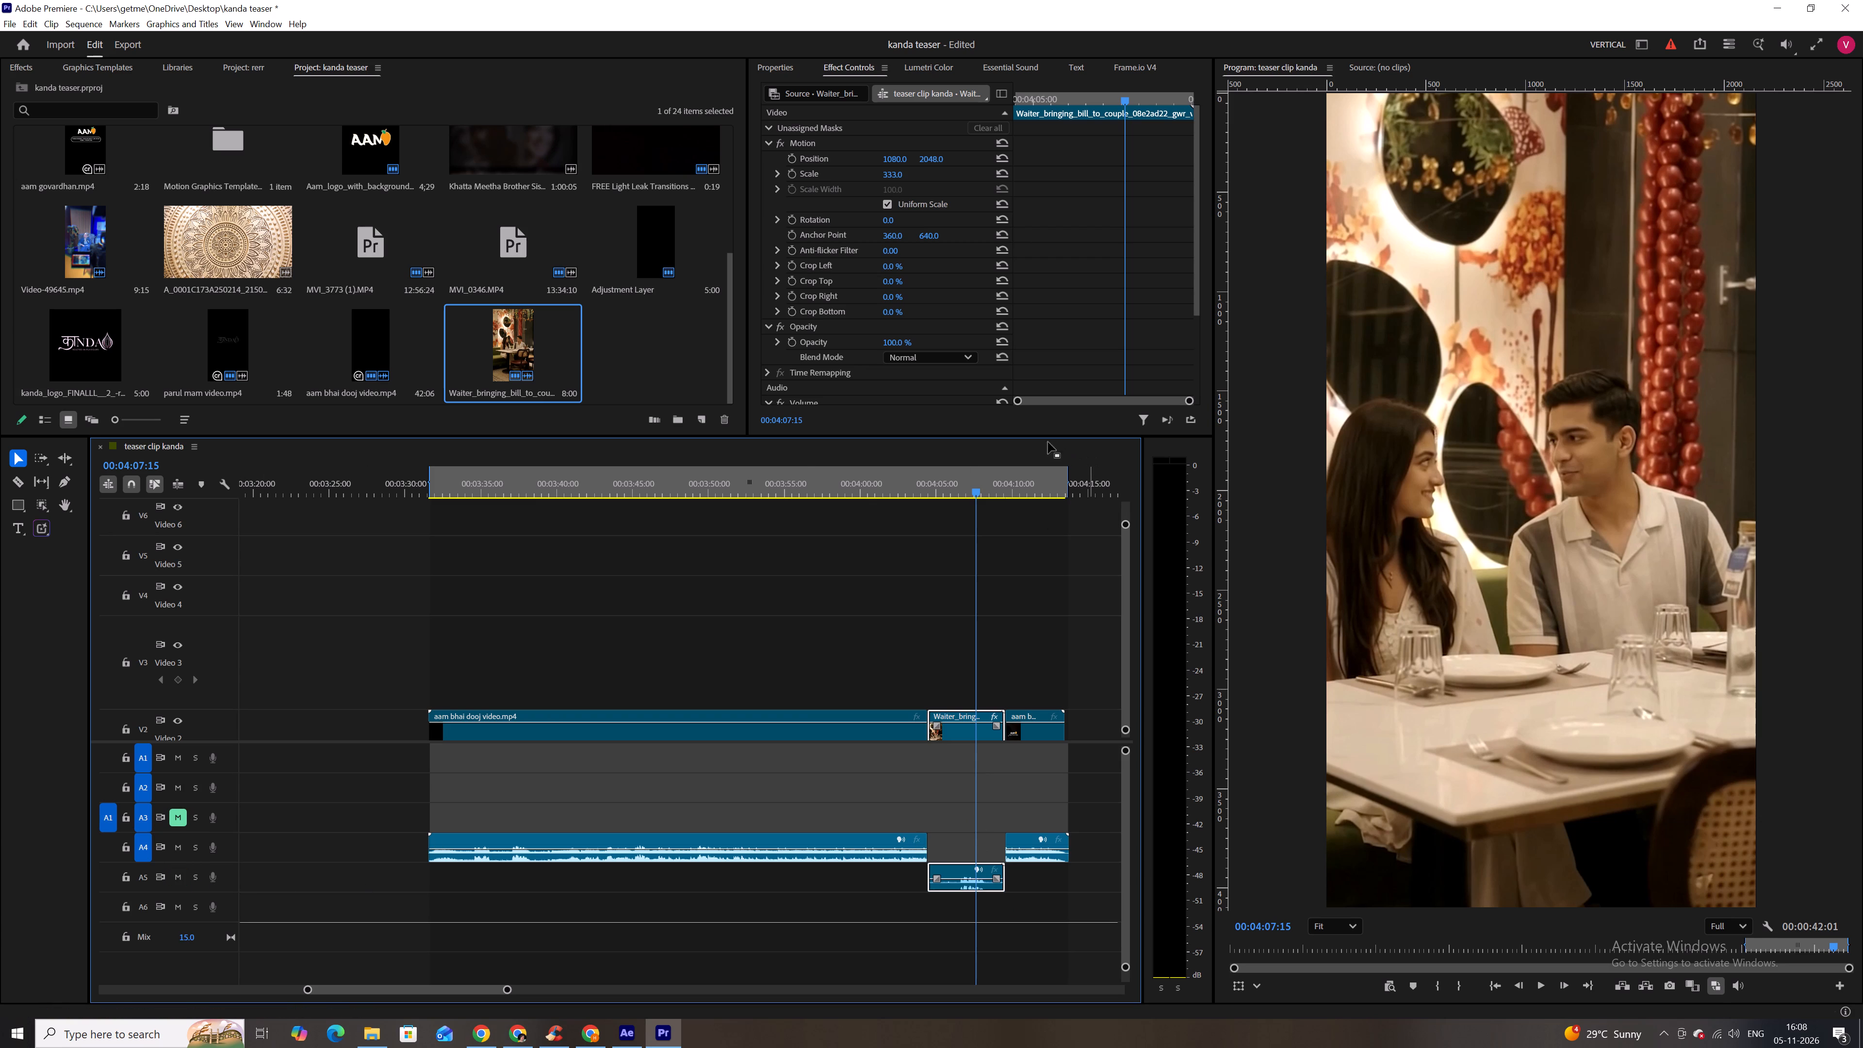
click(950, 493)
key(space)
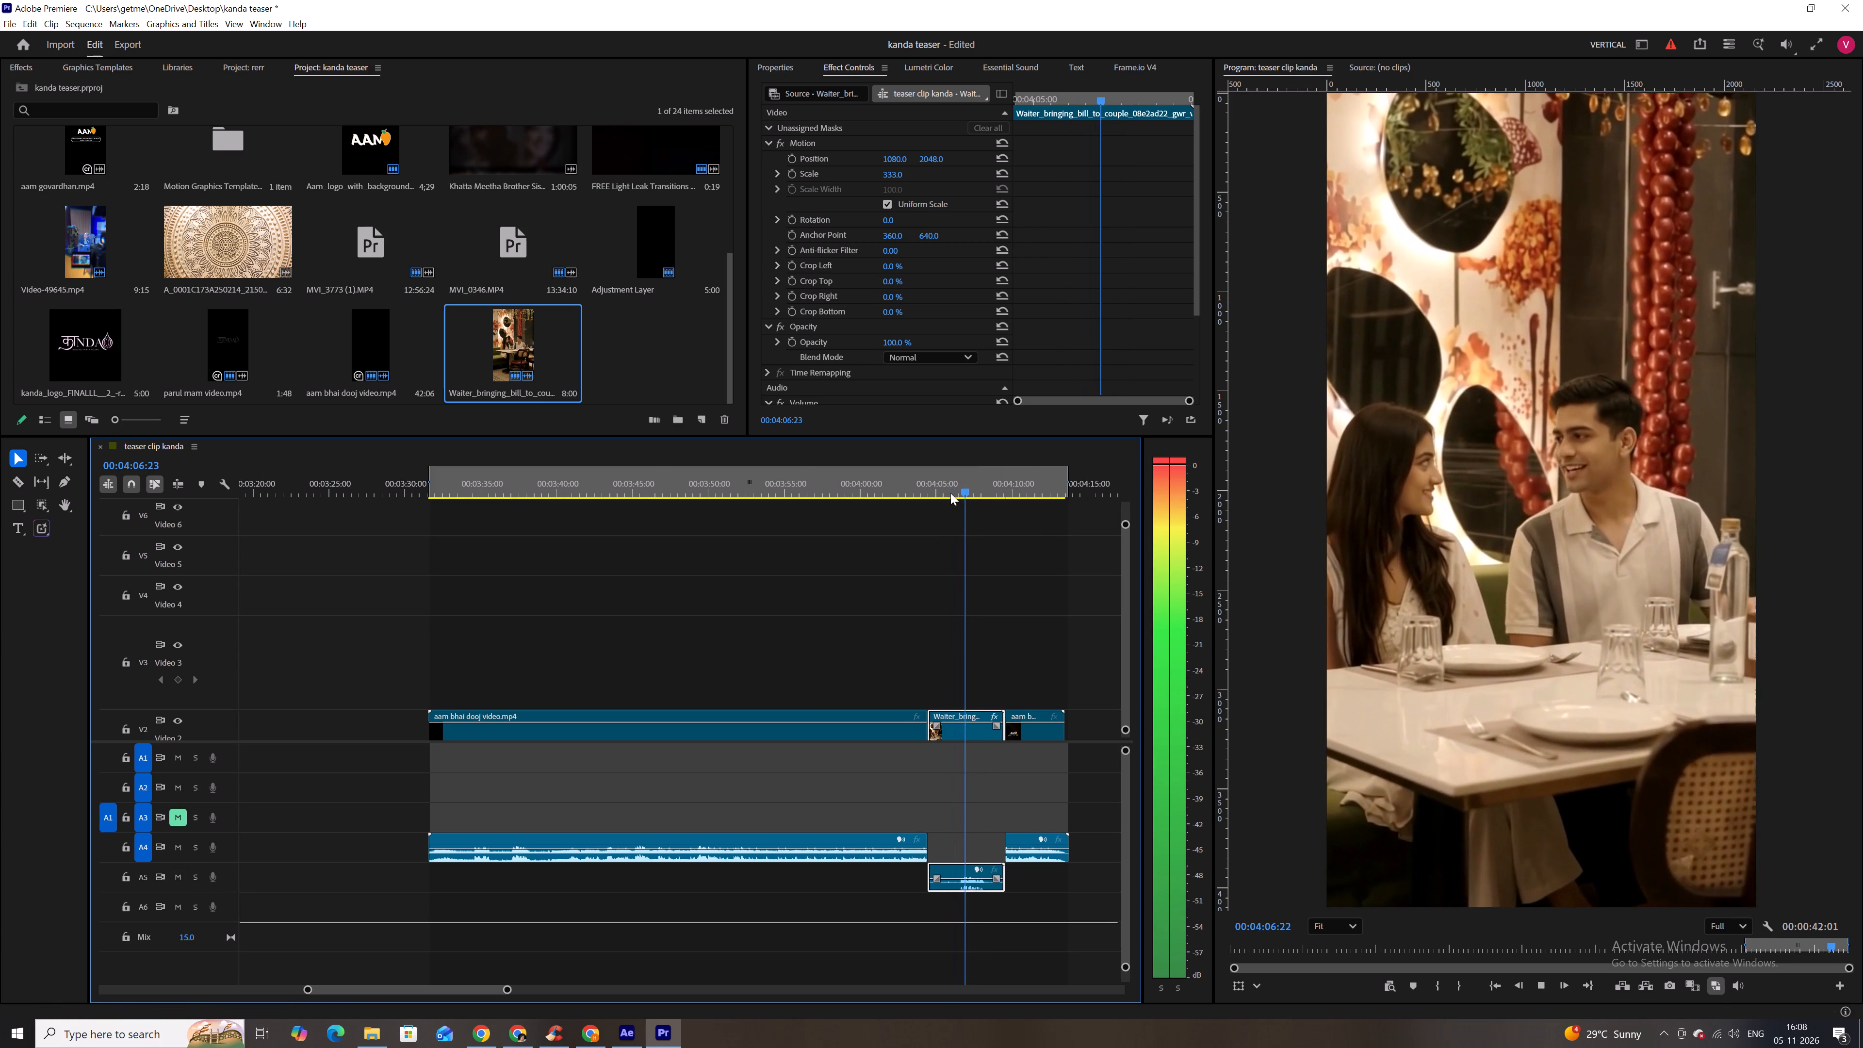
key(space)
Move the waiter clip's audio from Audio 5 into the gap on Audio 4 and play through to the logo card.
drag(969, 868, 965, 851)
key(space)
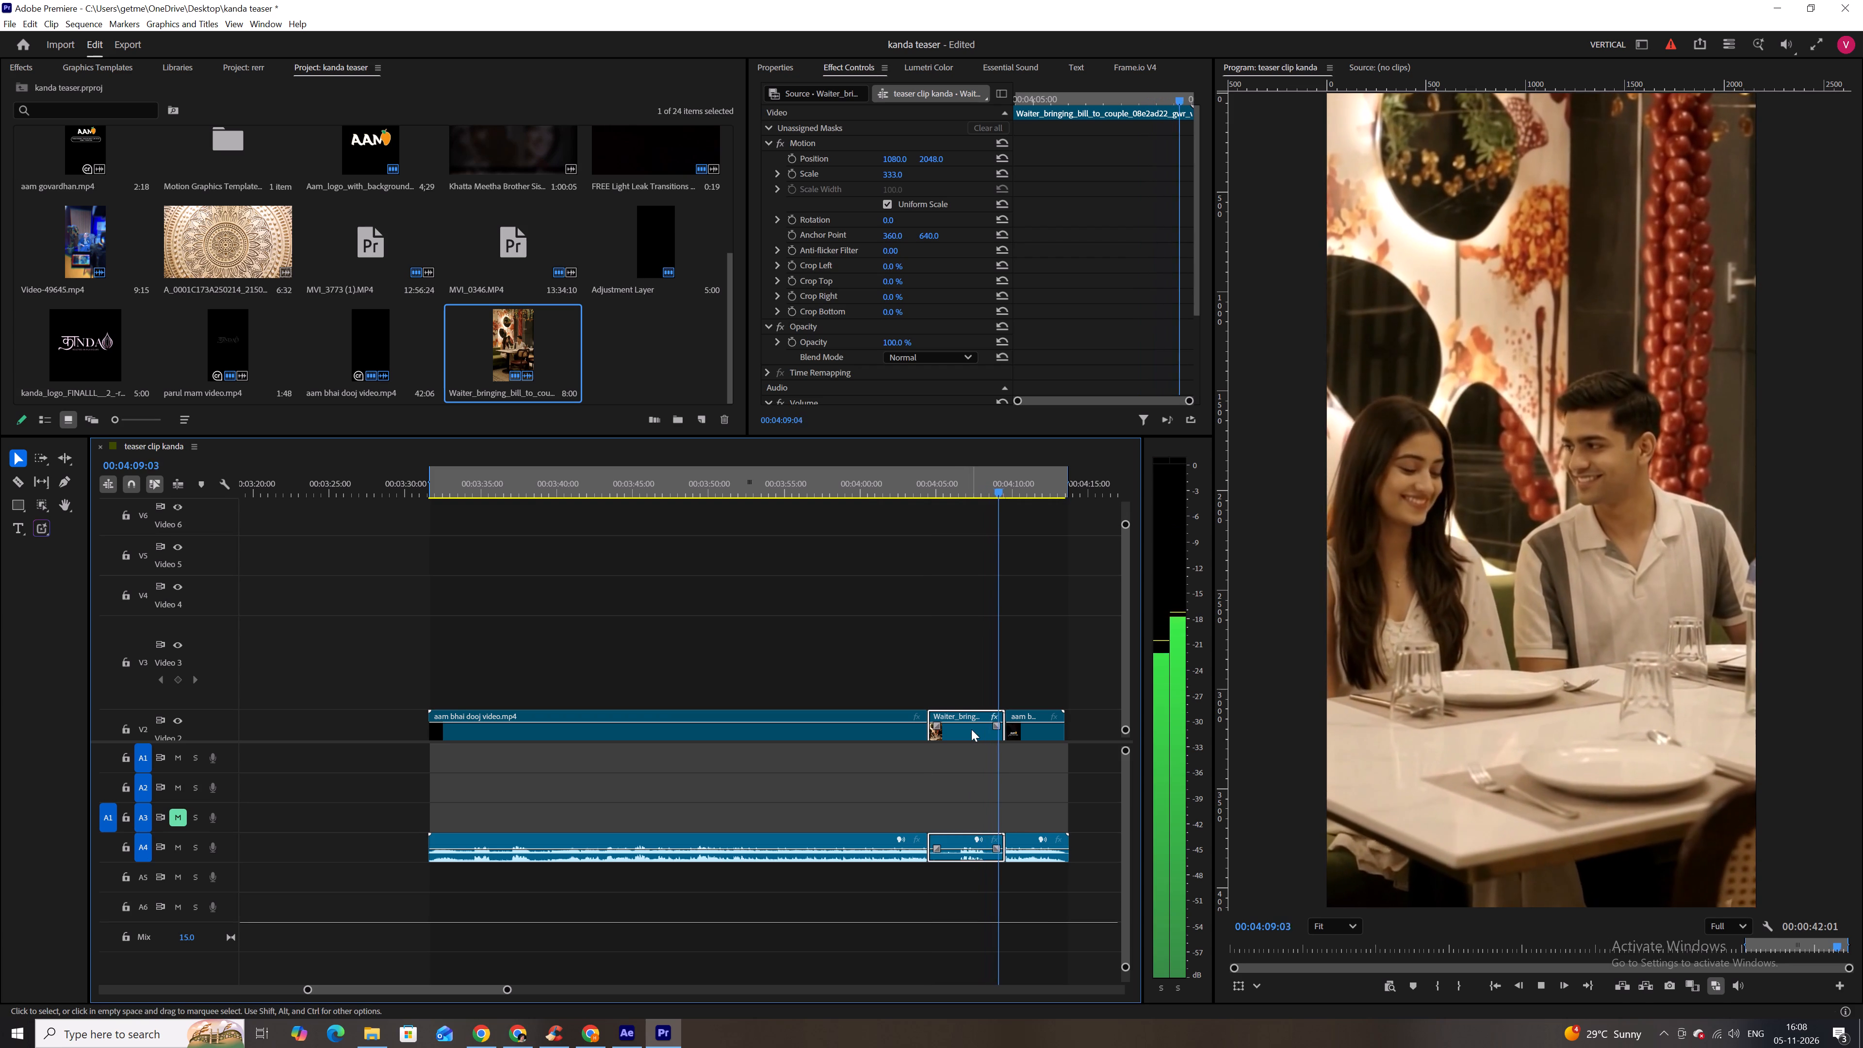
key(space)
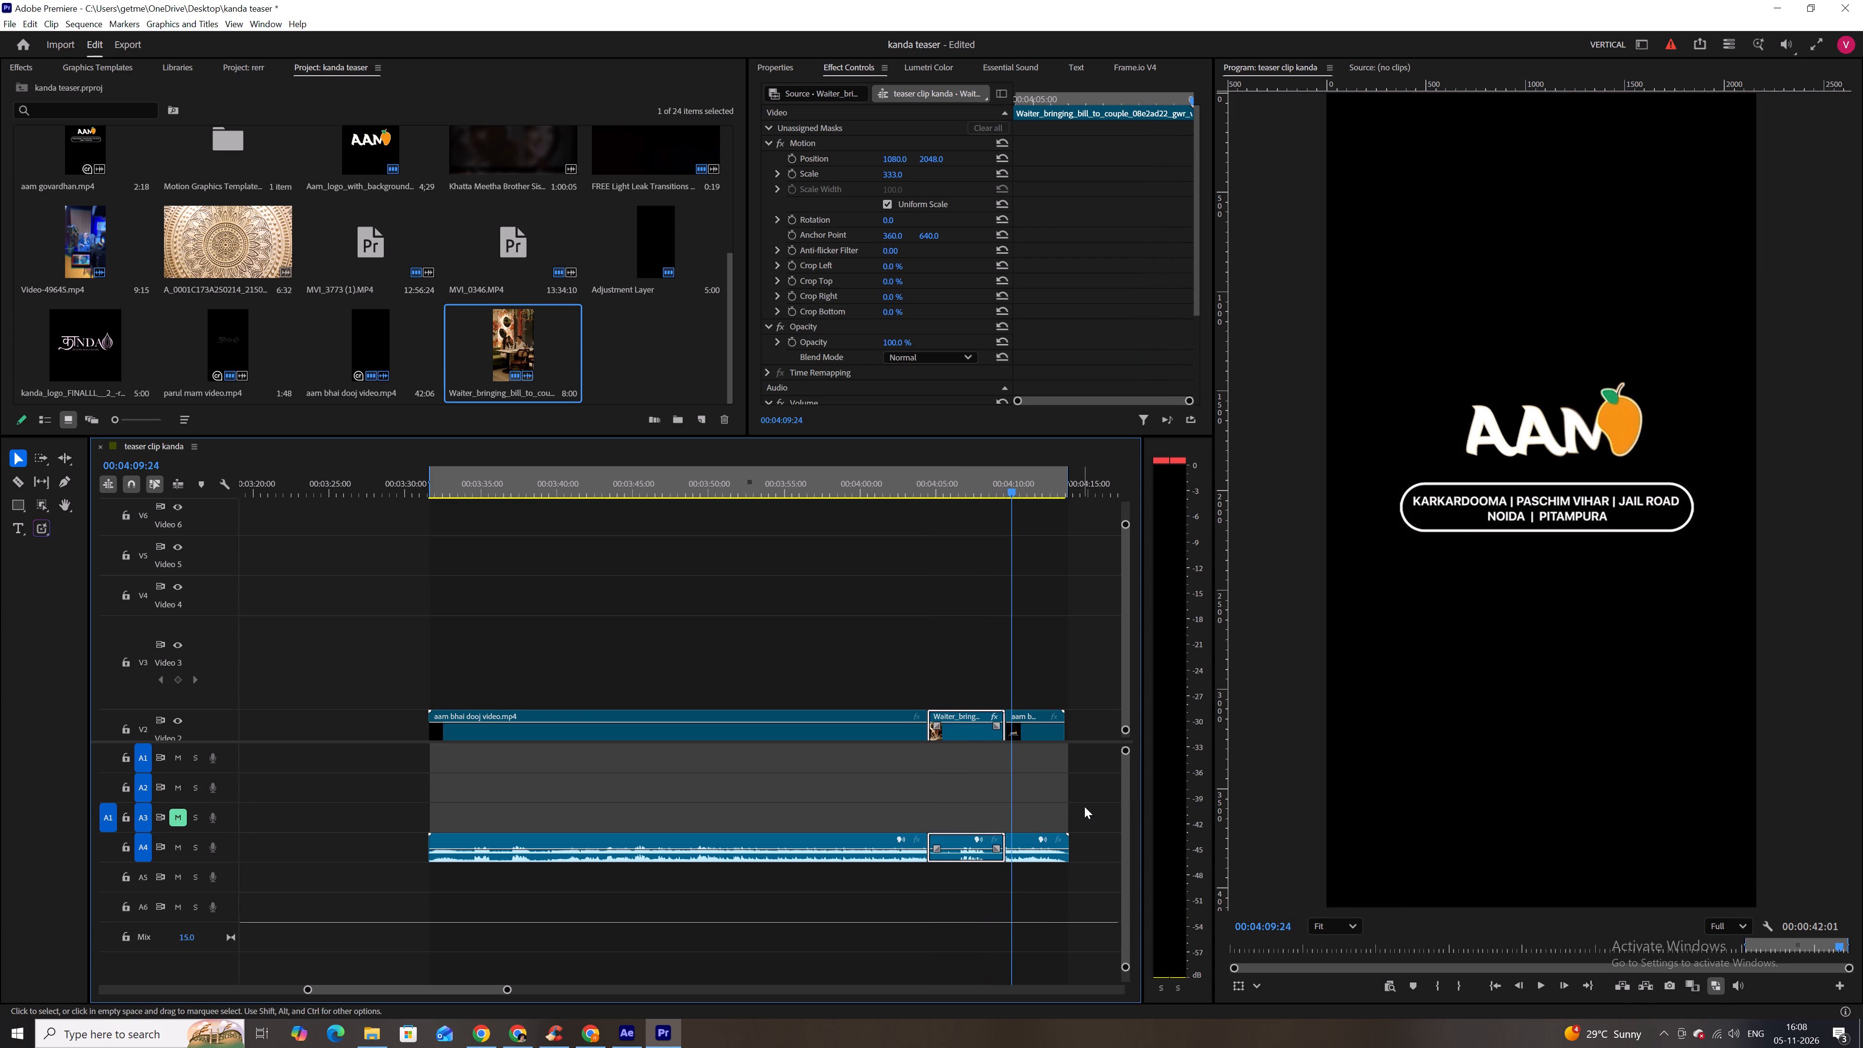
Delete the aam bhai dooj audio beneath the logo card on Audio 4.
drag(1088, 807, 1046, 863)
key(BackSpace)
Play the aam bhai dooj audio from about 00:04:01, just before the waiter scene, to check its sound.
drag(880, 804, 824, 852)
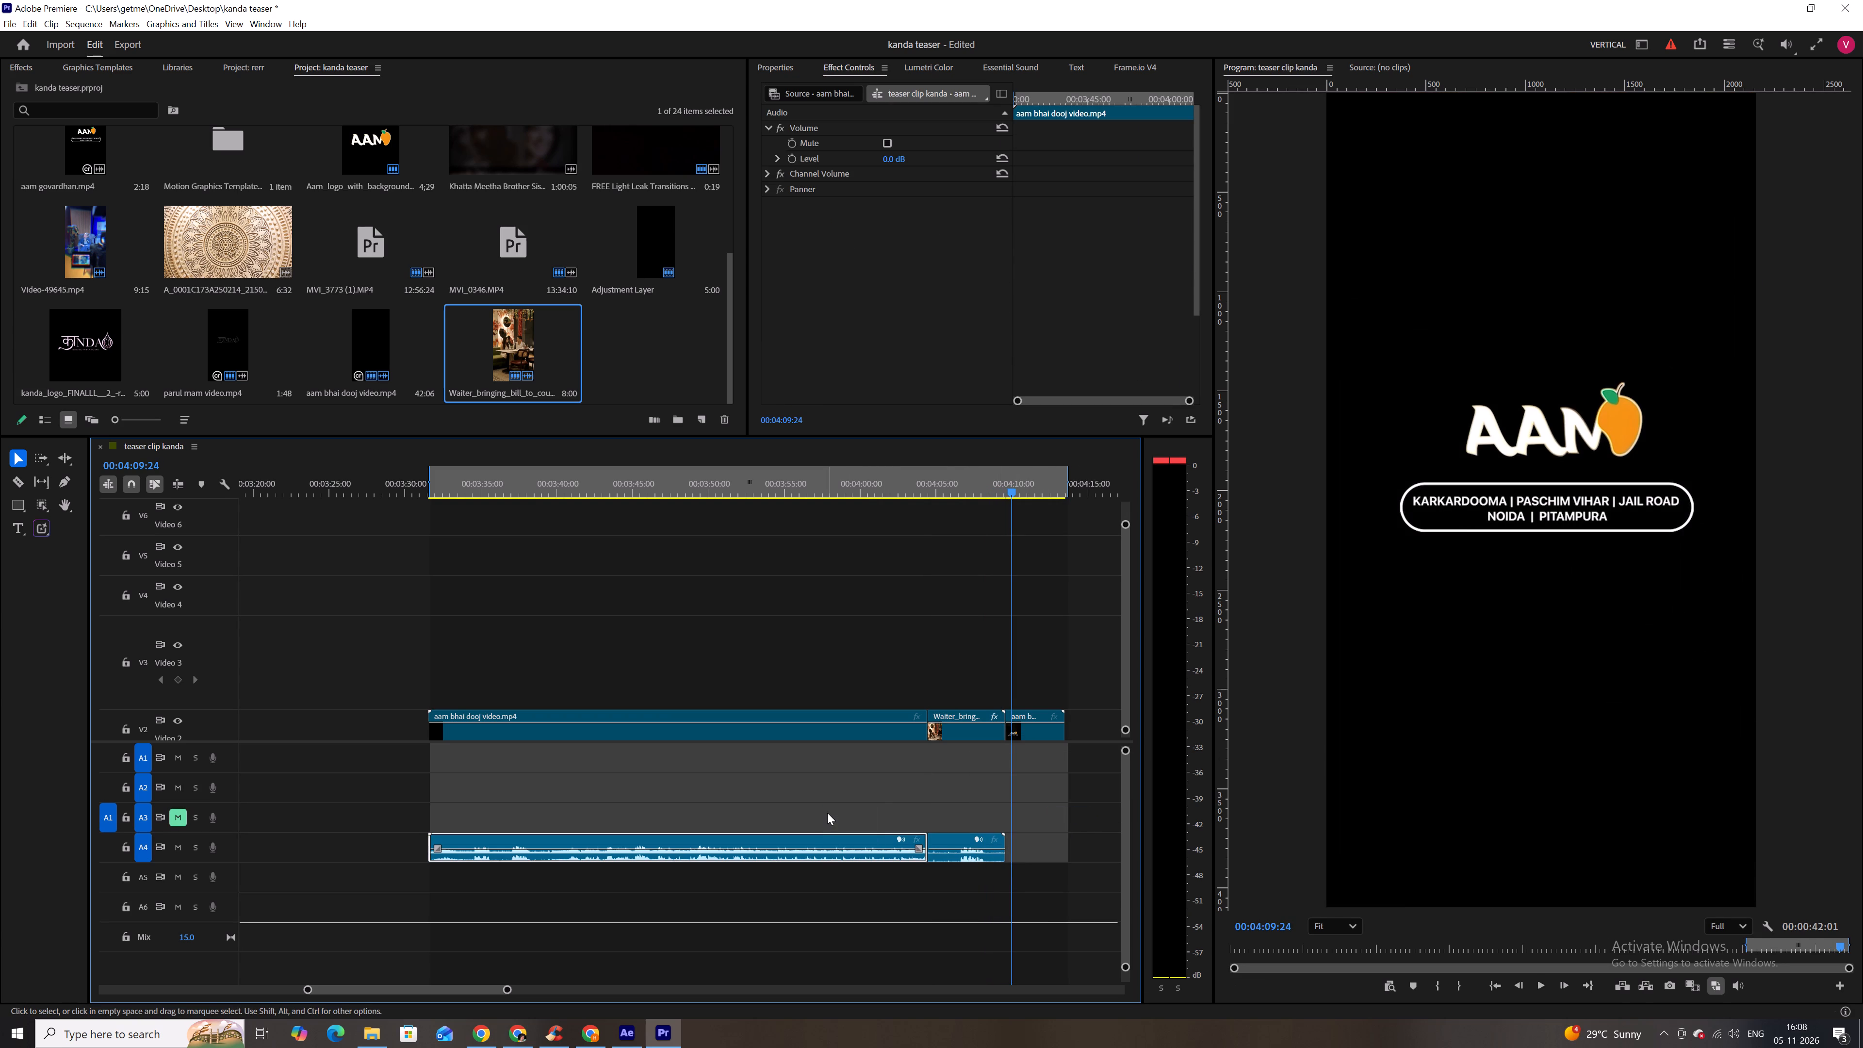
click(882, 486)
key(space)
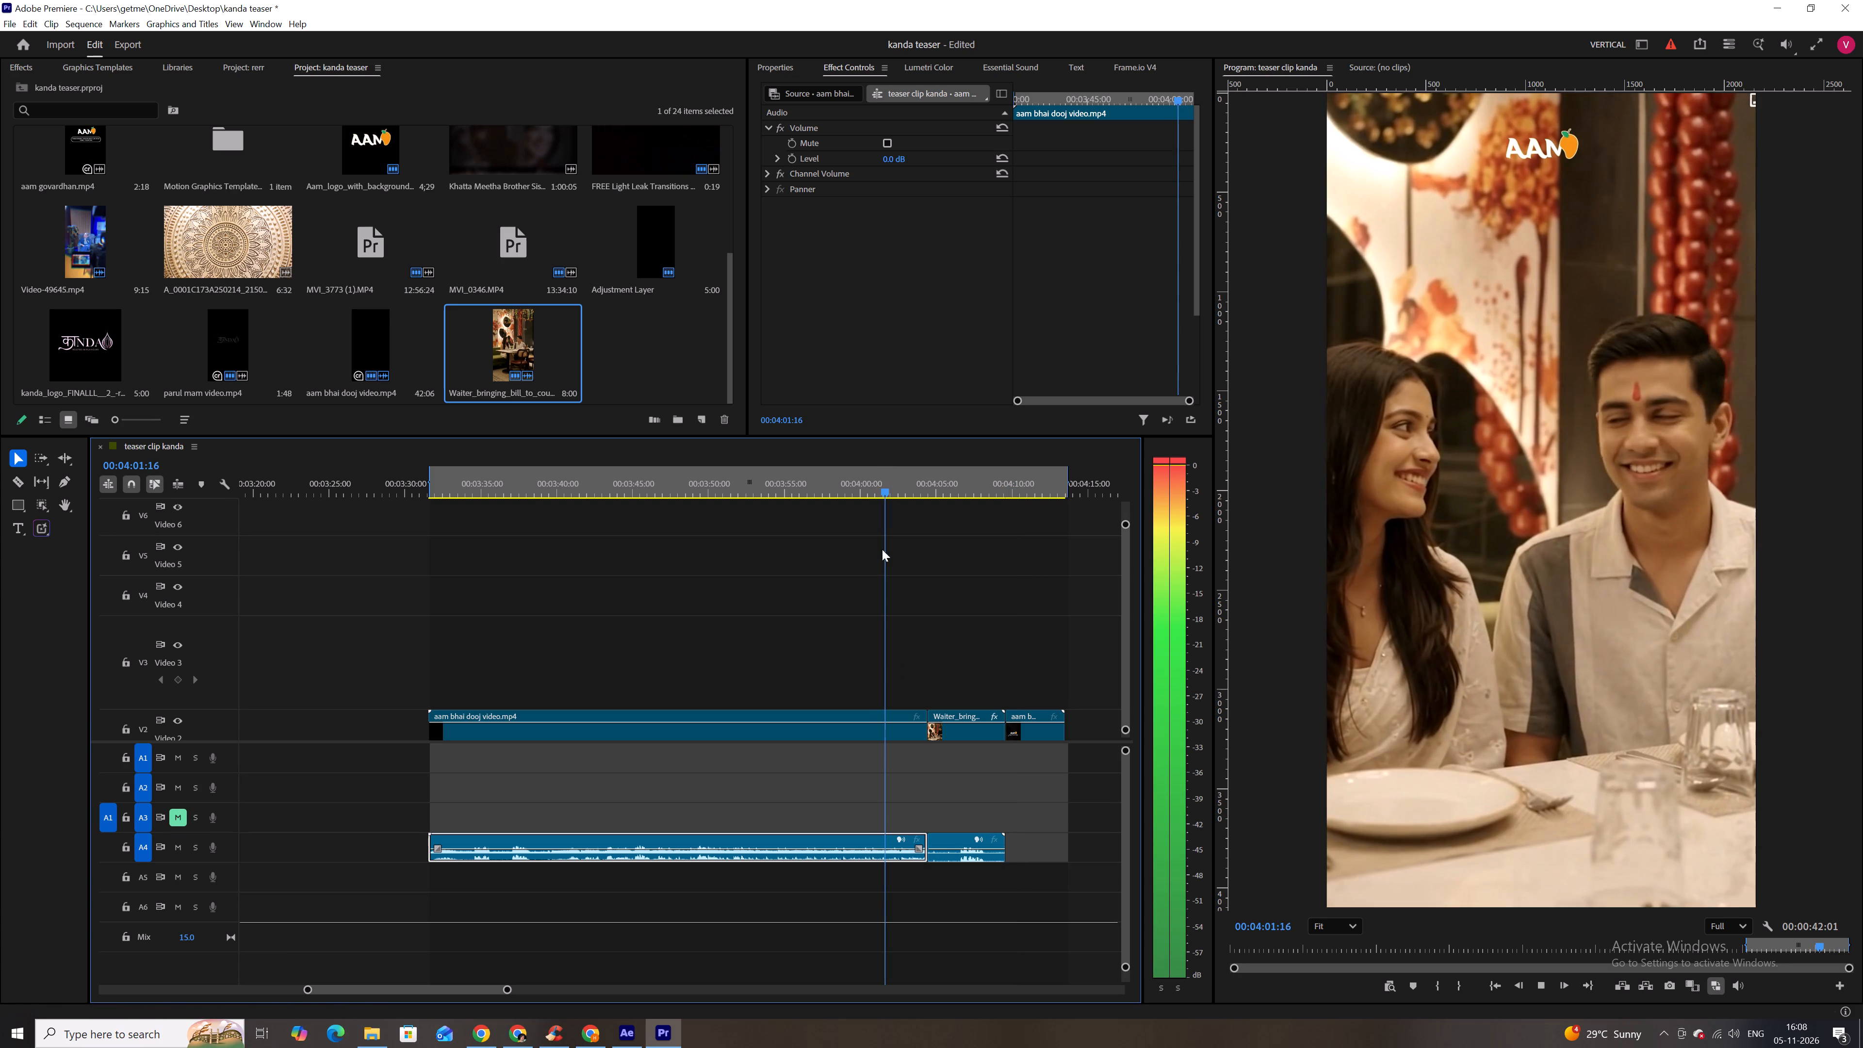
key(space)
drag(879, 795, 854, 862)
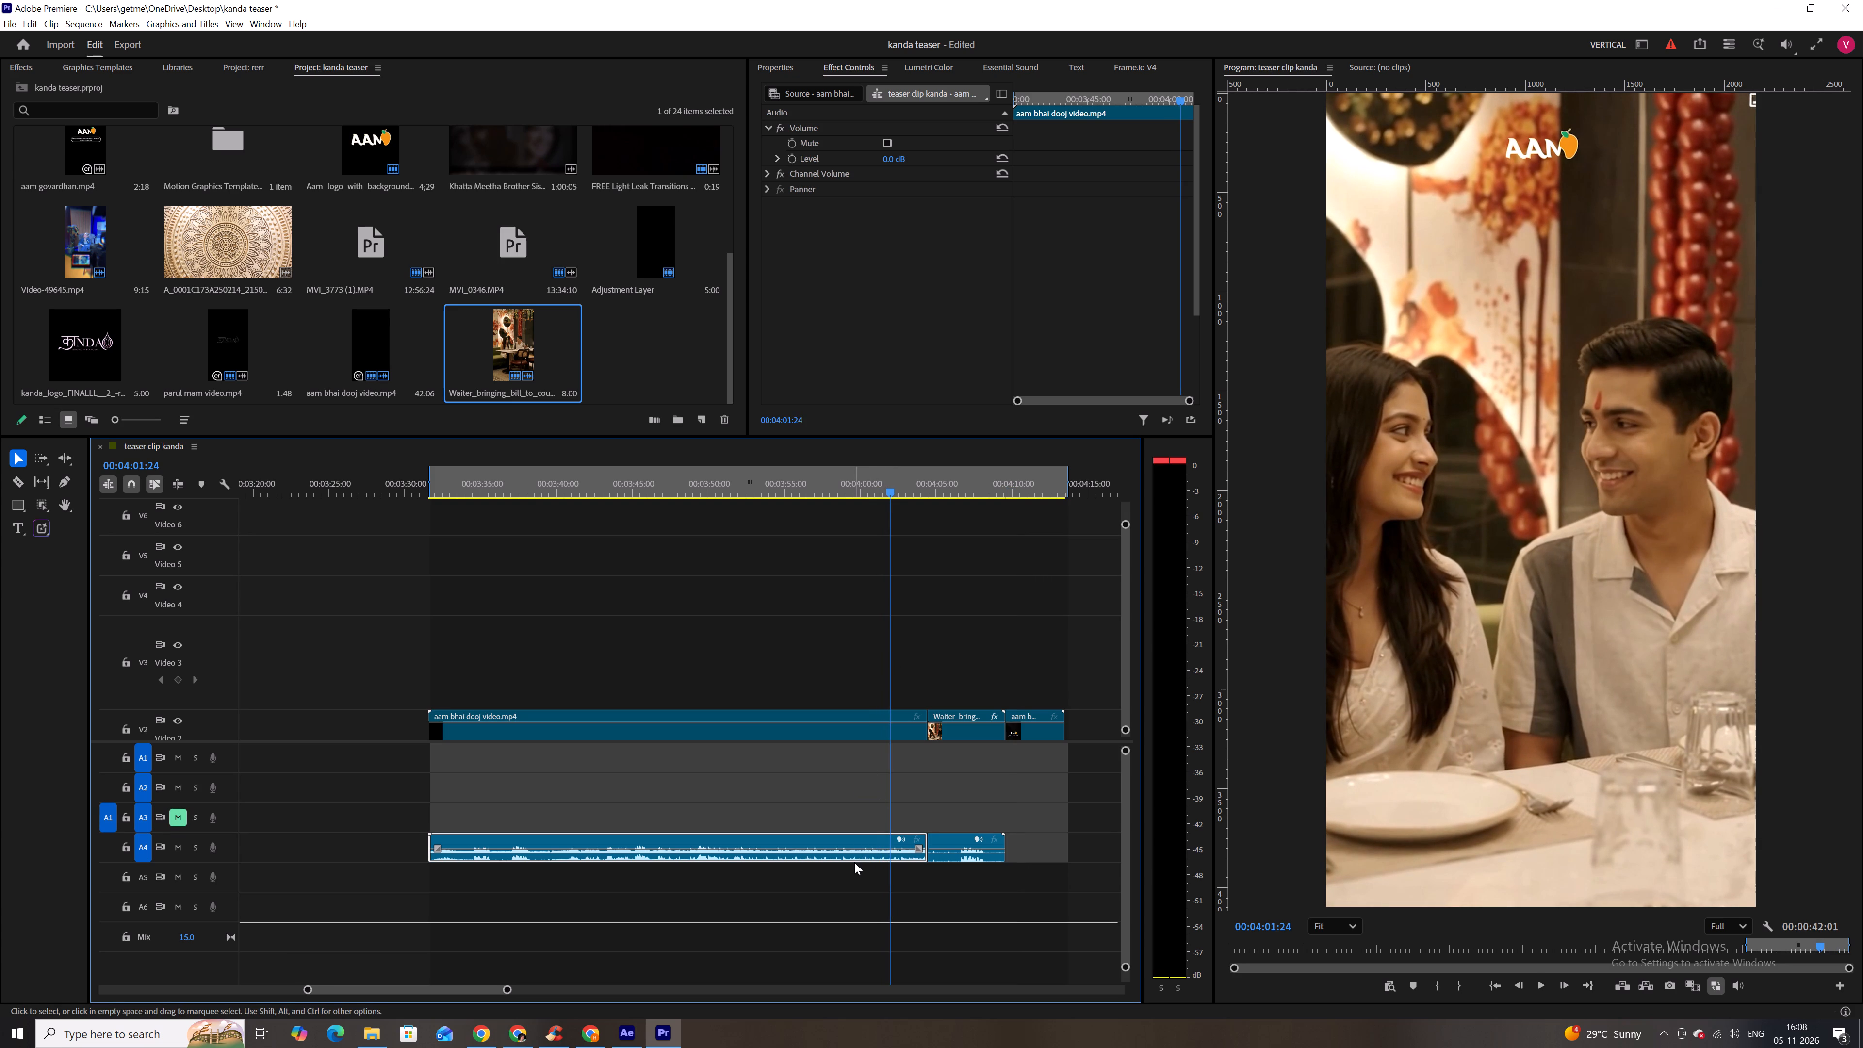
click(862, 790)
Start importing another media file into the project.
double_click(677, 328)
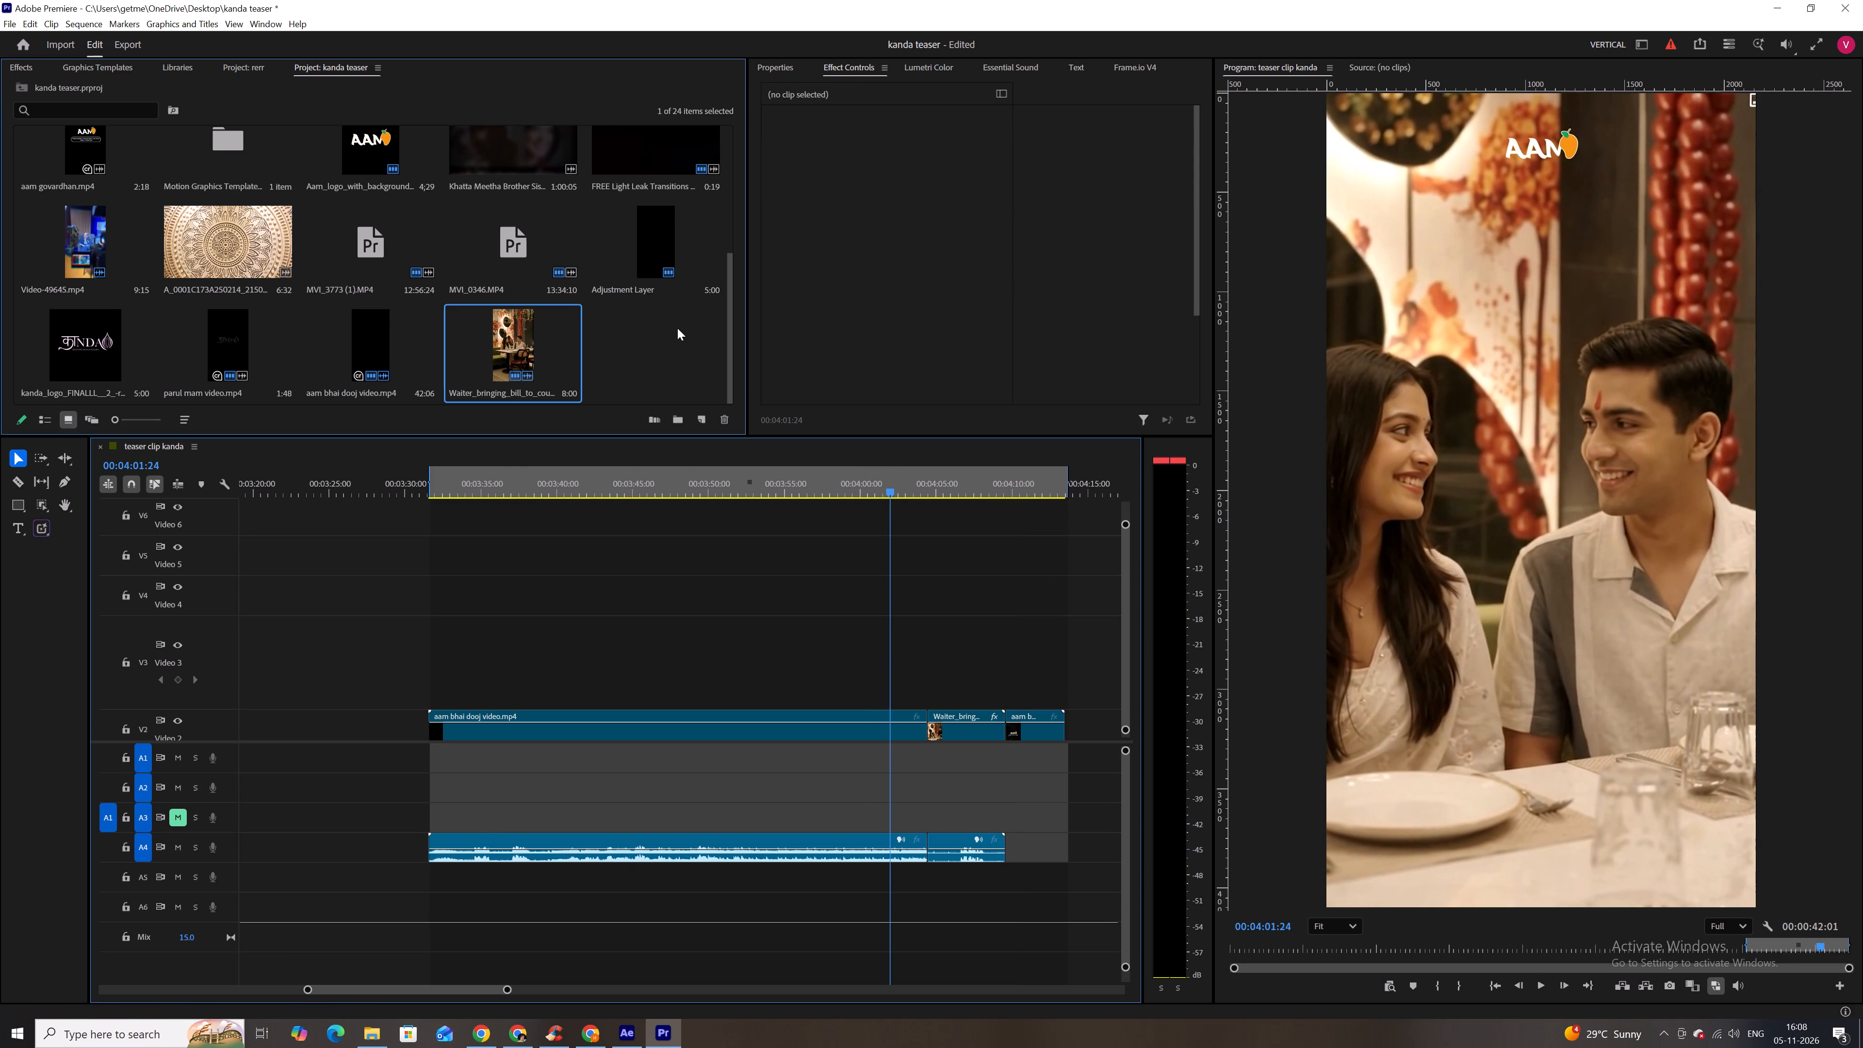
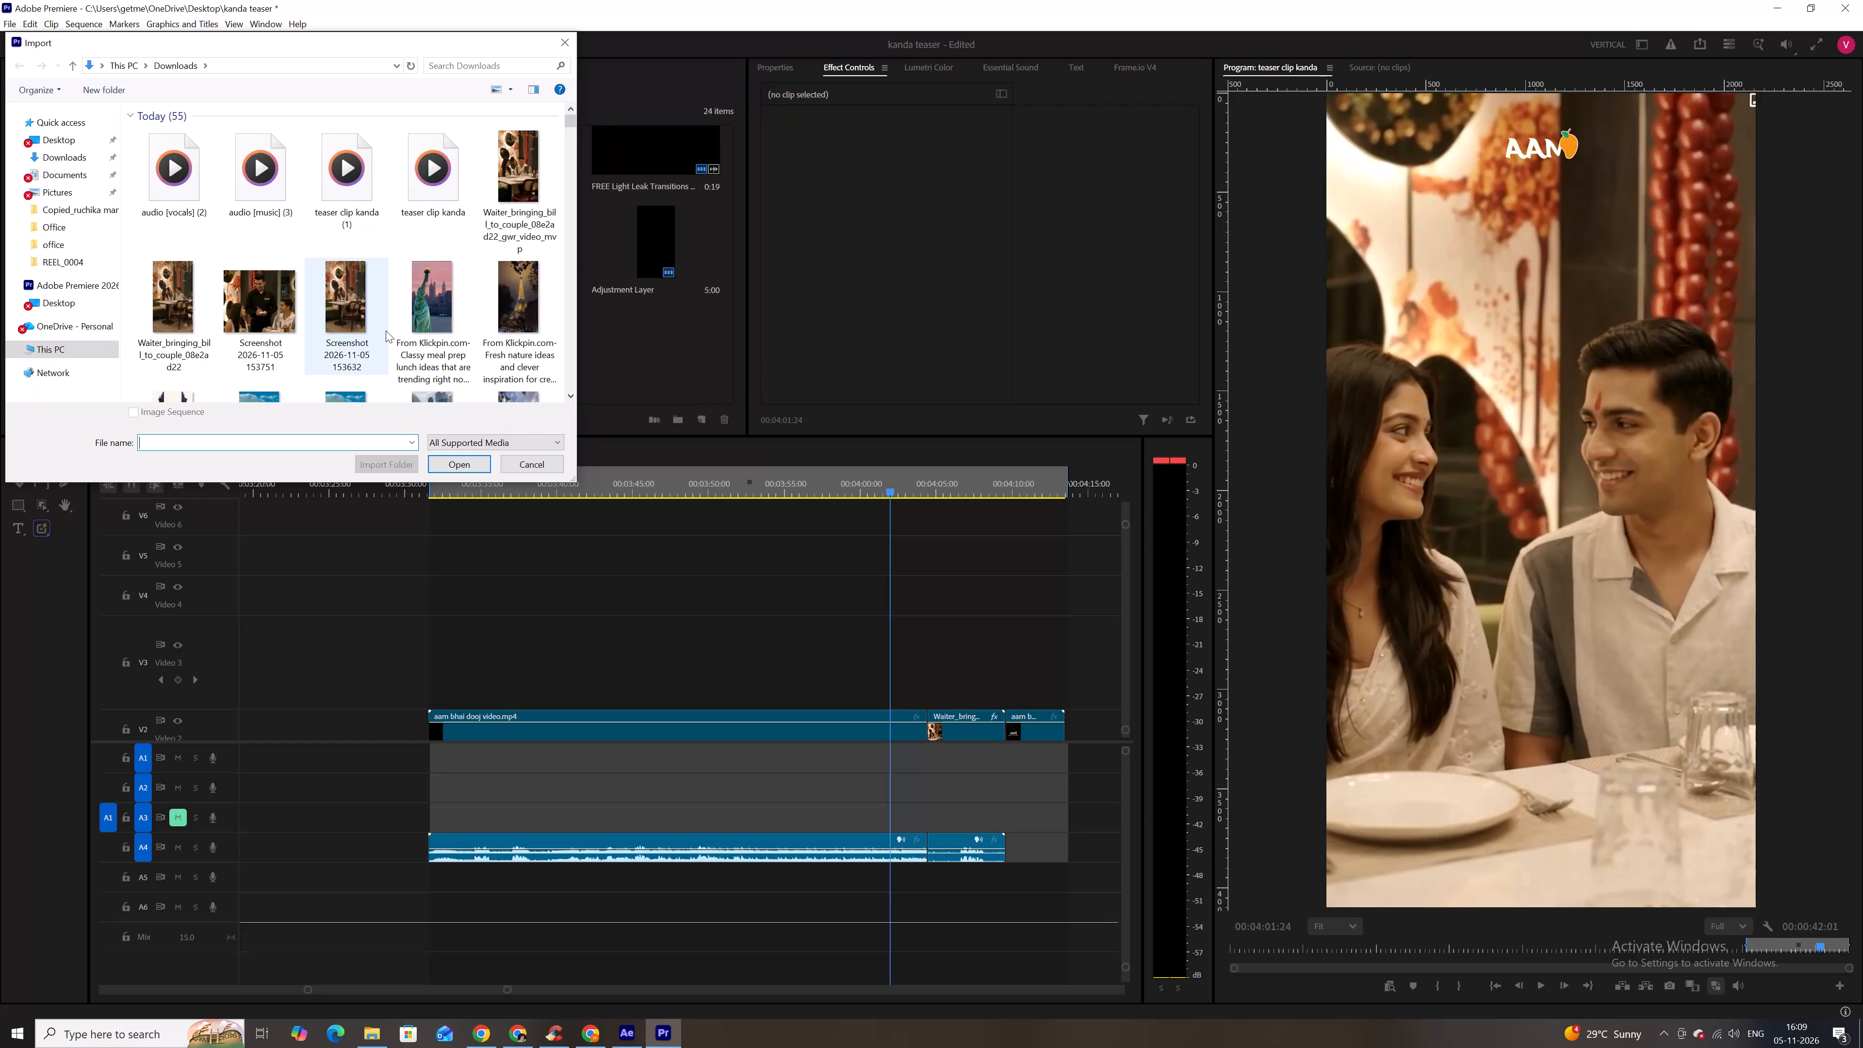
Import the audio [music] (3) file from Downloads into the project.
click(196, 199)
click(239, 197)
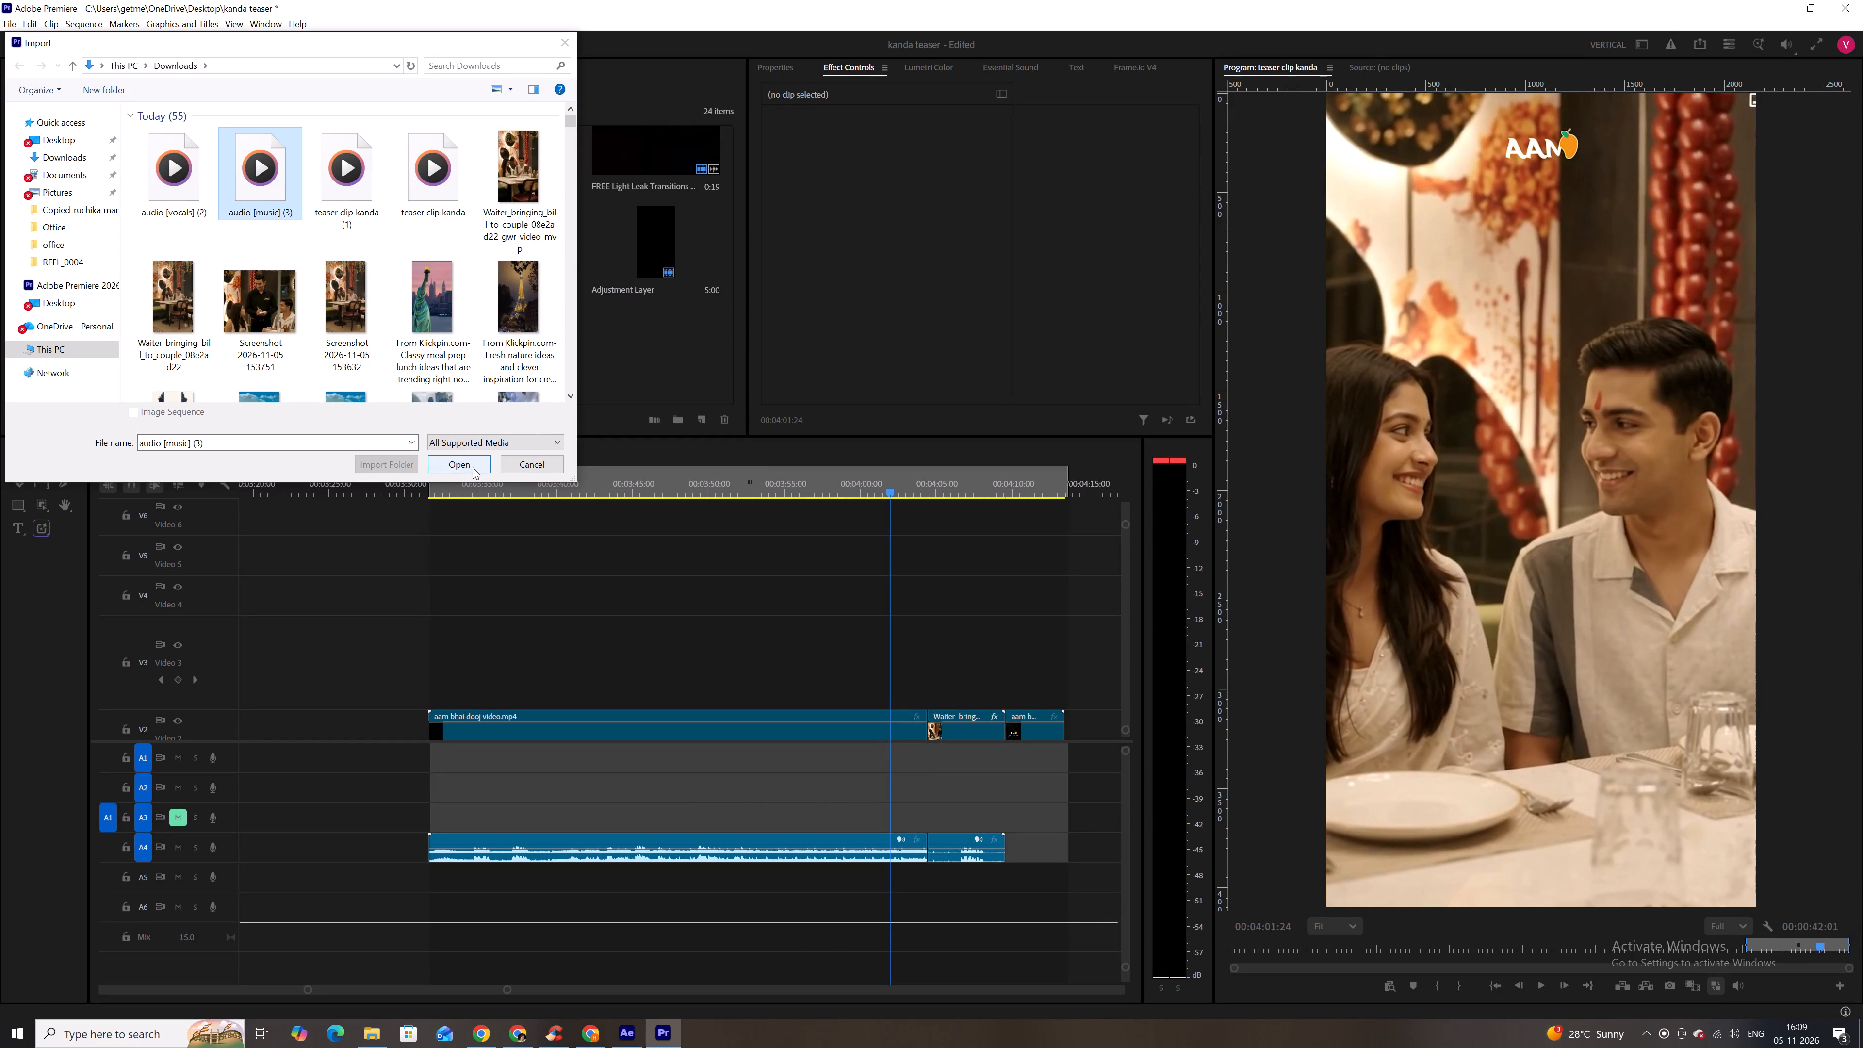
click(204, 207)
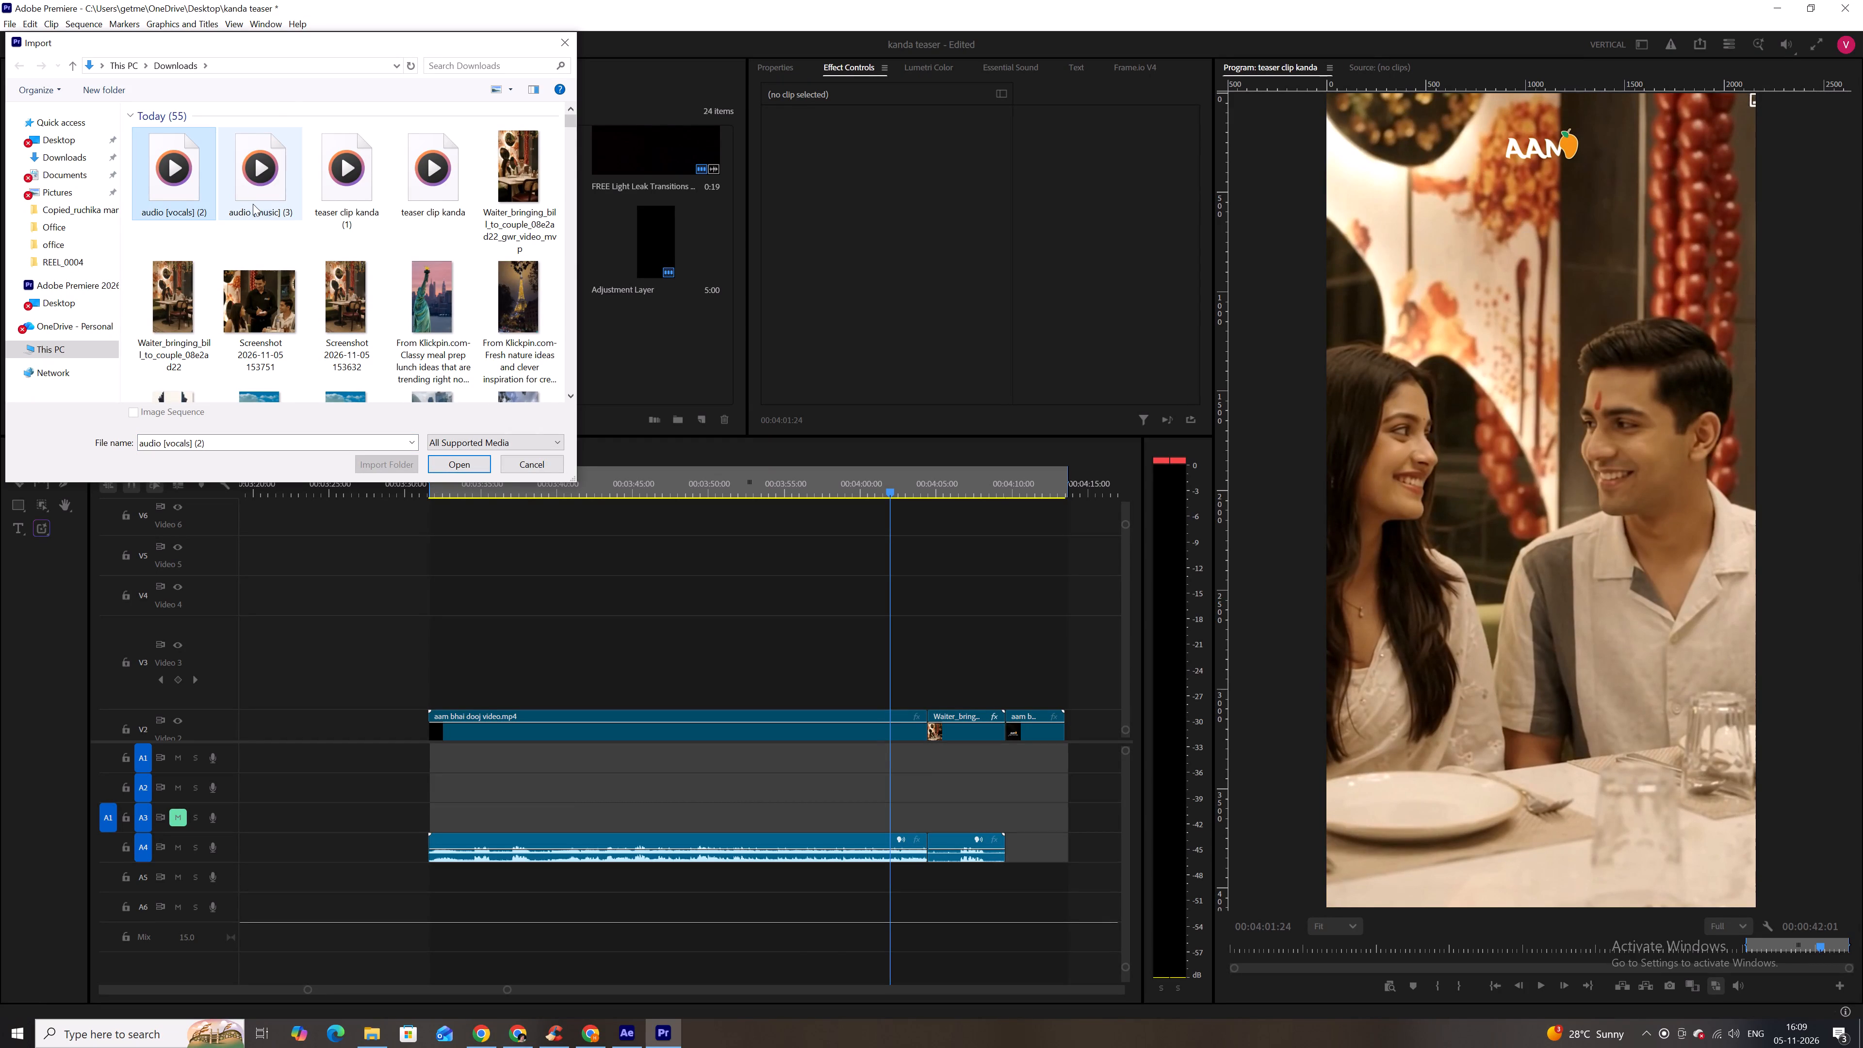
click(253, 204)
click(443, 460)
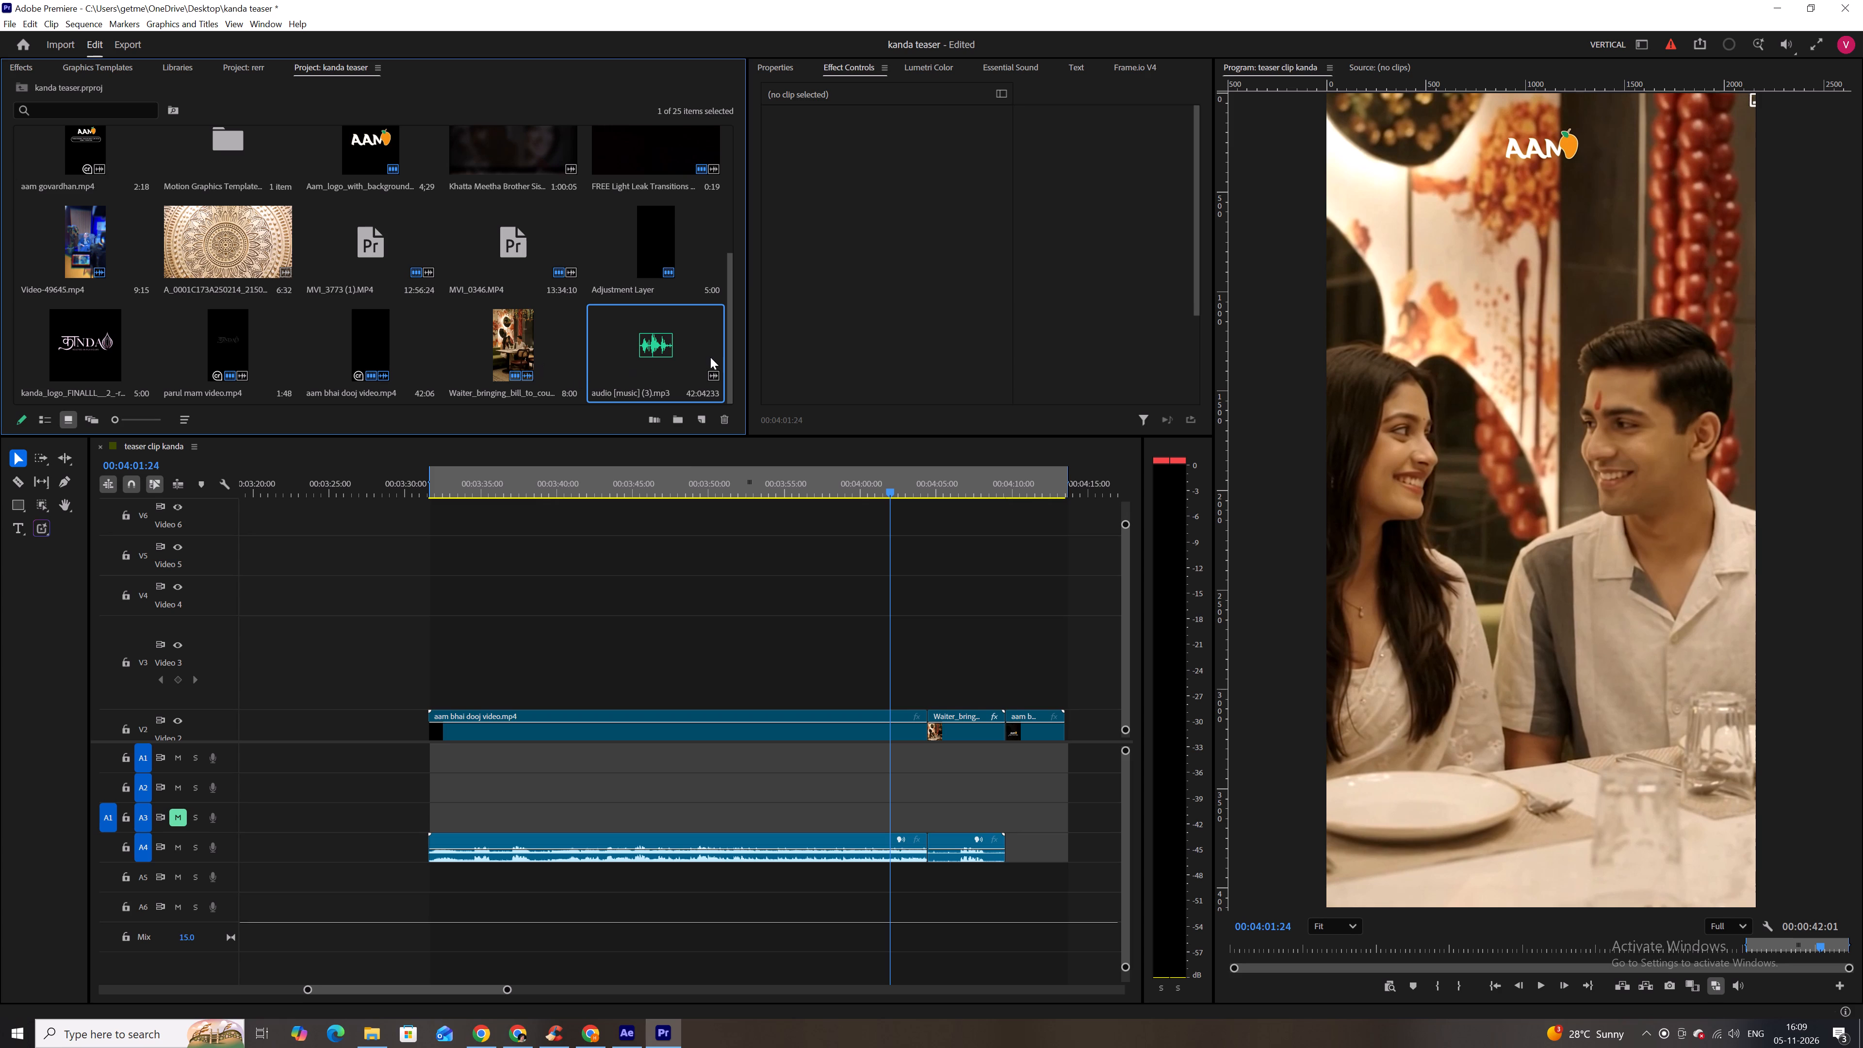
Place the audio [music] (3) clip on Audio 5, aligned with the start of the aam bhai dooj video.
drag(682, 357, 425, 888)
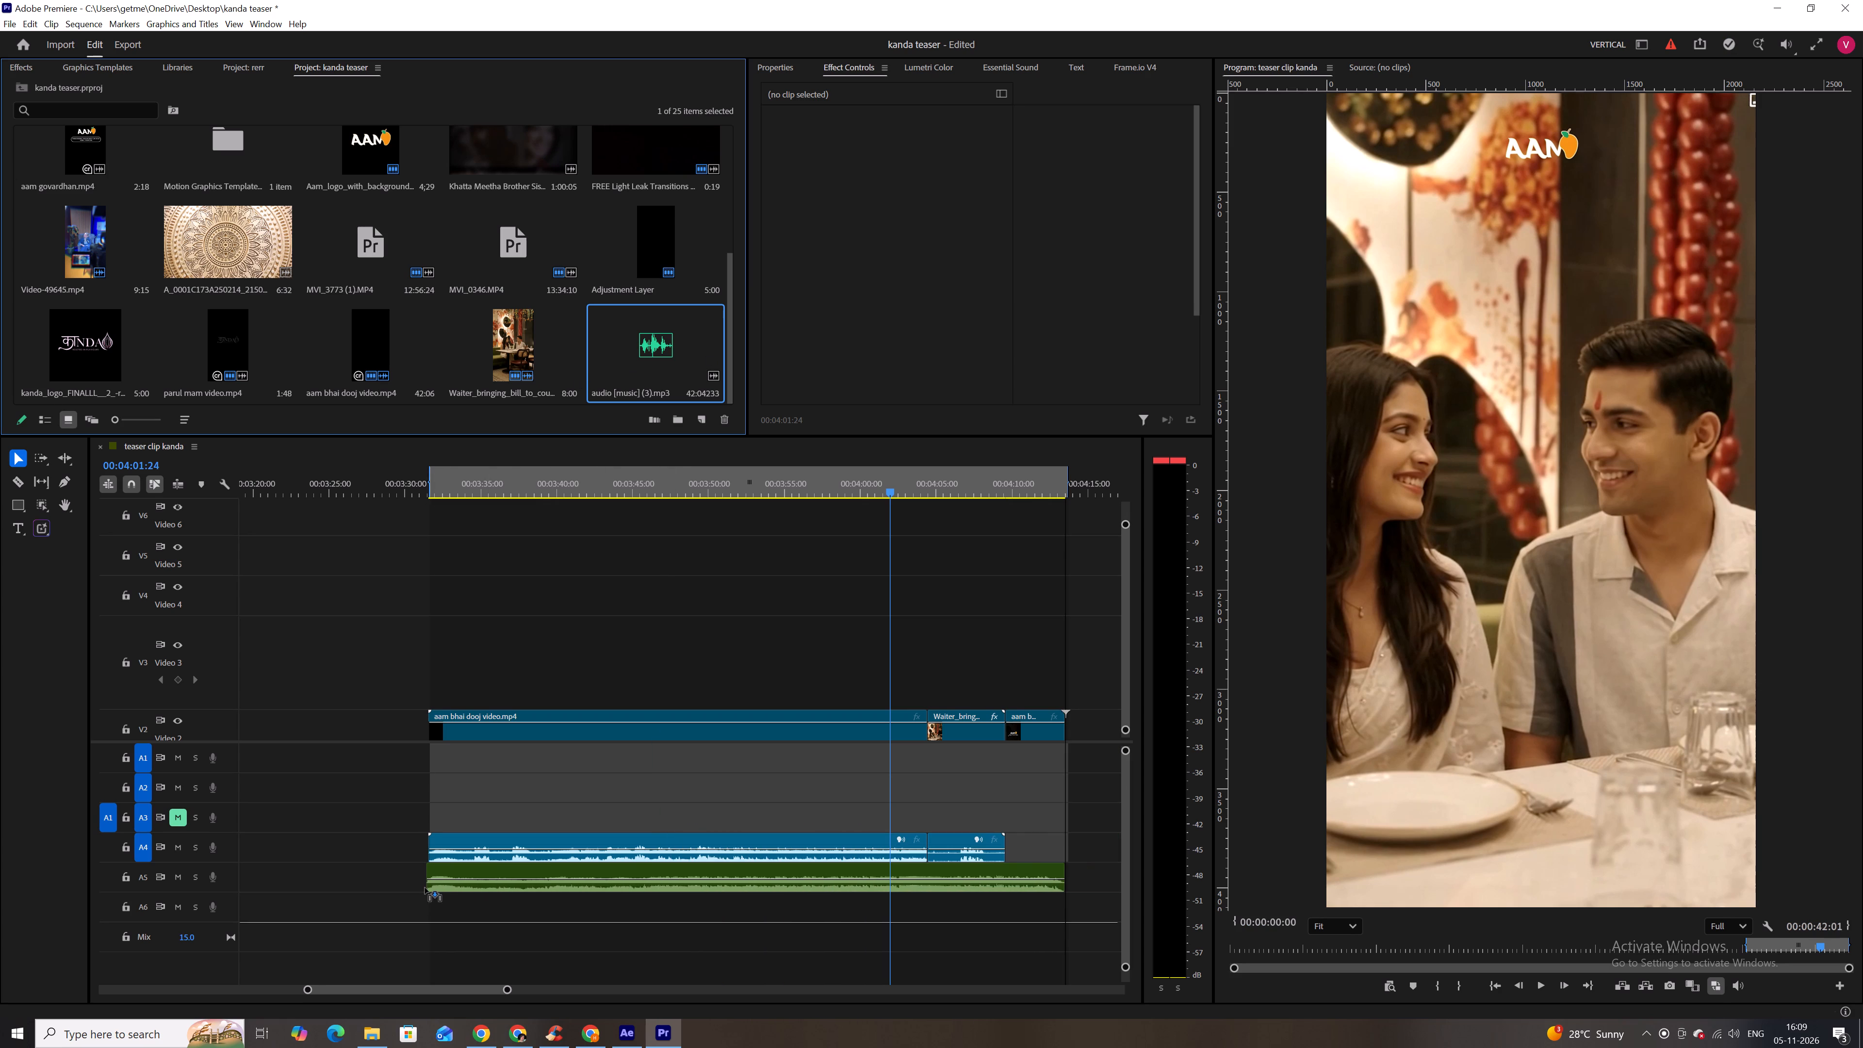
drag(425, 888, 428, 888)
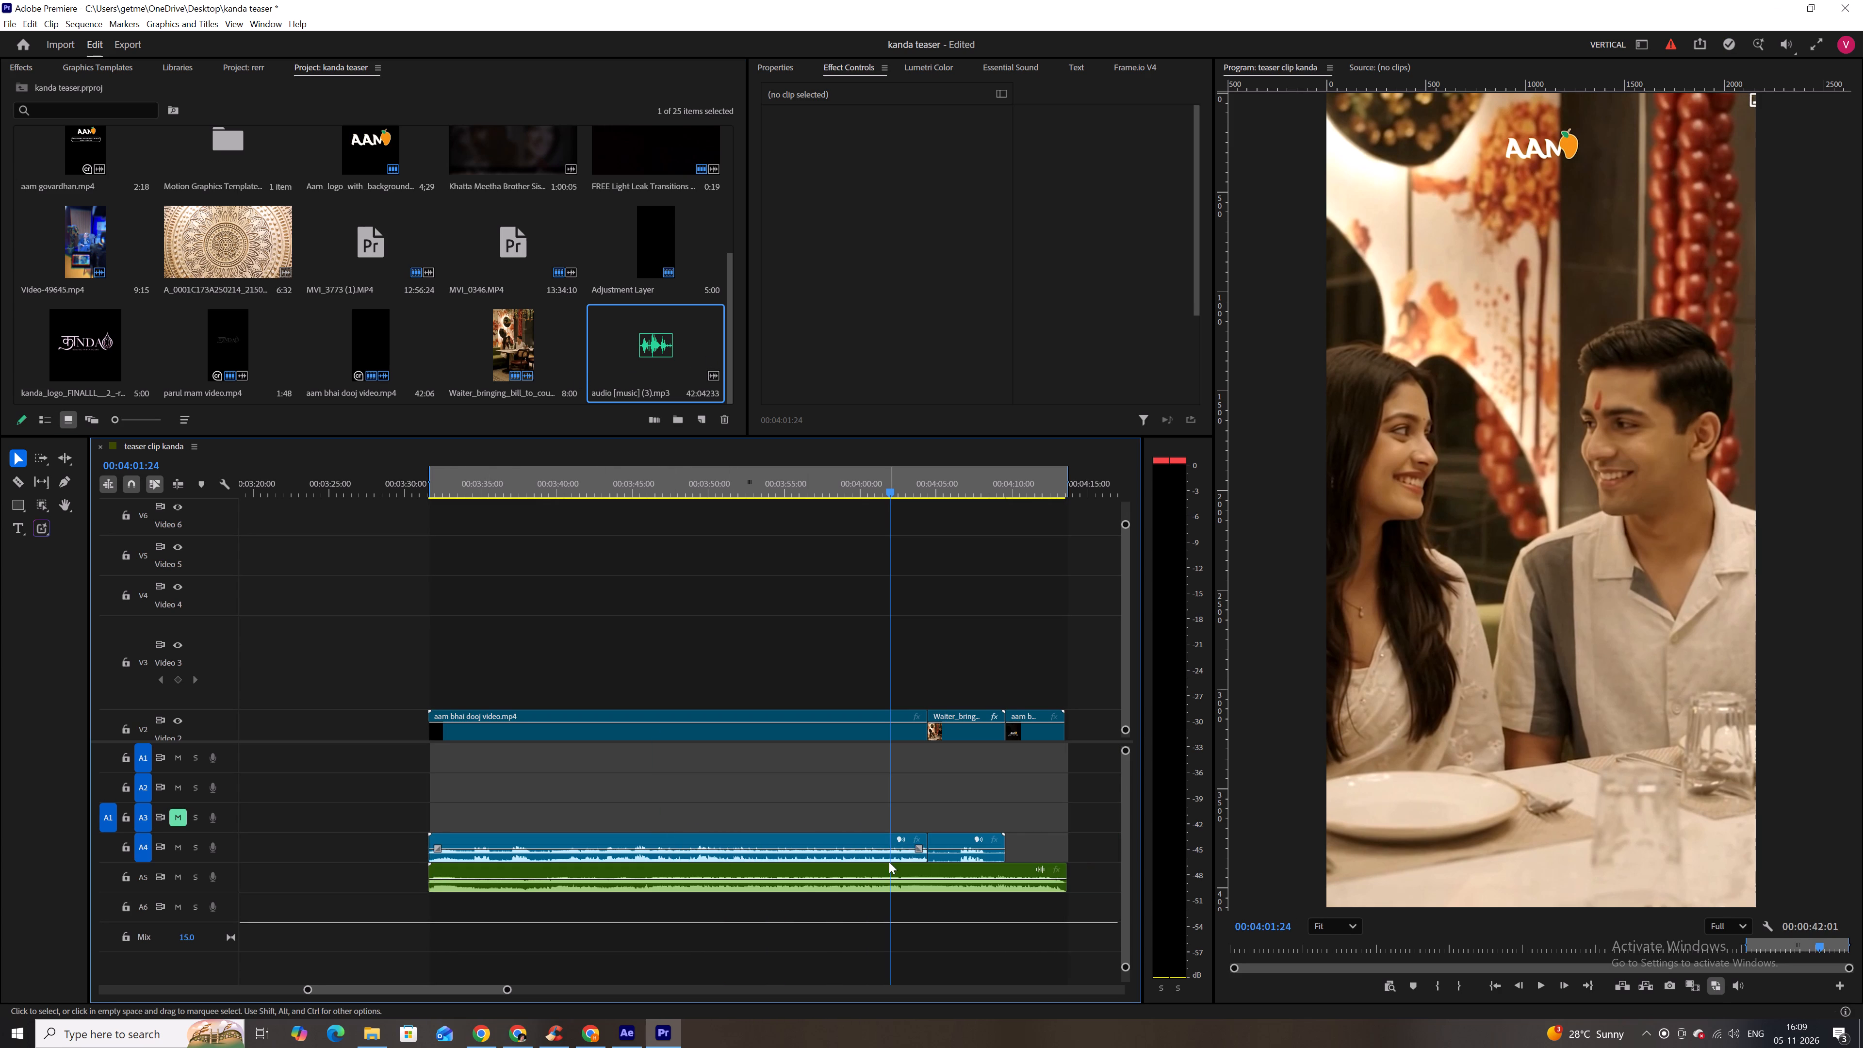
Split the music clip on Audio 5 at the start of the waiter scene and delete the part before it.
key(c)
click(931, 872)
key(v)
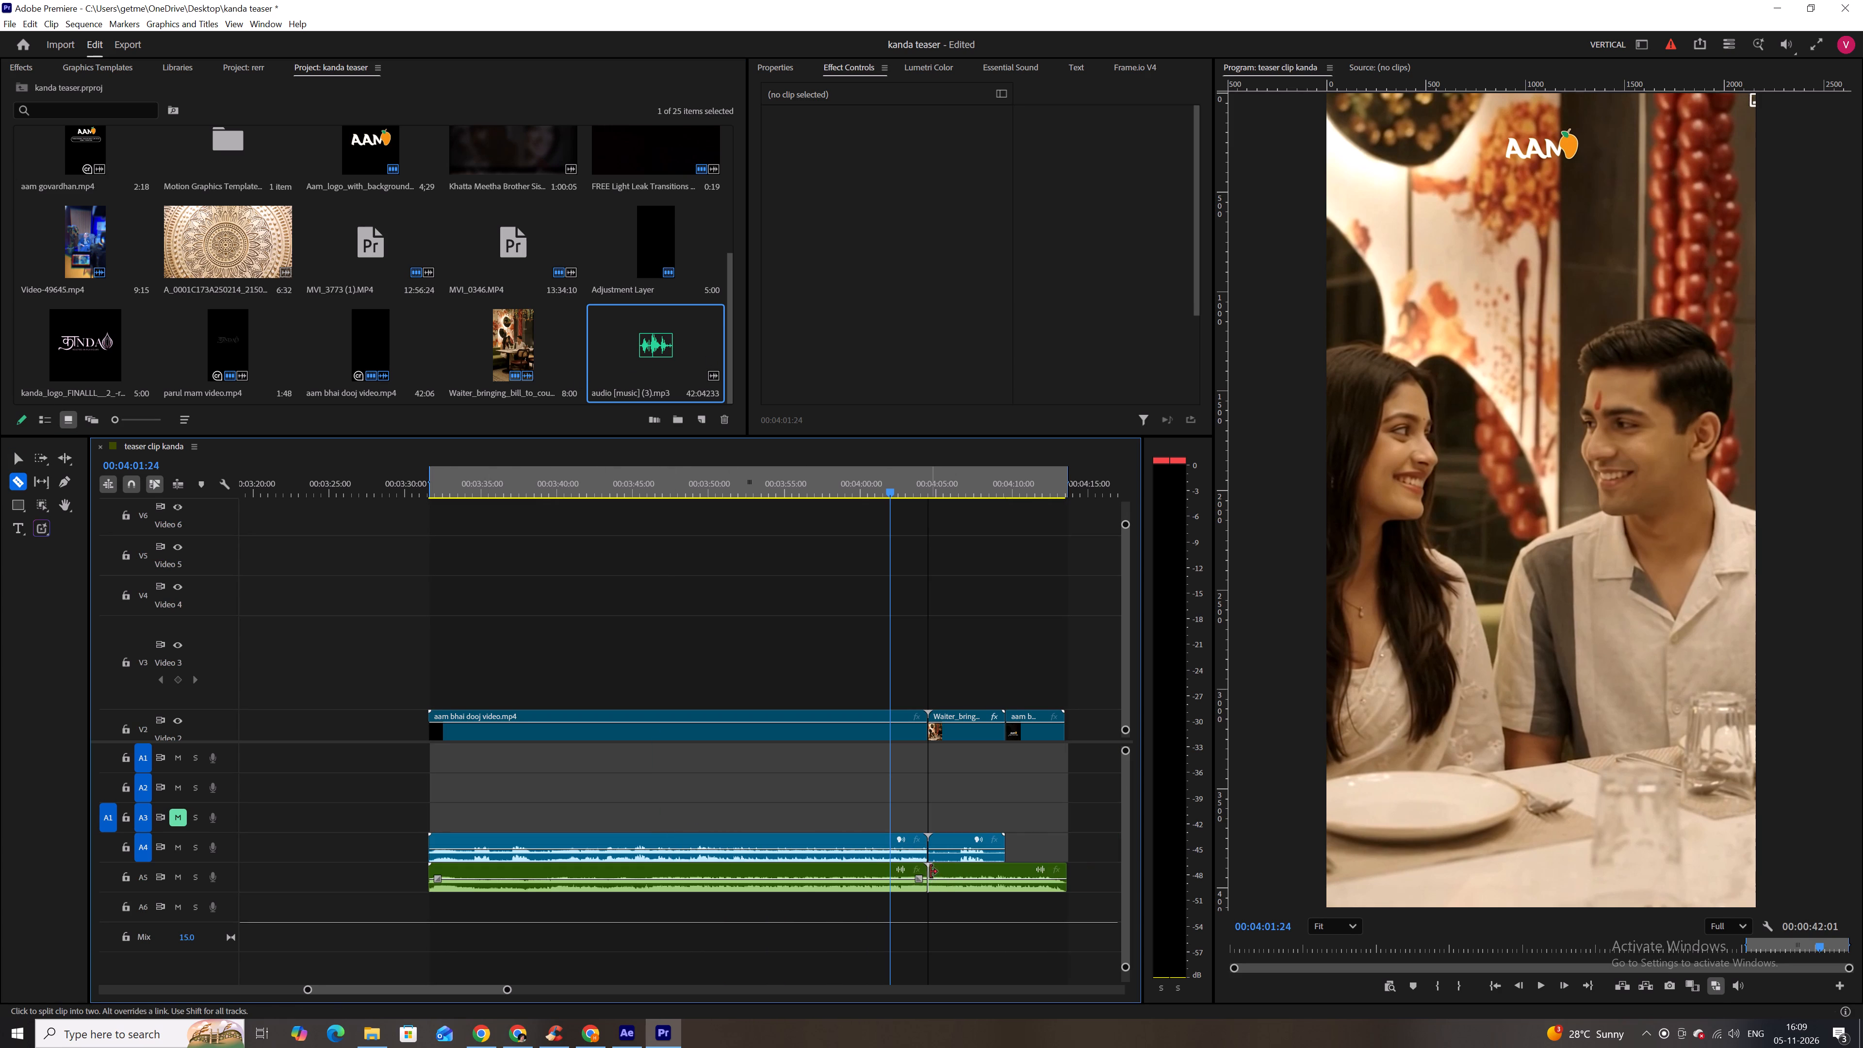
click(867, 865)
key(BackSpace)
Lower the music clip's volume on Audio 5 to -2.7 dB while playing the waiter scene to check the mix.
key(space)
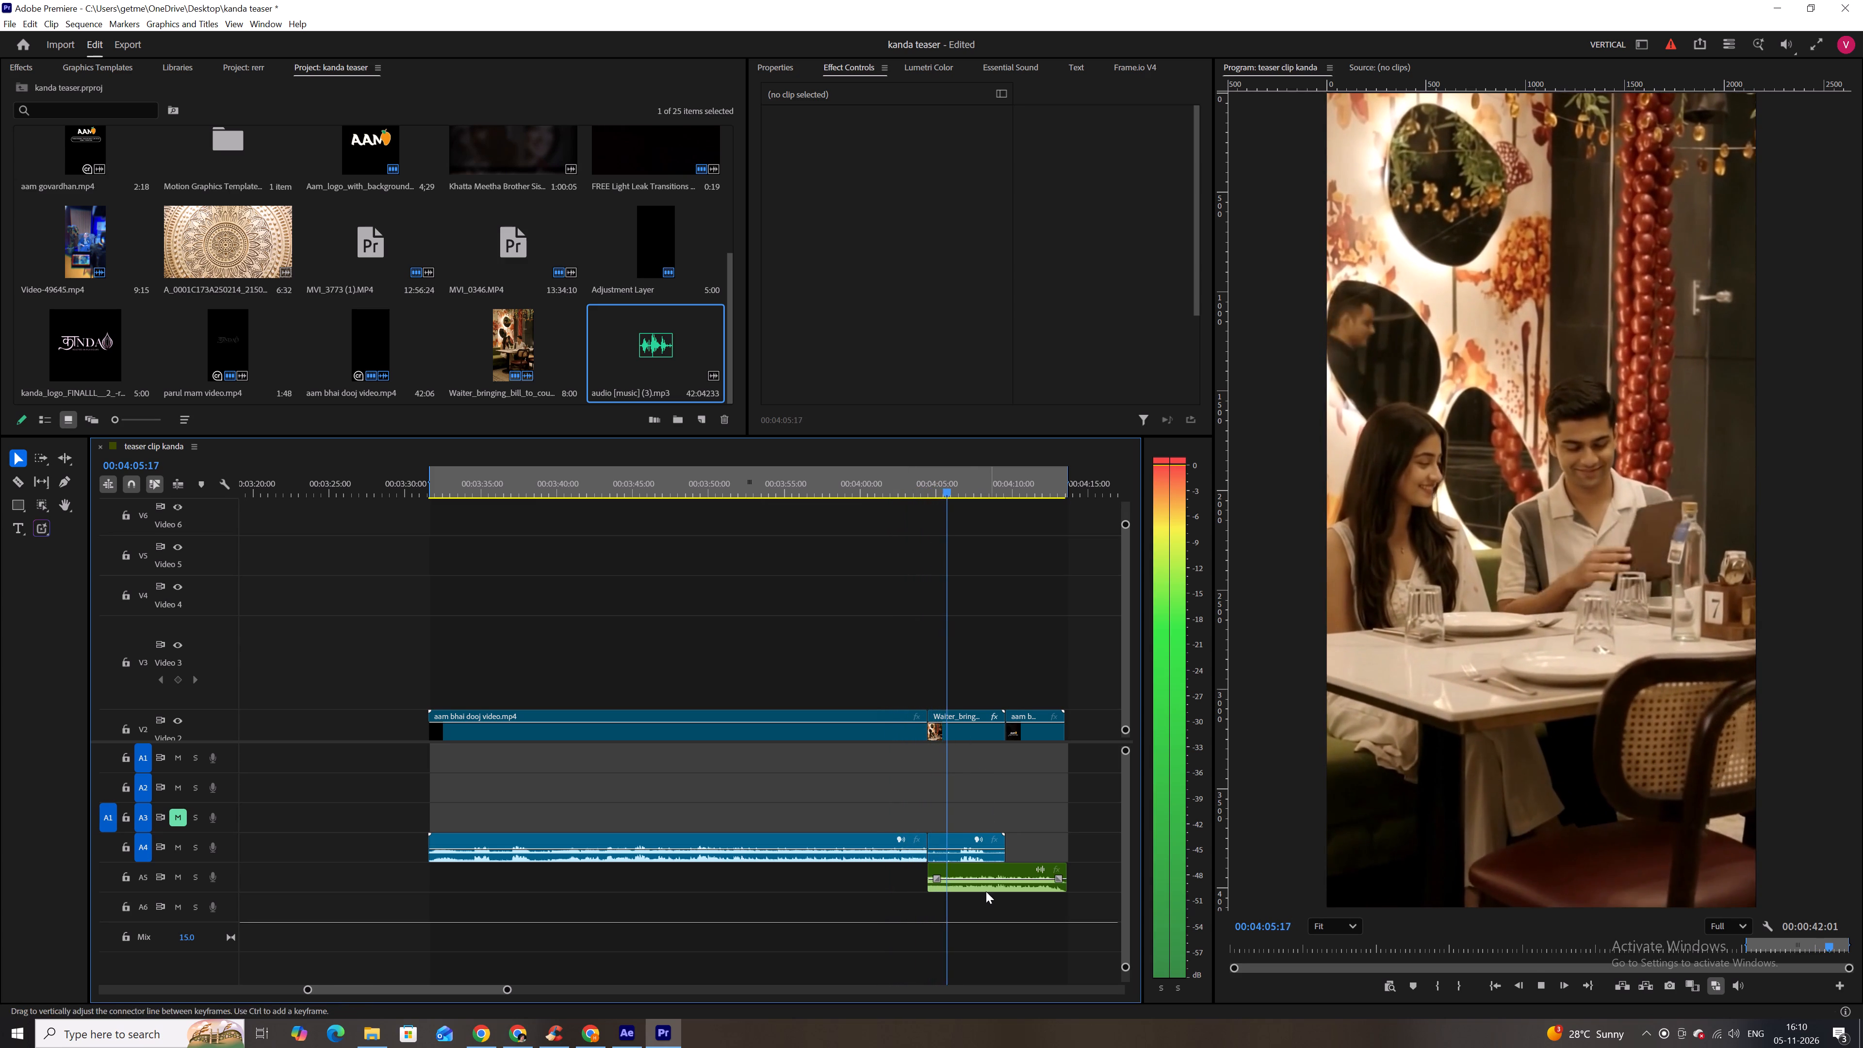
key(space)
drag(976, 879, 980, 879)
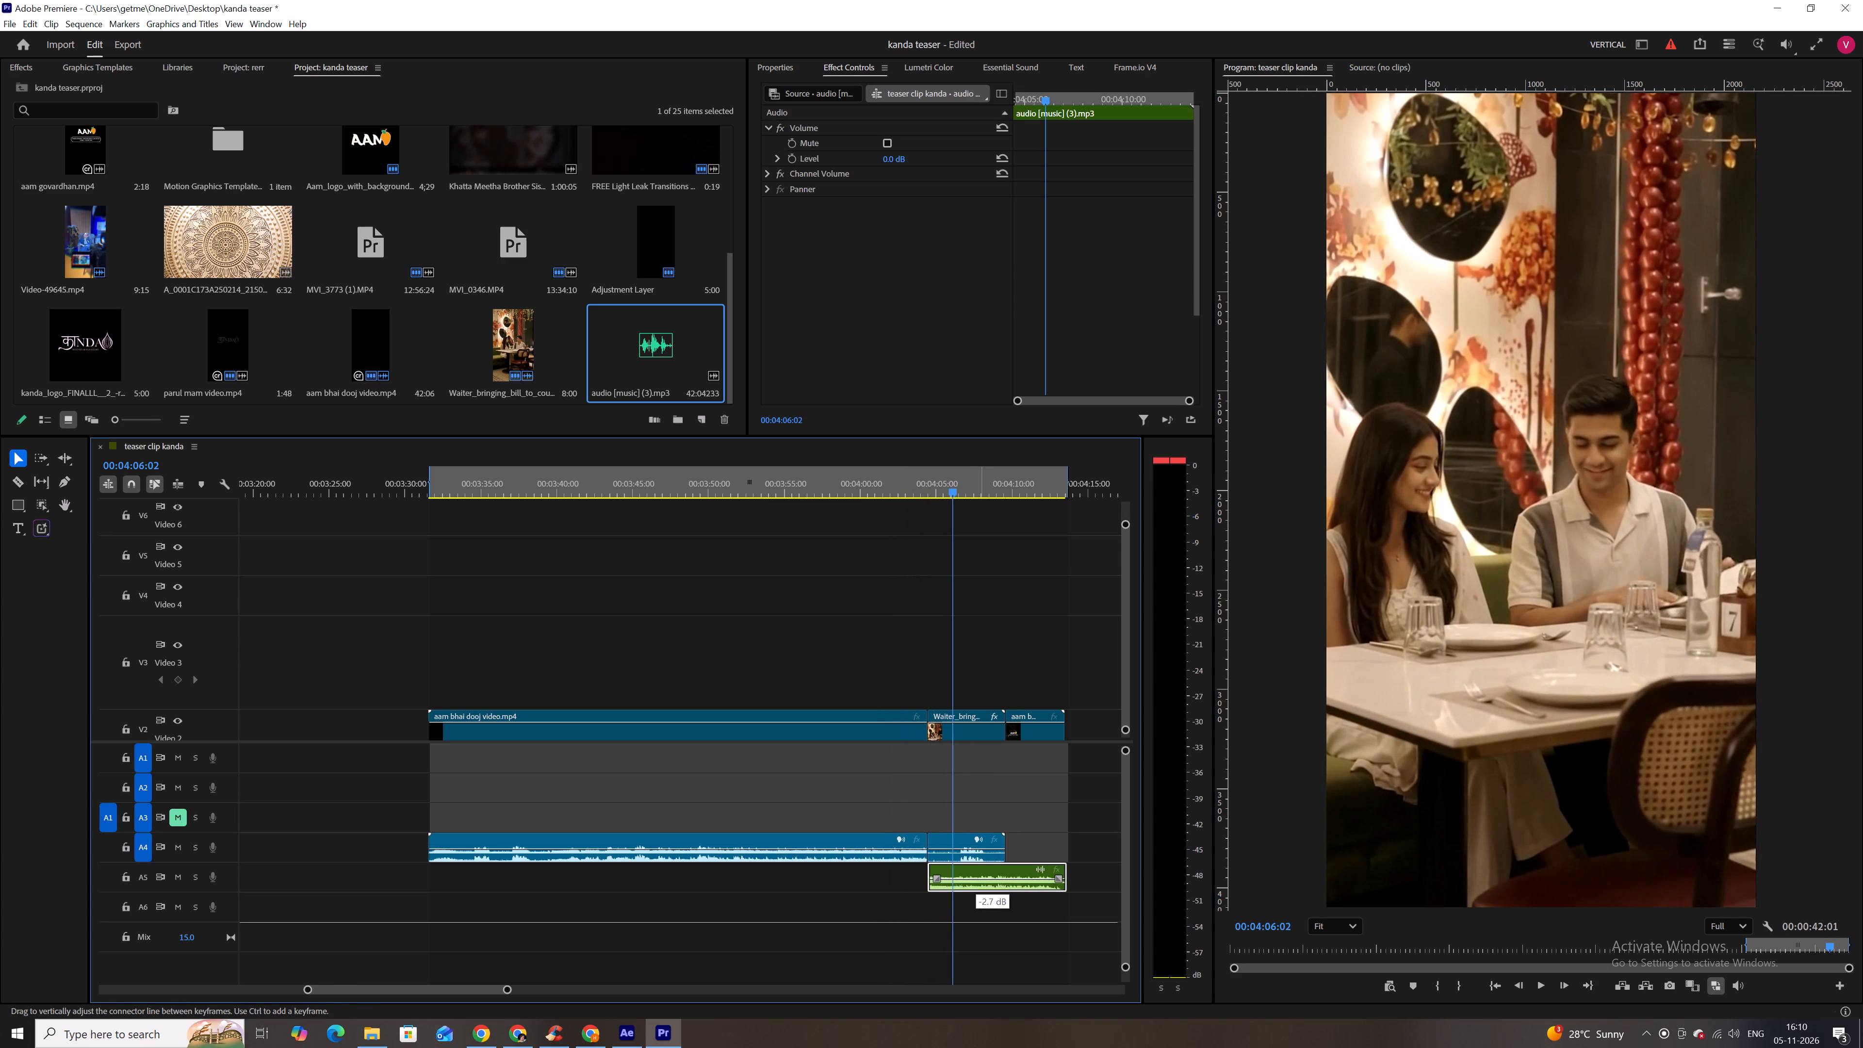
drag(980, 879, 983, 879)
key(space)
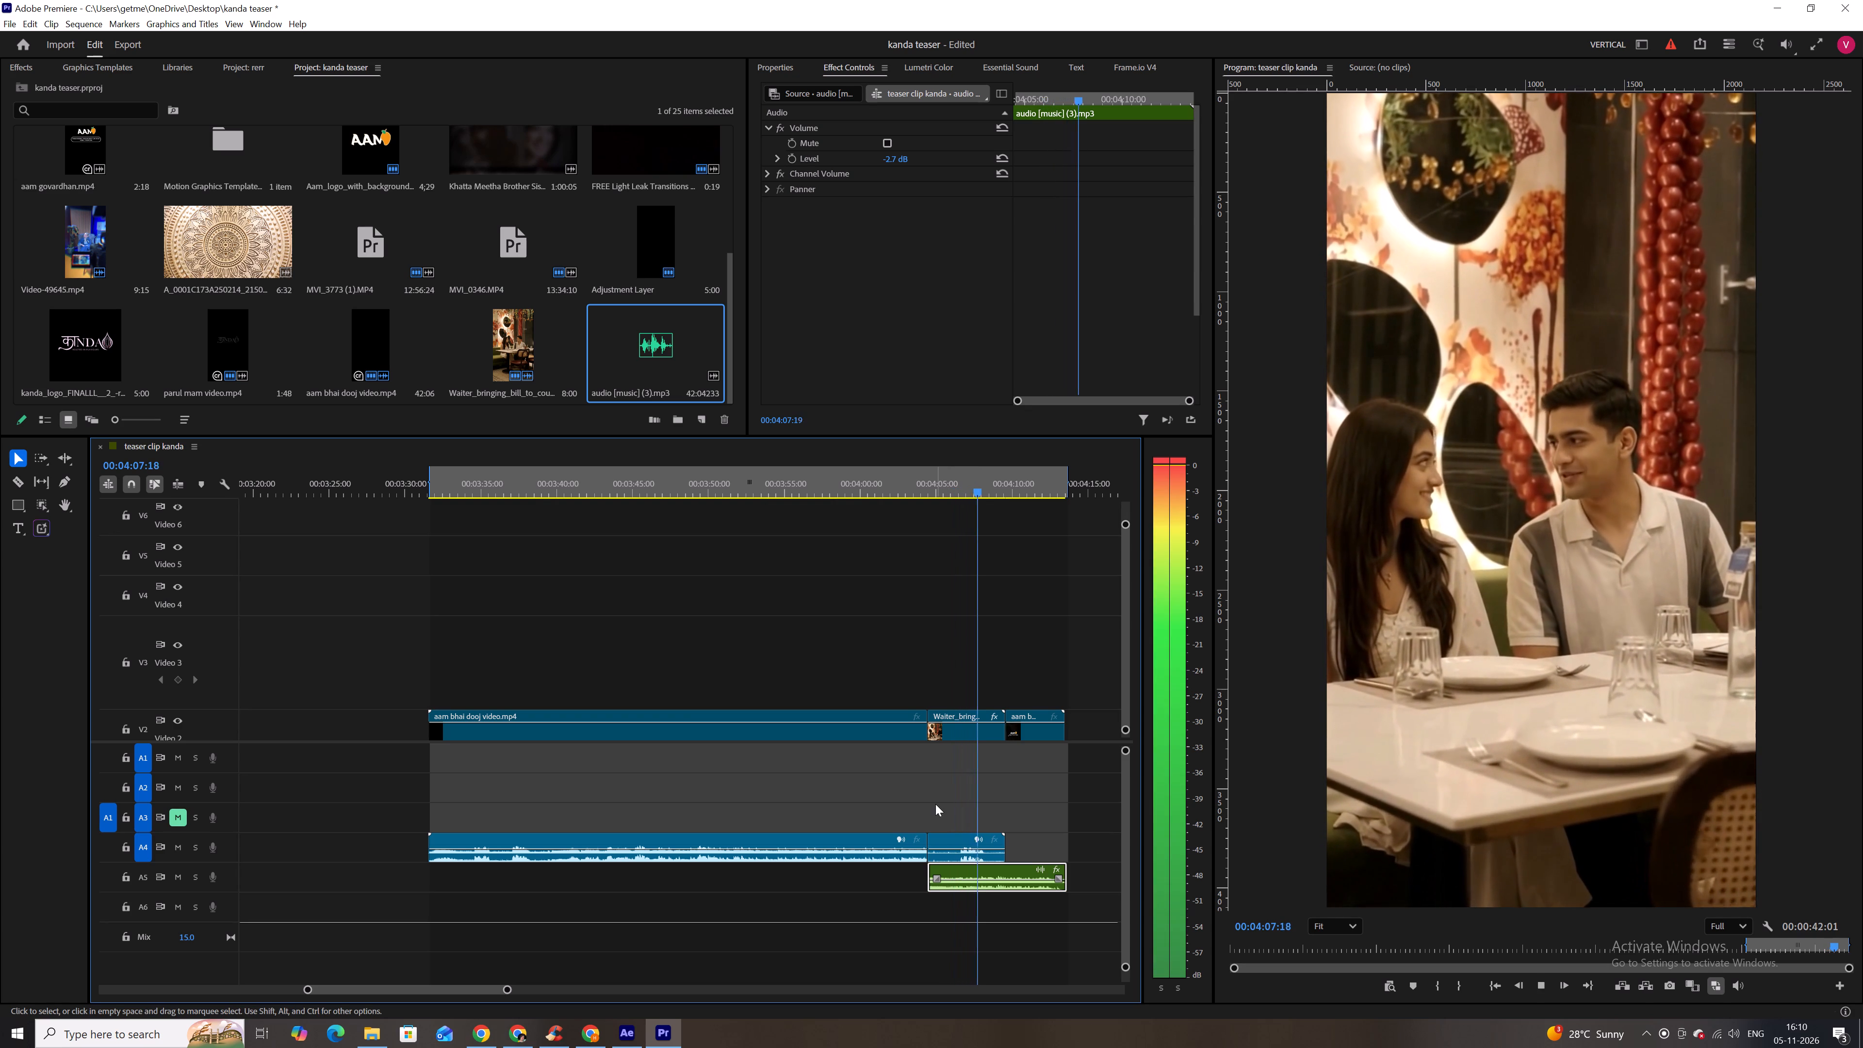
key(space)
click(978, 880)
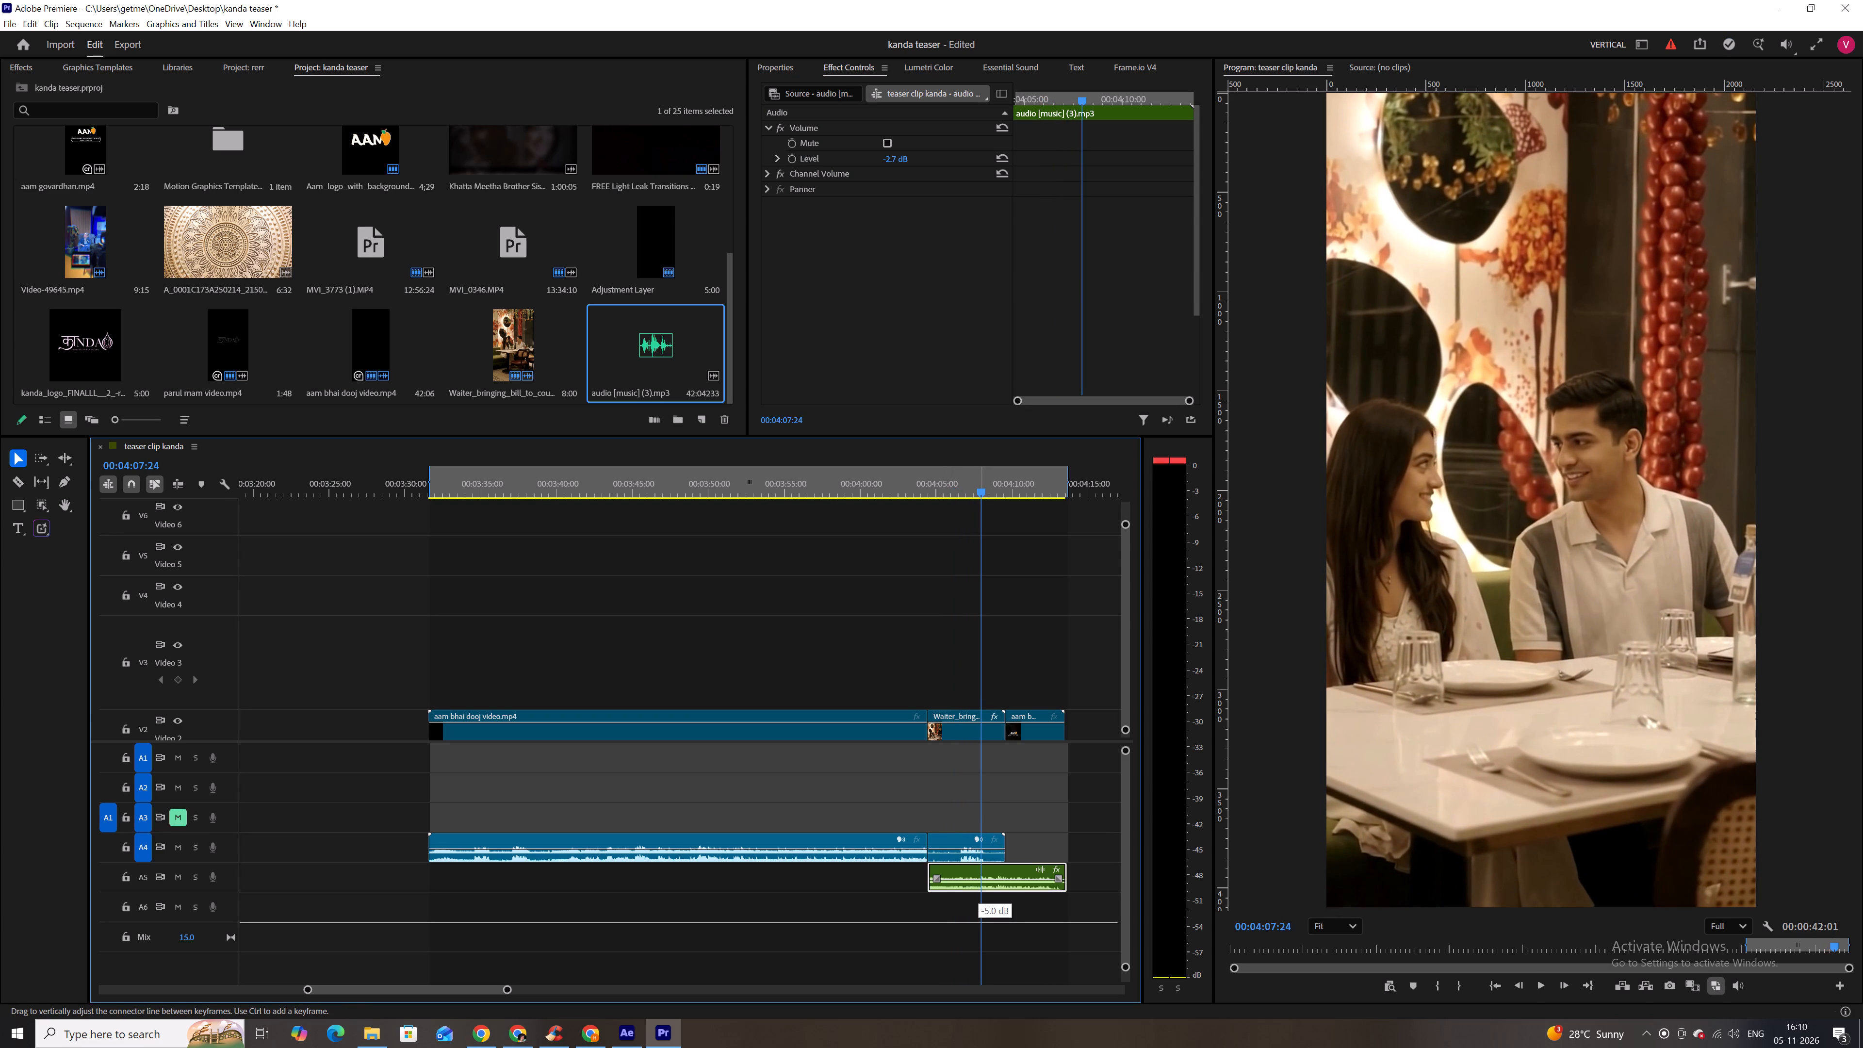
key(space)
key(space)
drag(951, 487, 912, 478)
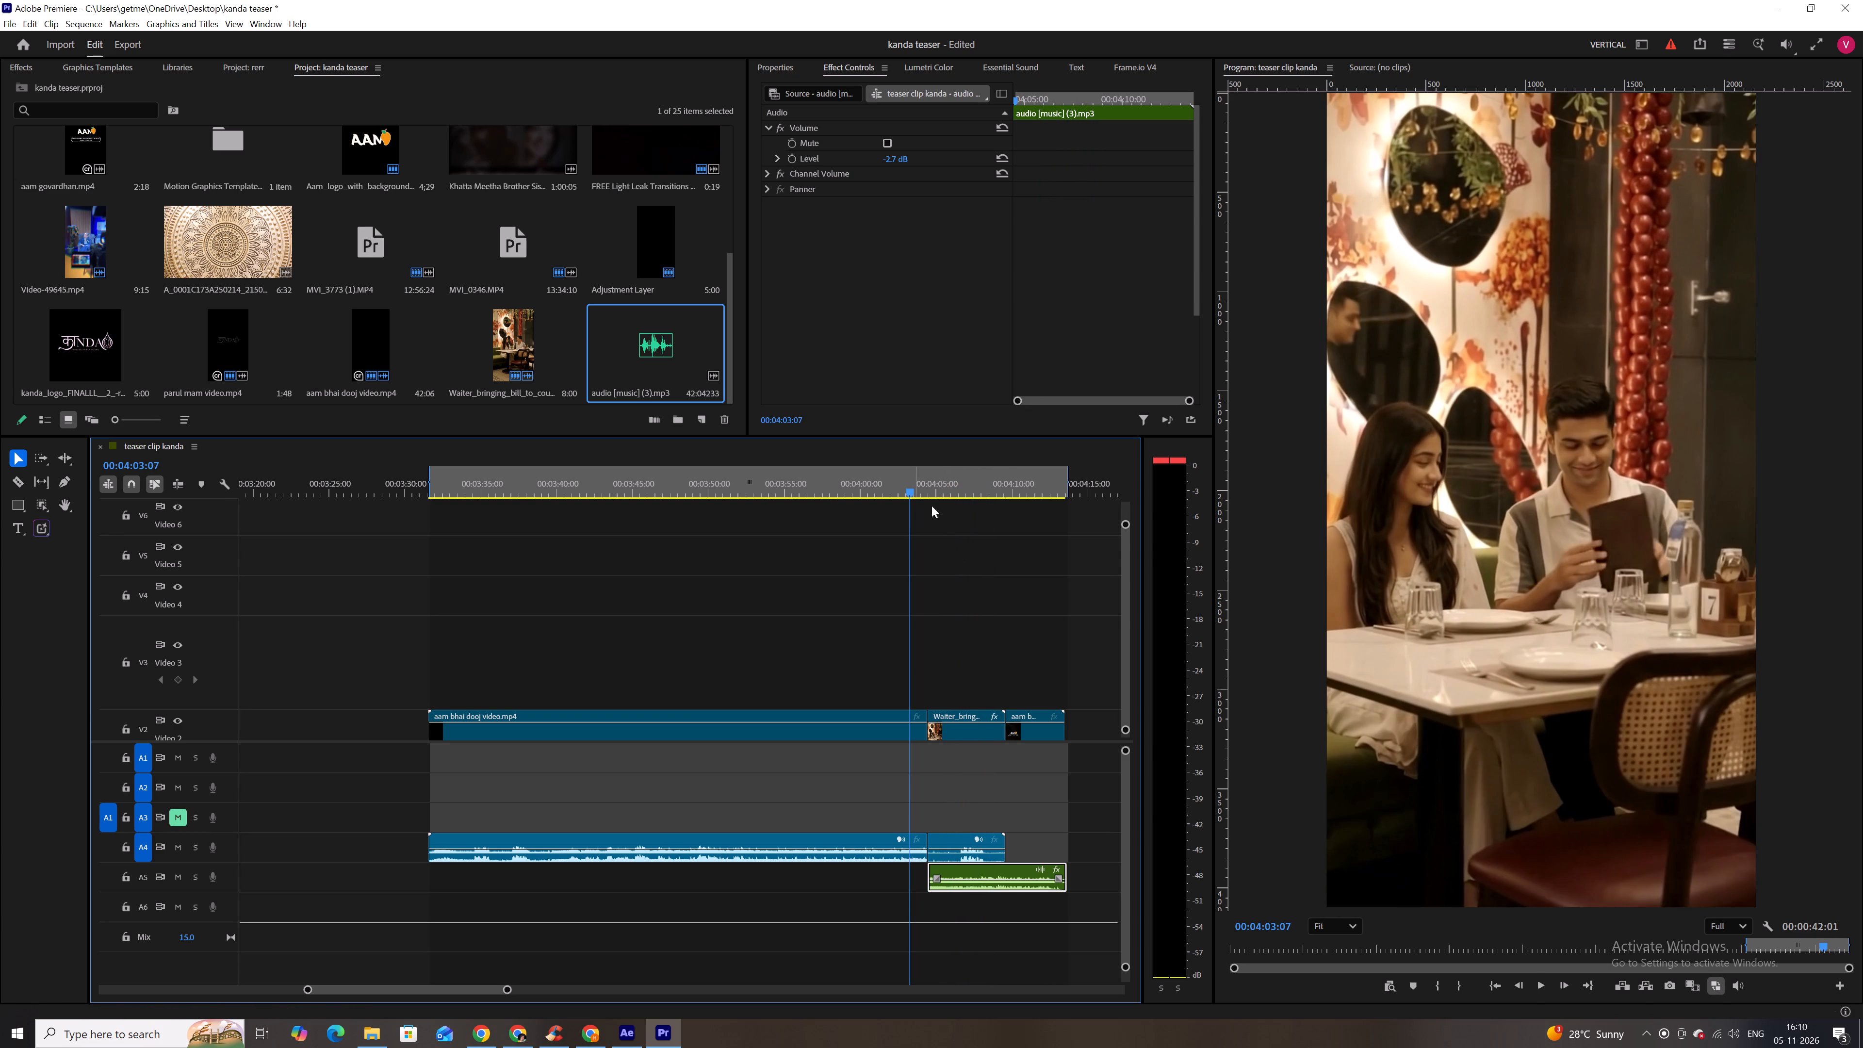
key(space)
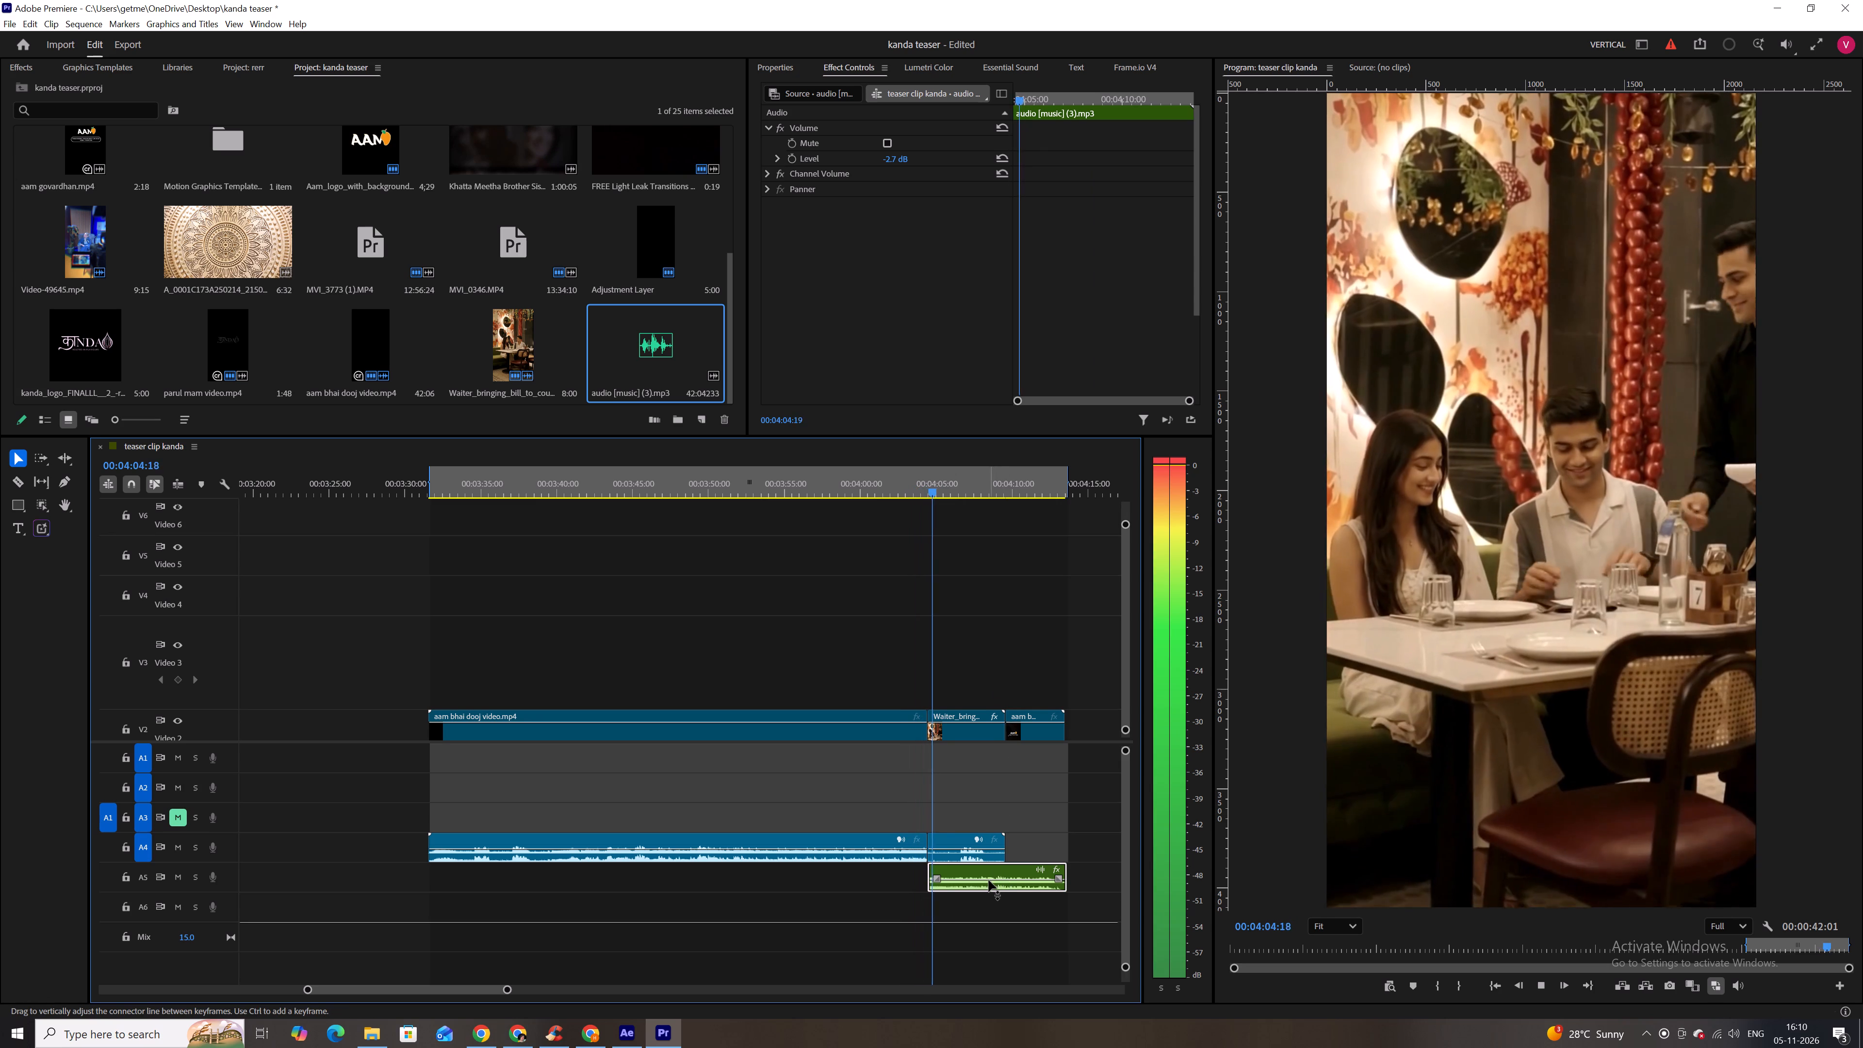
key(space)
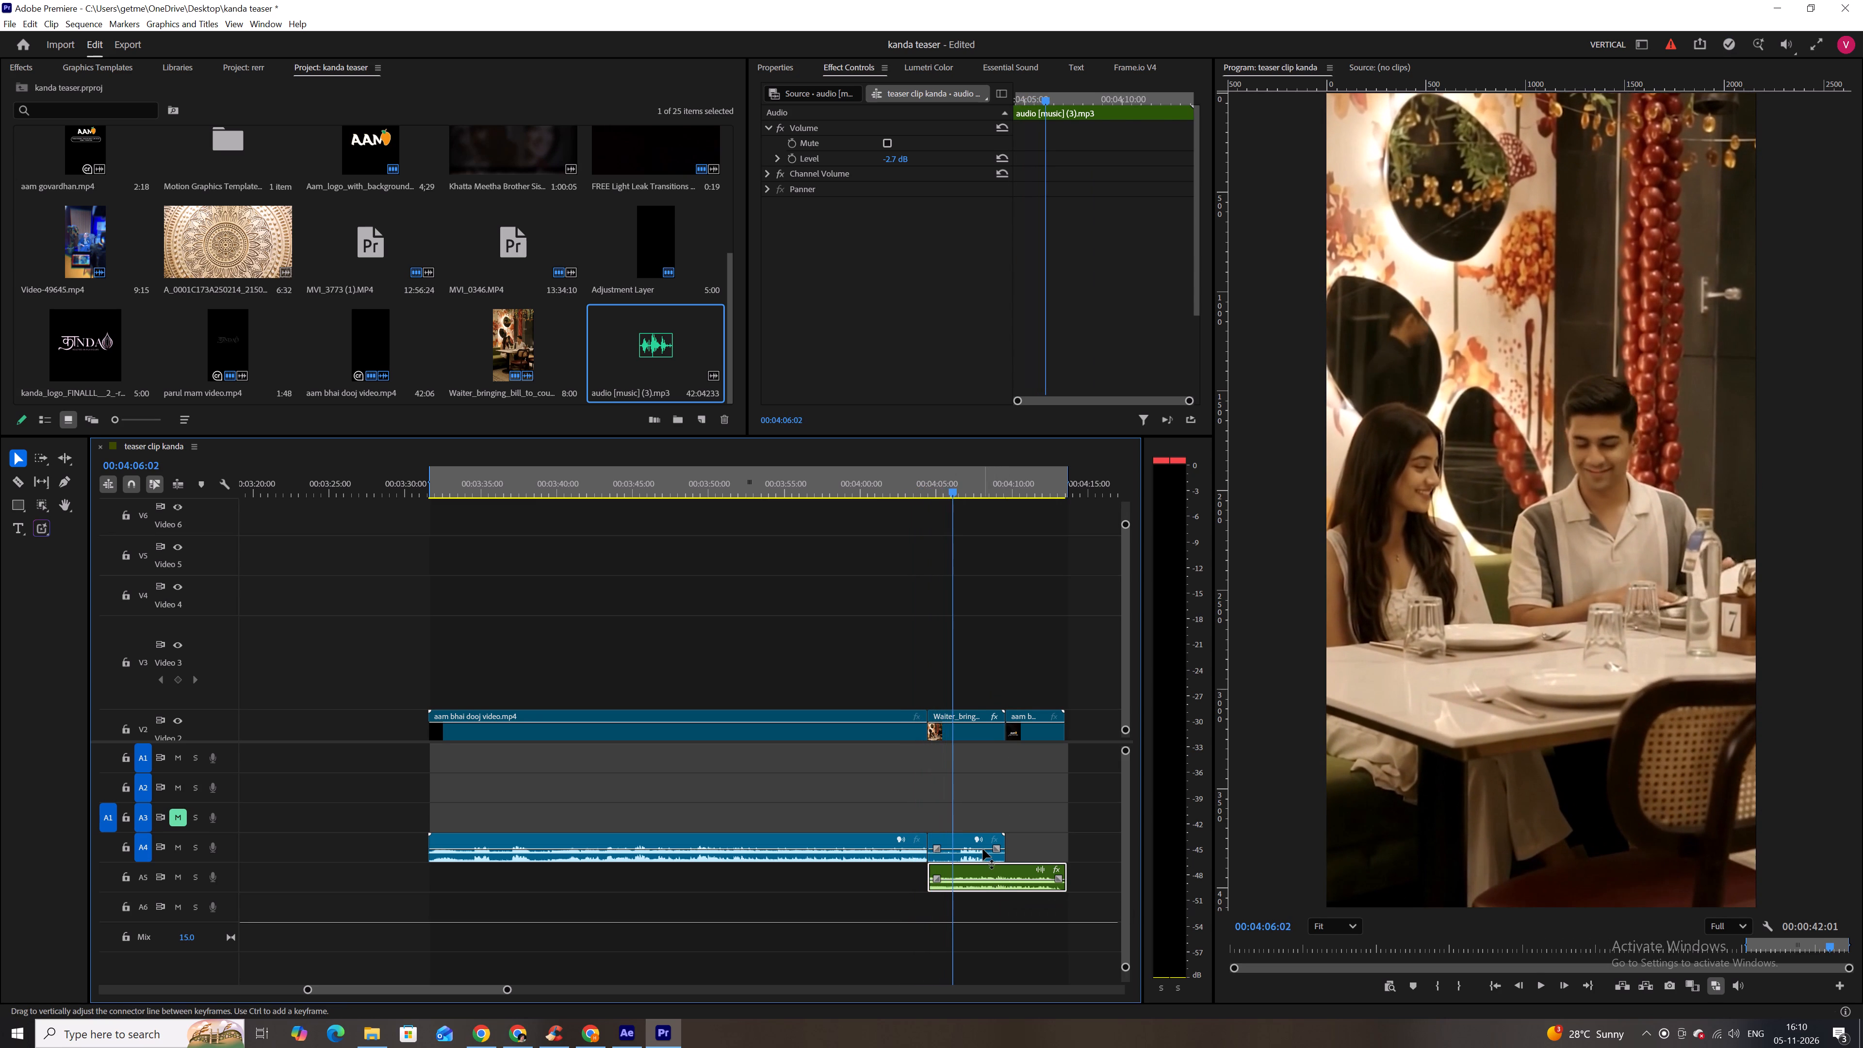
Raise the volume of the waiter clip's audio on Audio 4 and play a short stretch to check it.
click(983, 849)
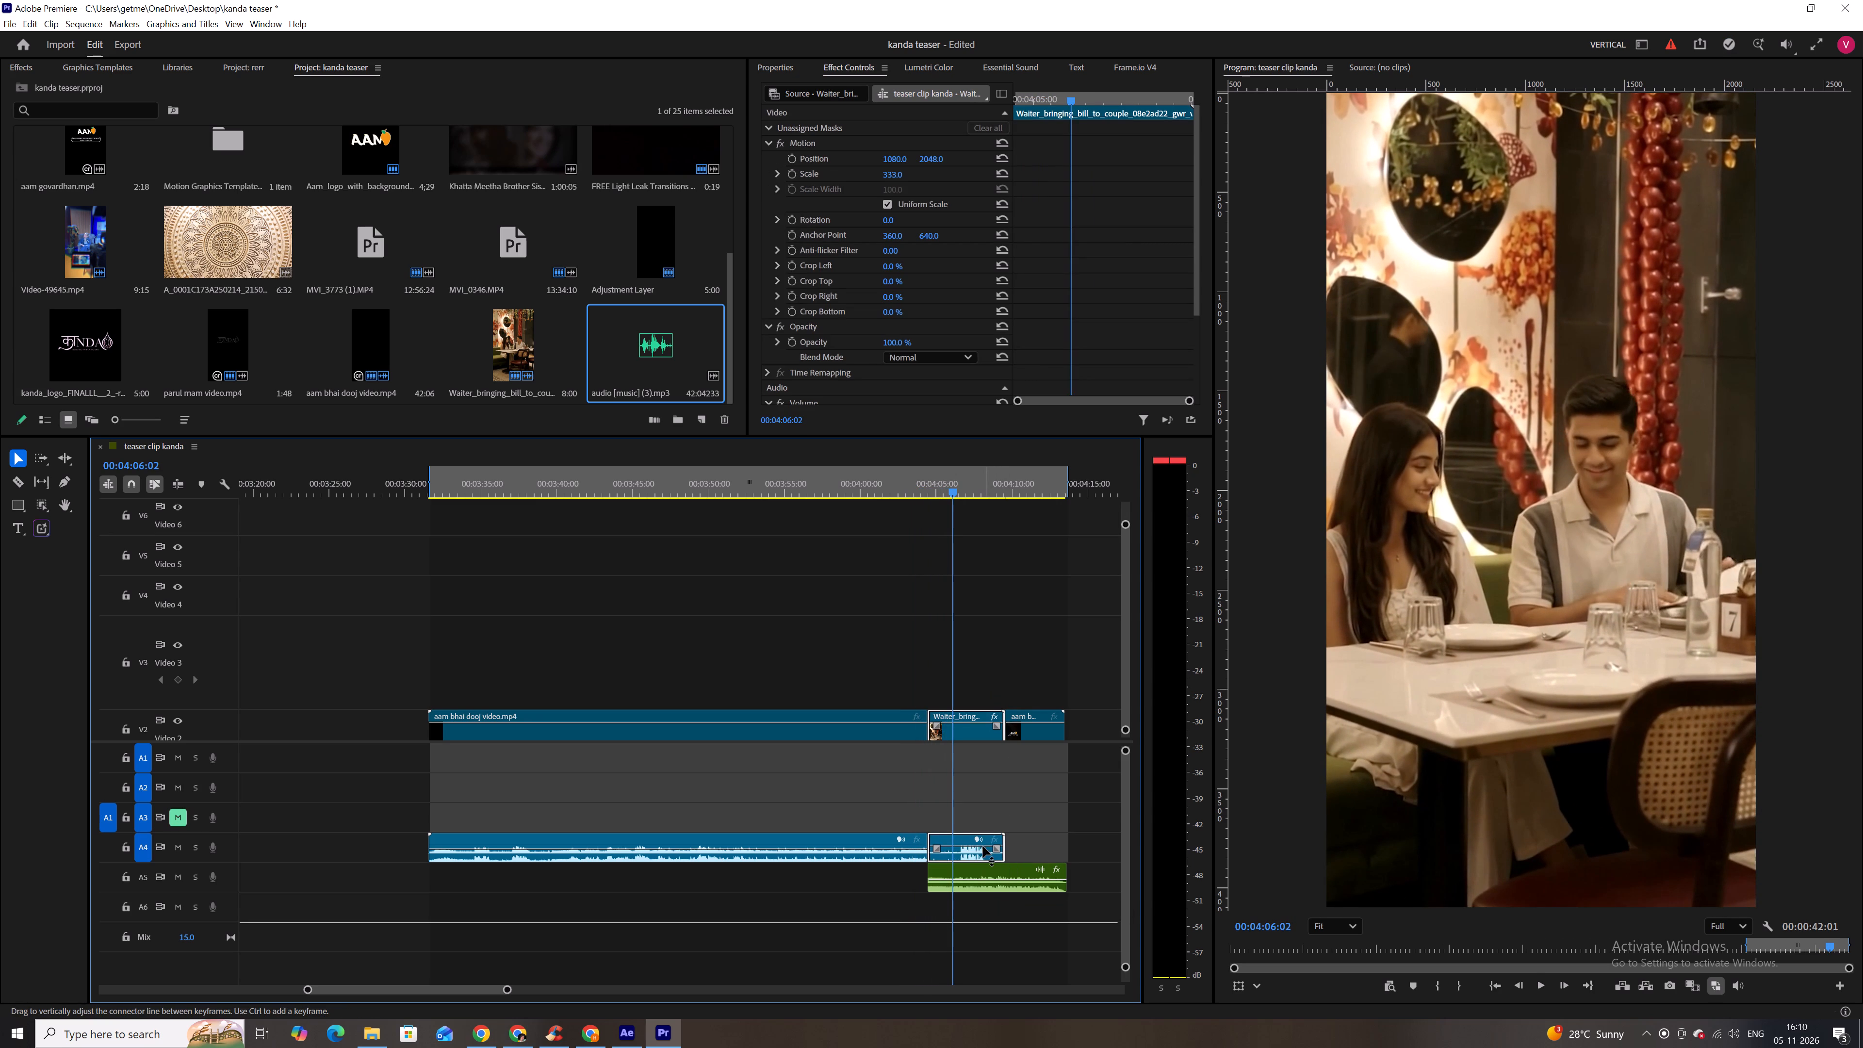
key(space)
key(space)
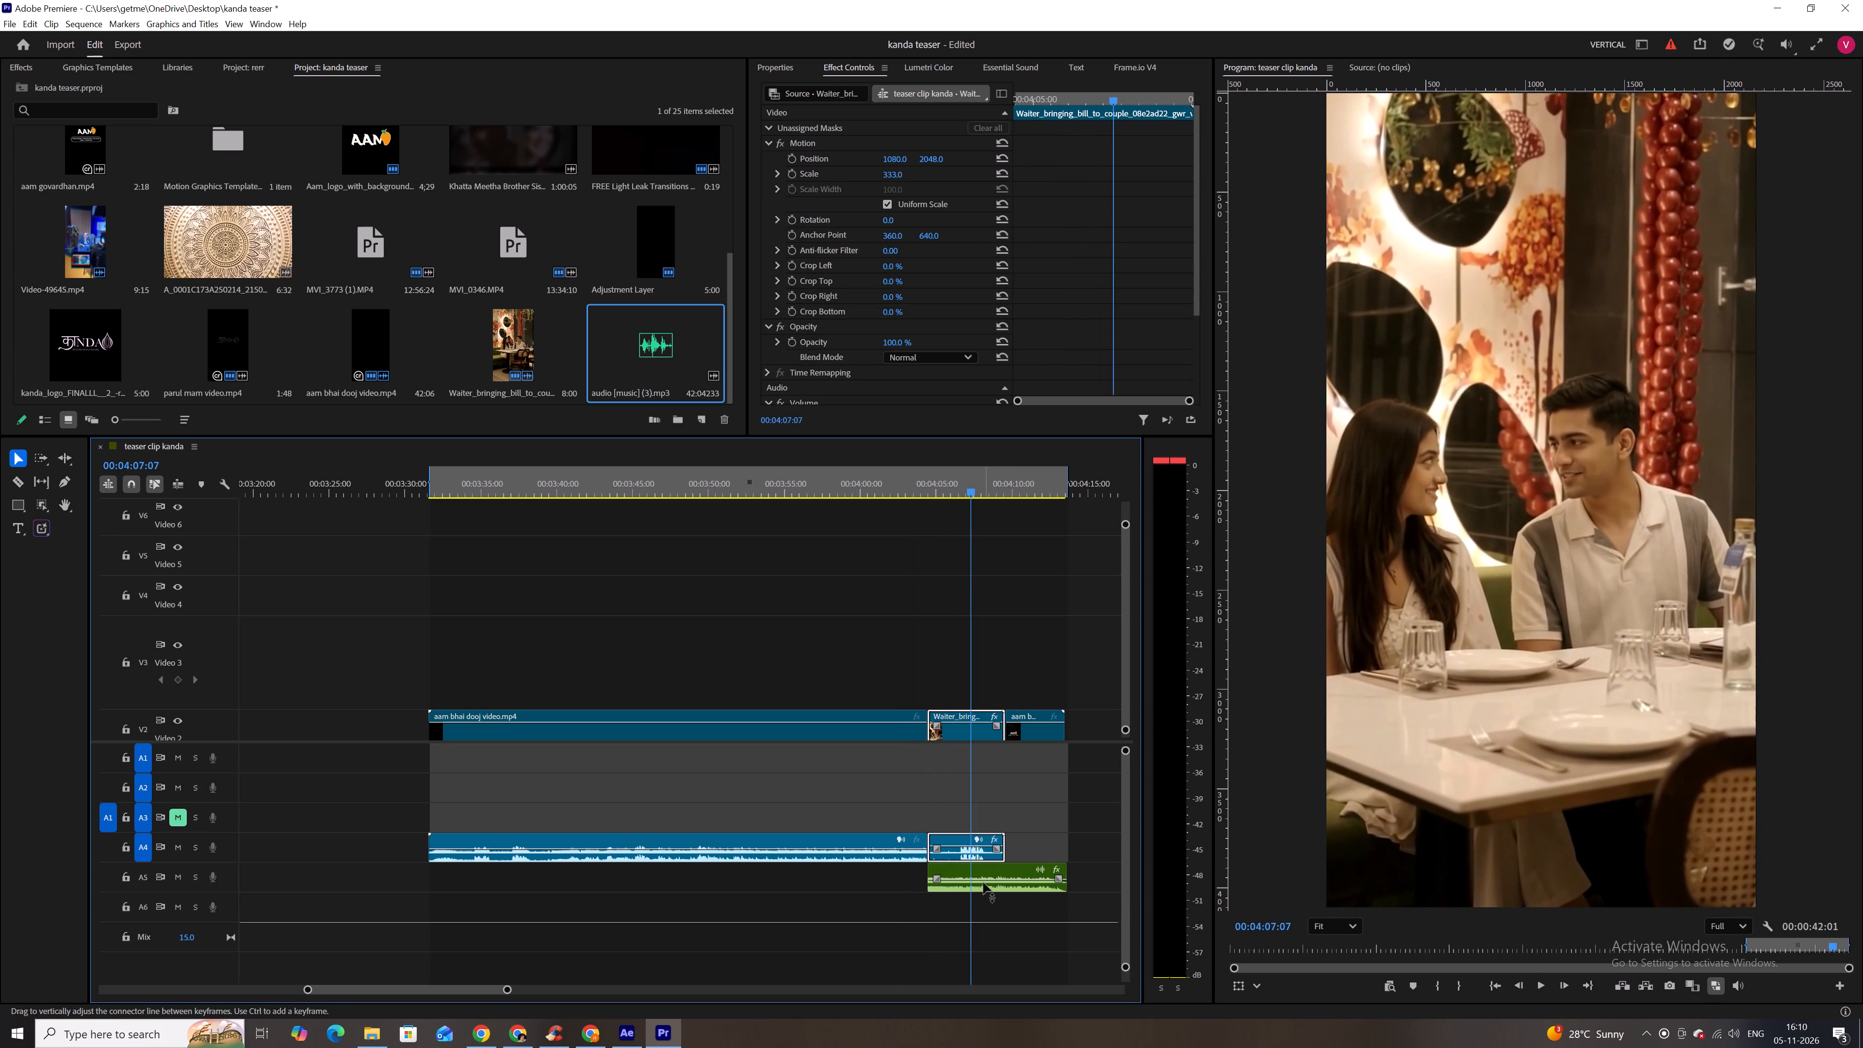
Set the music clip on Audio 5 to -14.0 dB and play from about 00:03:58 through to the logo card.
click(981, 881)
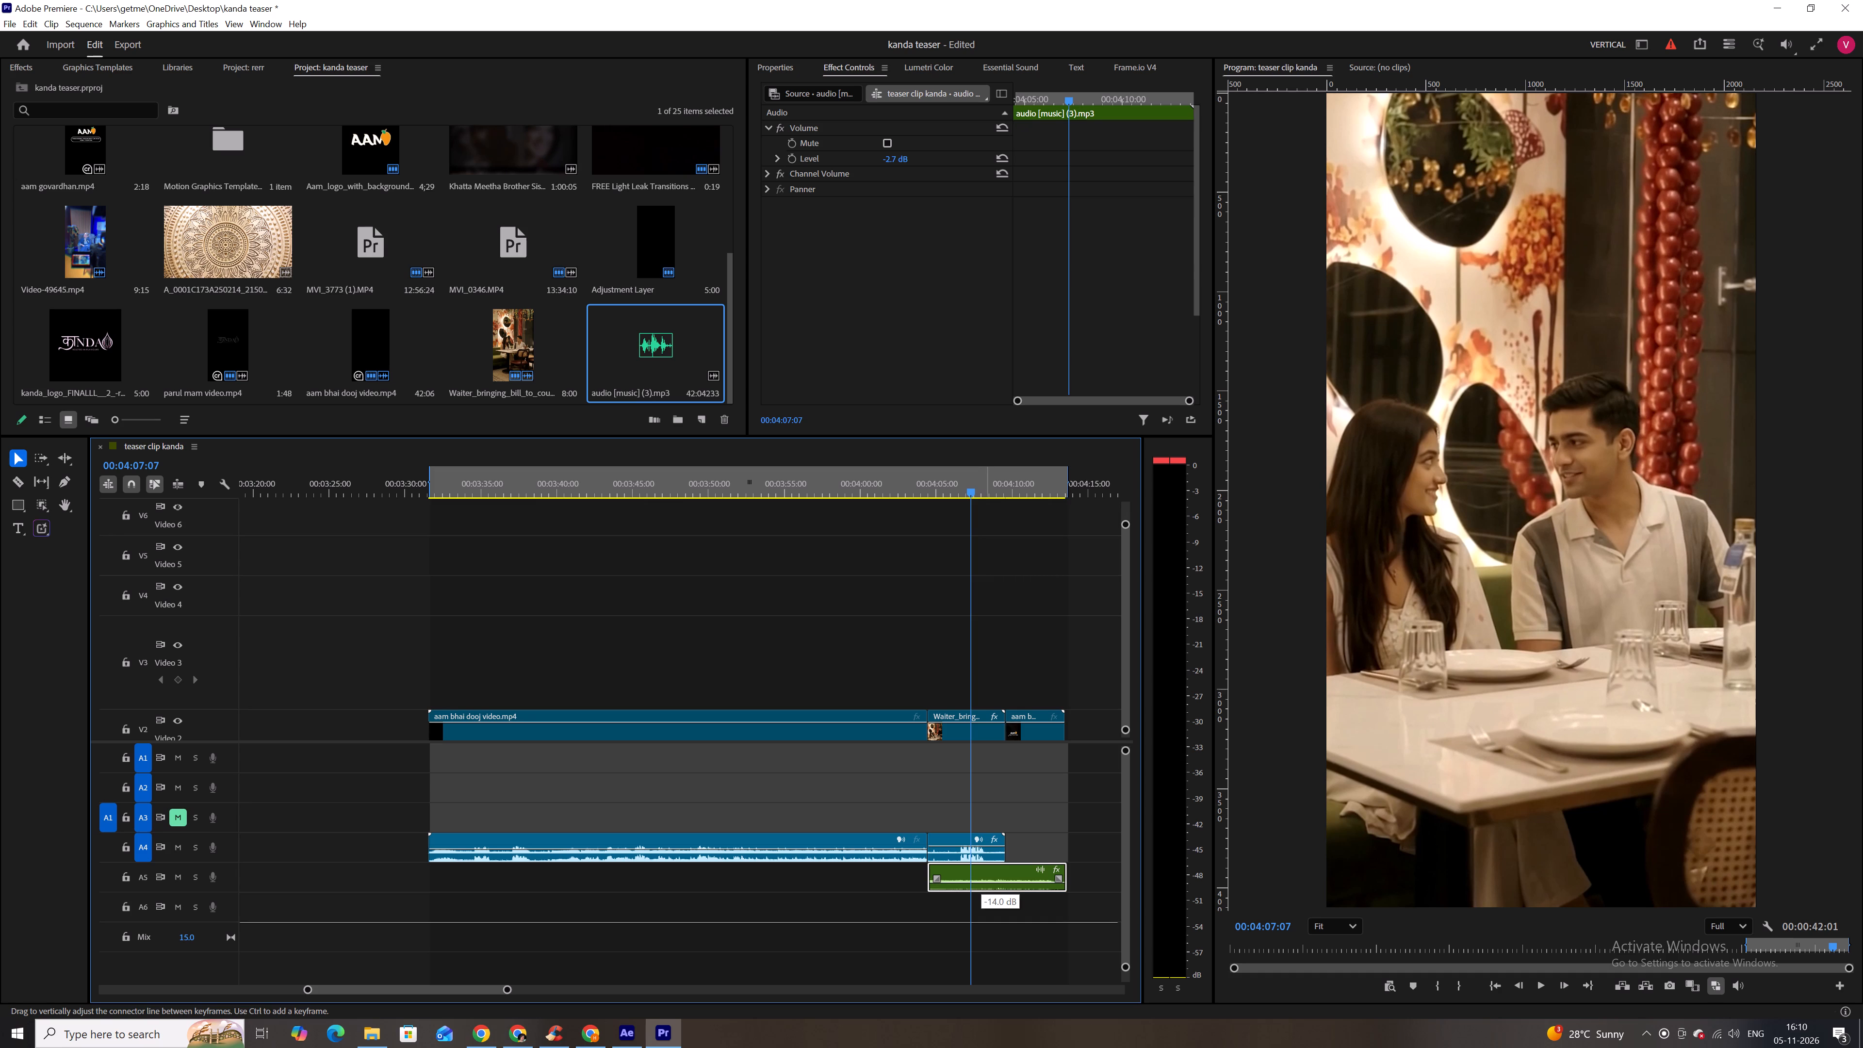
key(space)
key(space)
click(845, 494)
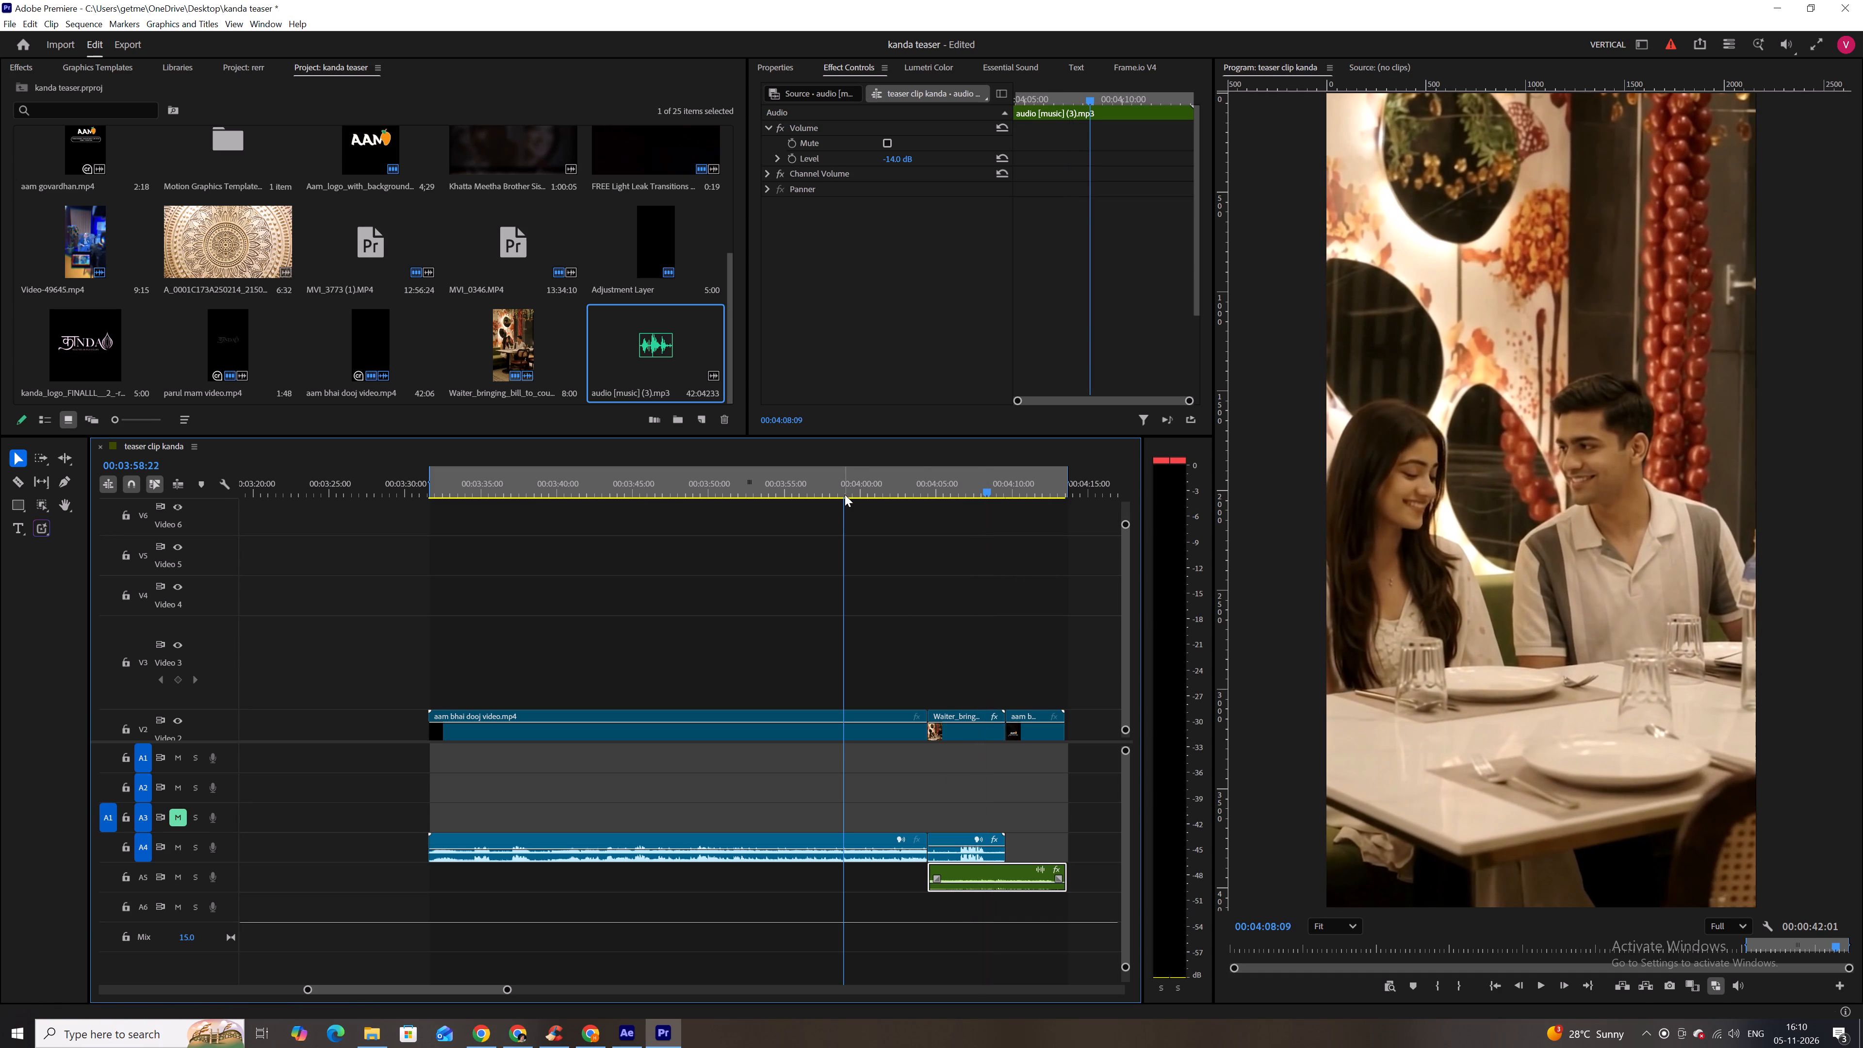
key(space)
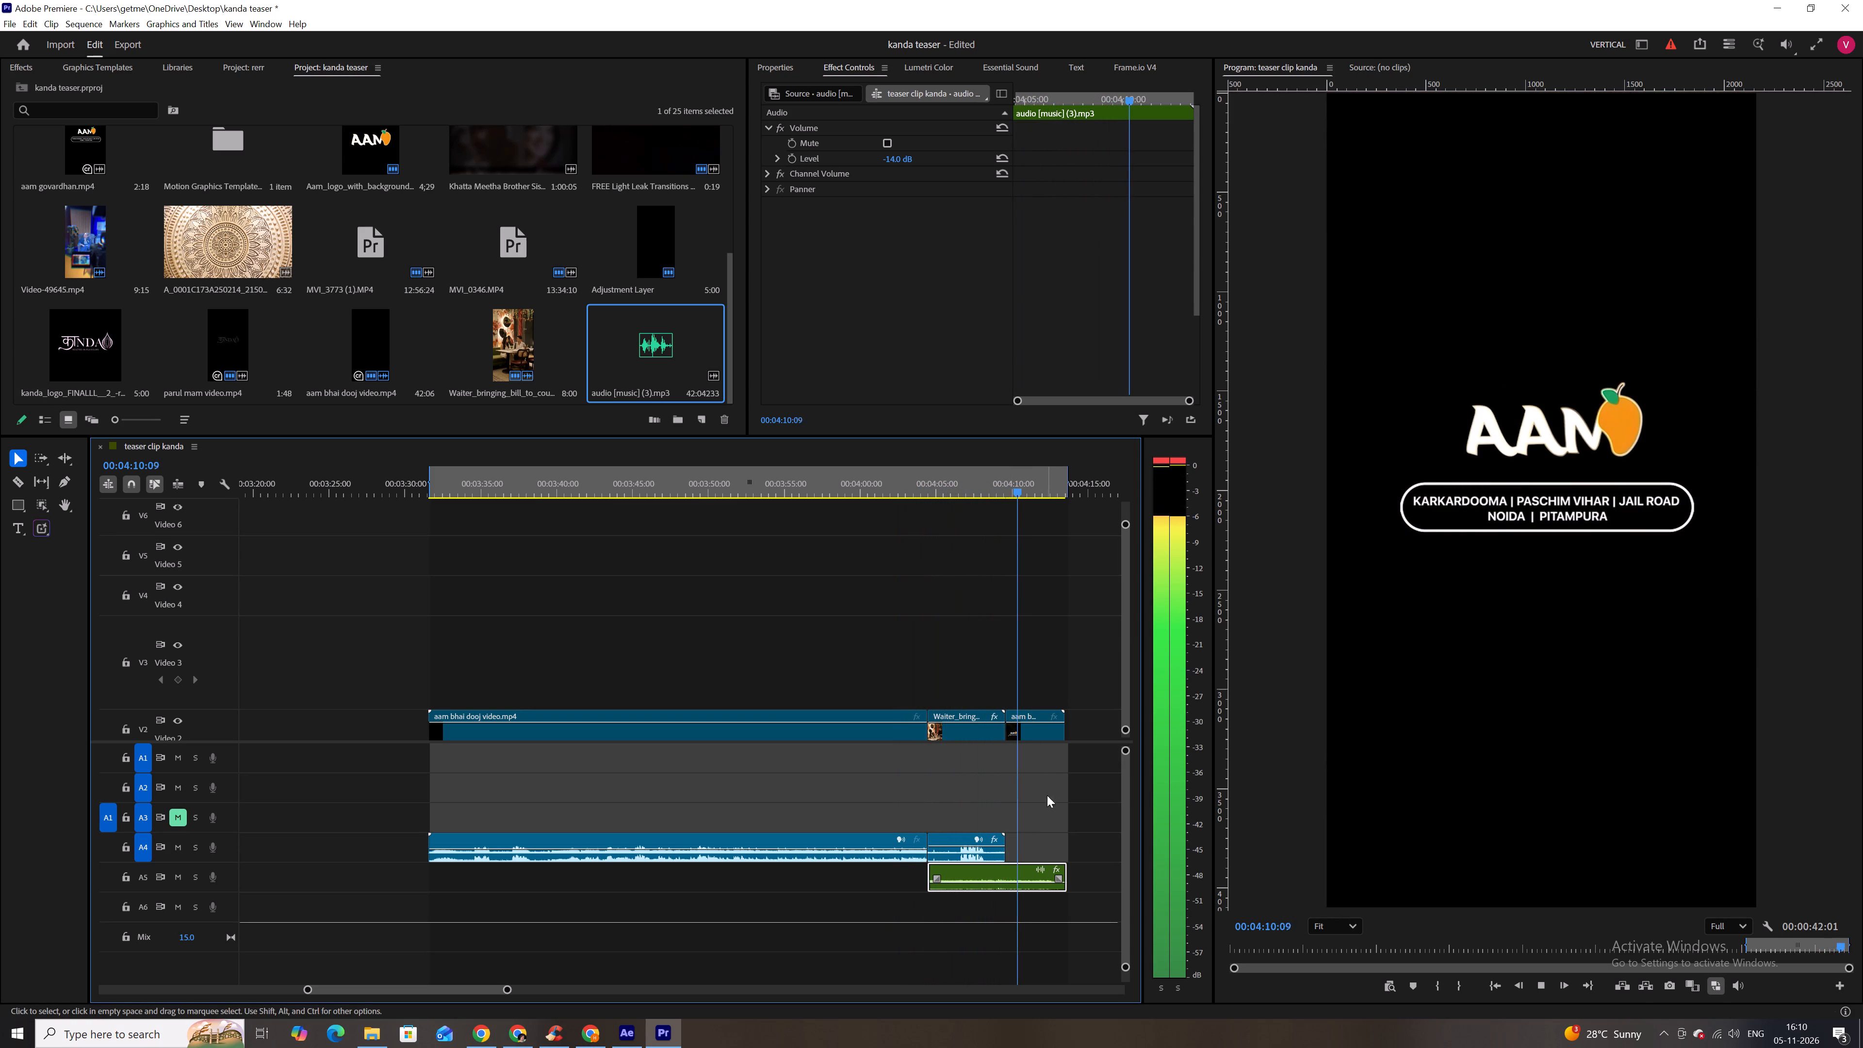
Add a fade-out of about one second to the end of the music clip on Audio 5.
drag(1059, 882, 1049, 882)
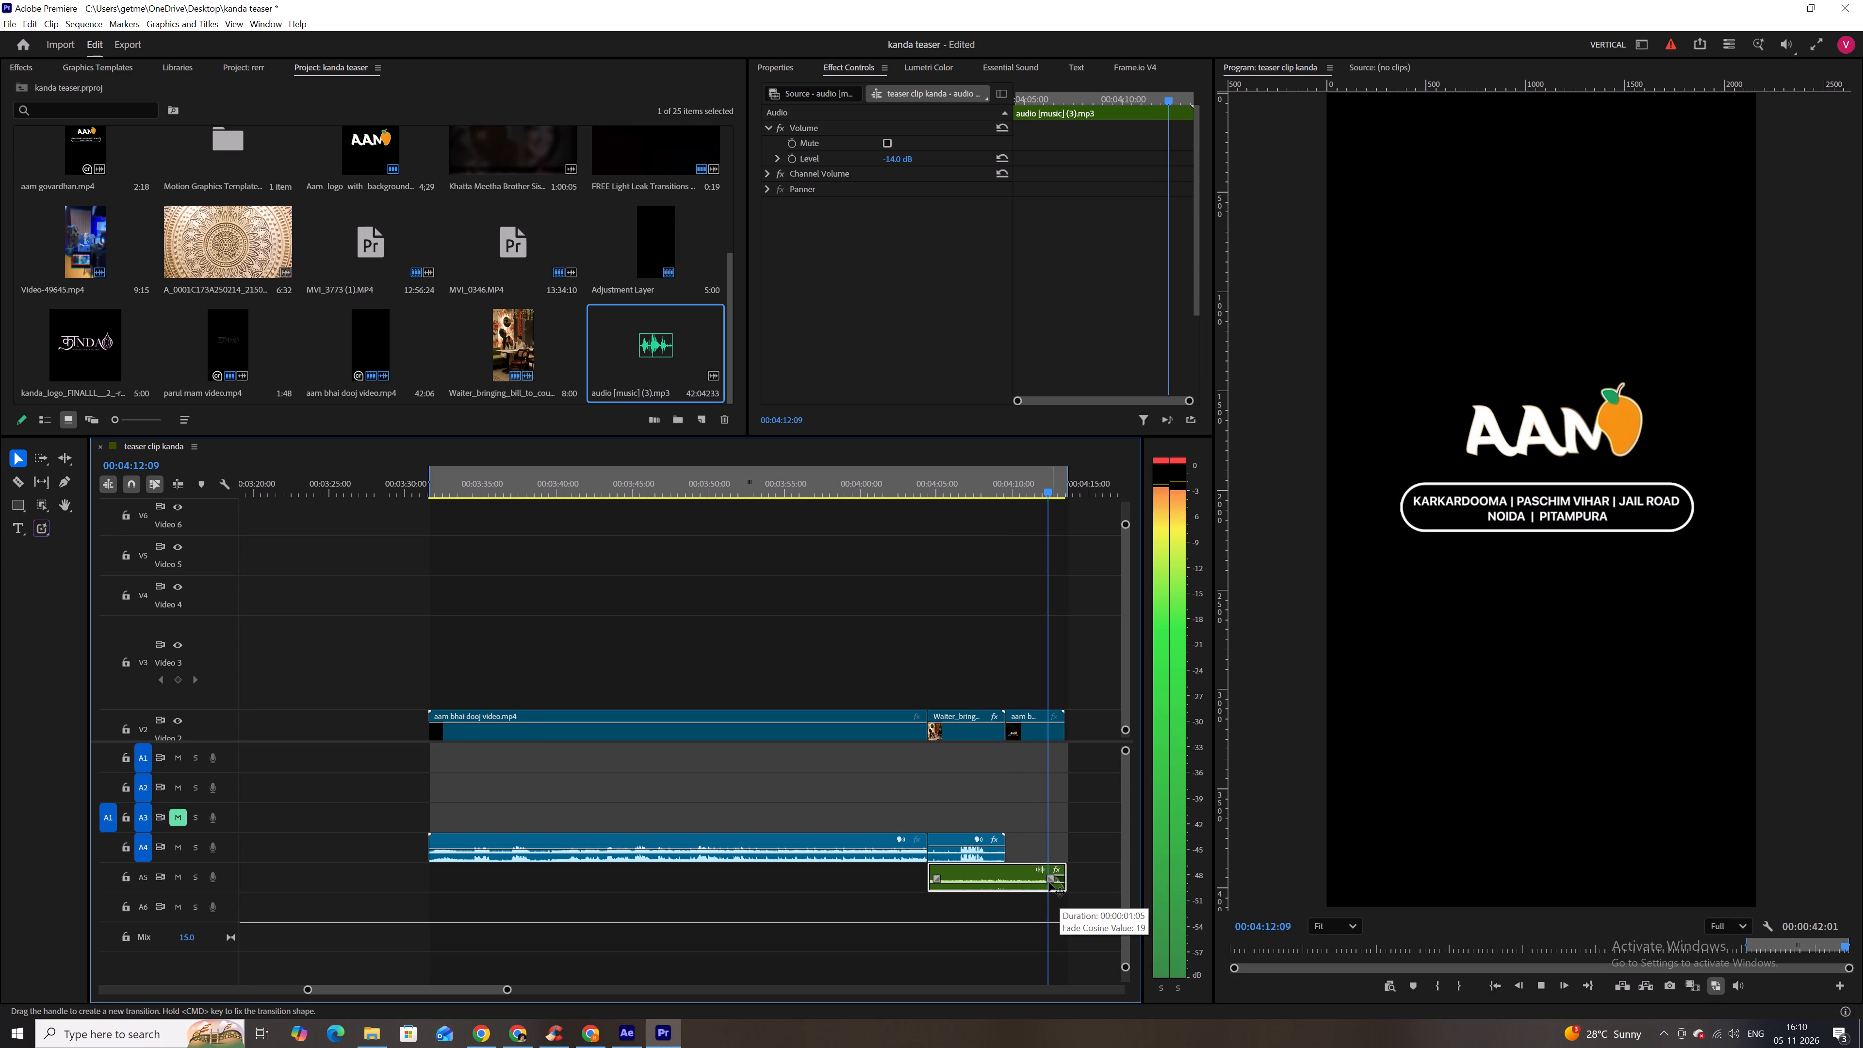
drag(1049, 882, 1047, 881)
key(space)
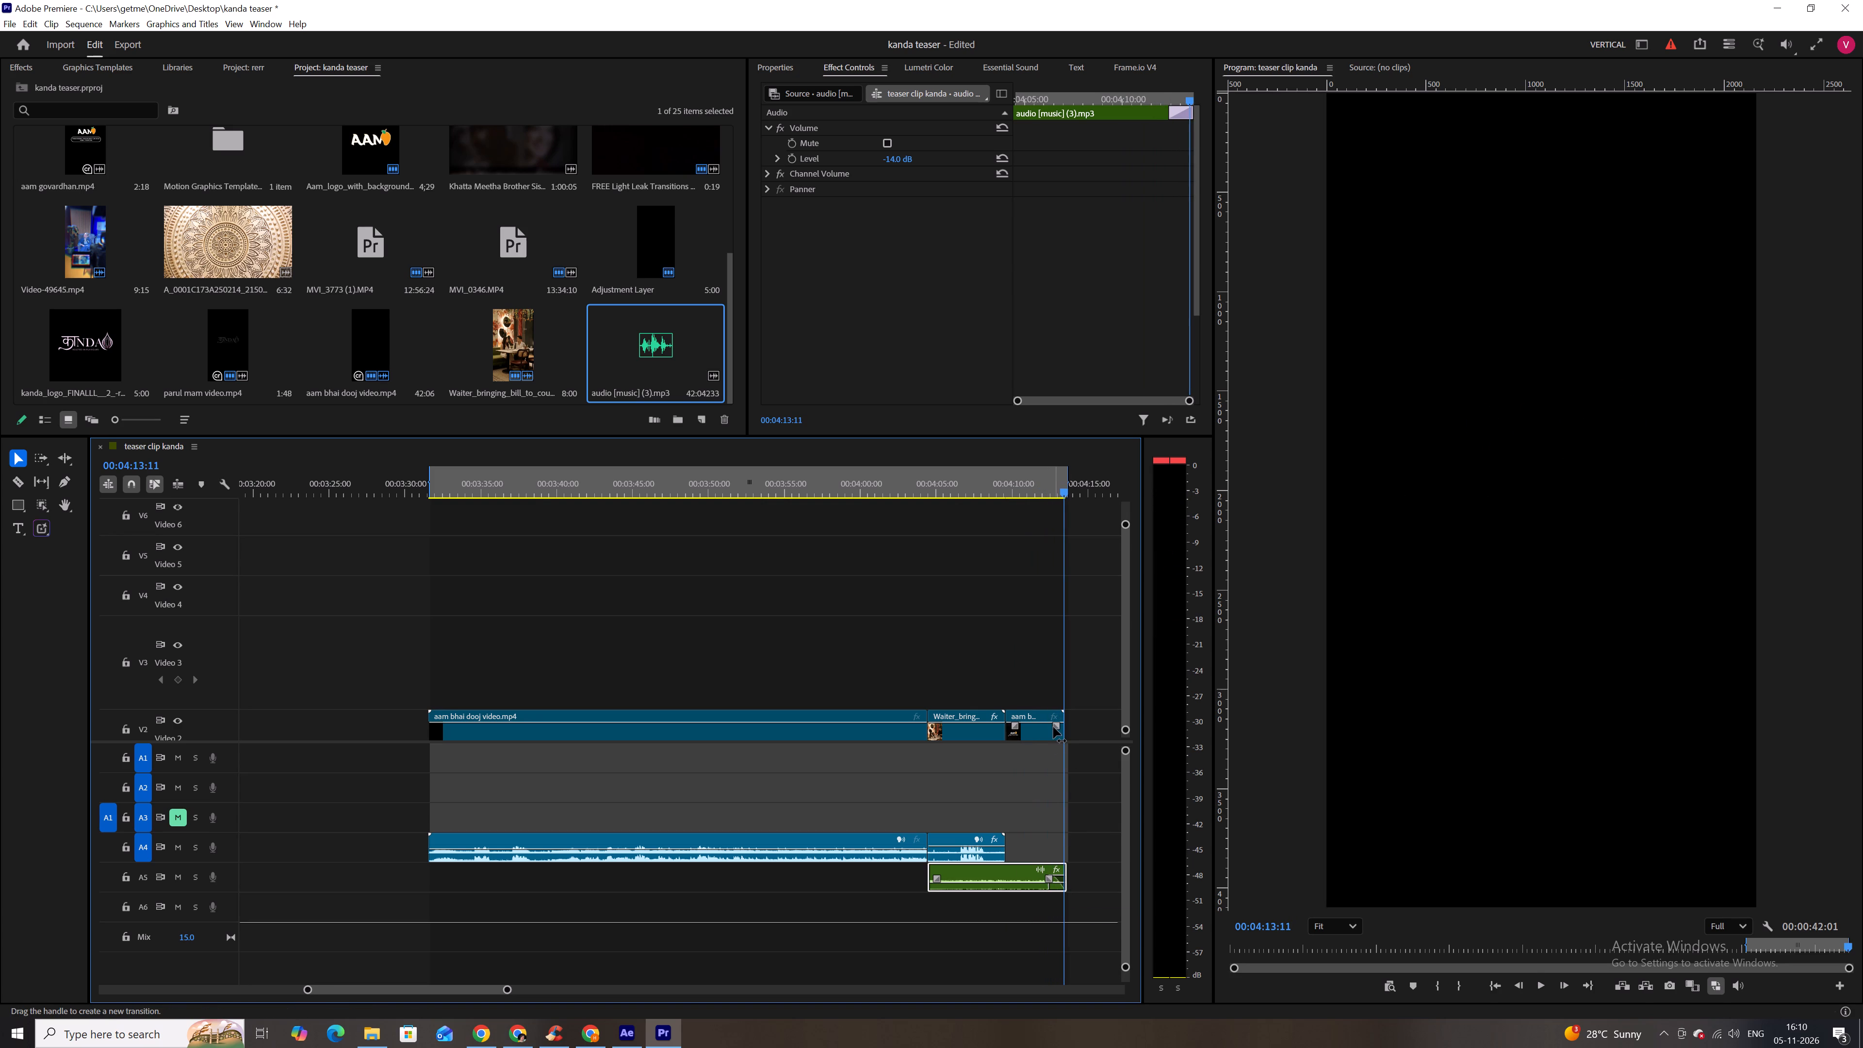
Add a fade-out to the end of the logo card clip on Video 2 and scrub back to about 00:04:03 in the sequence.
drag(1054, 726, 1044, 726)
click(1044, 726)
drag(1044, 726, 1050, 726)
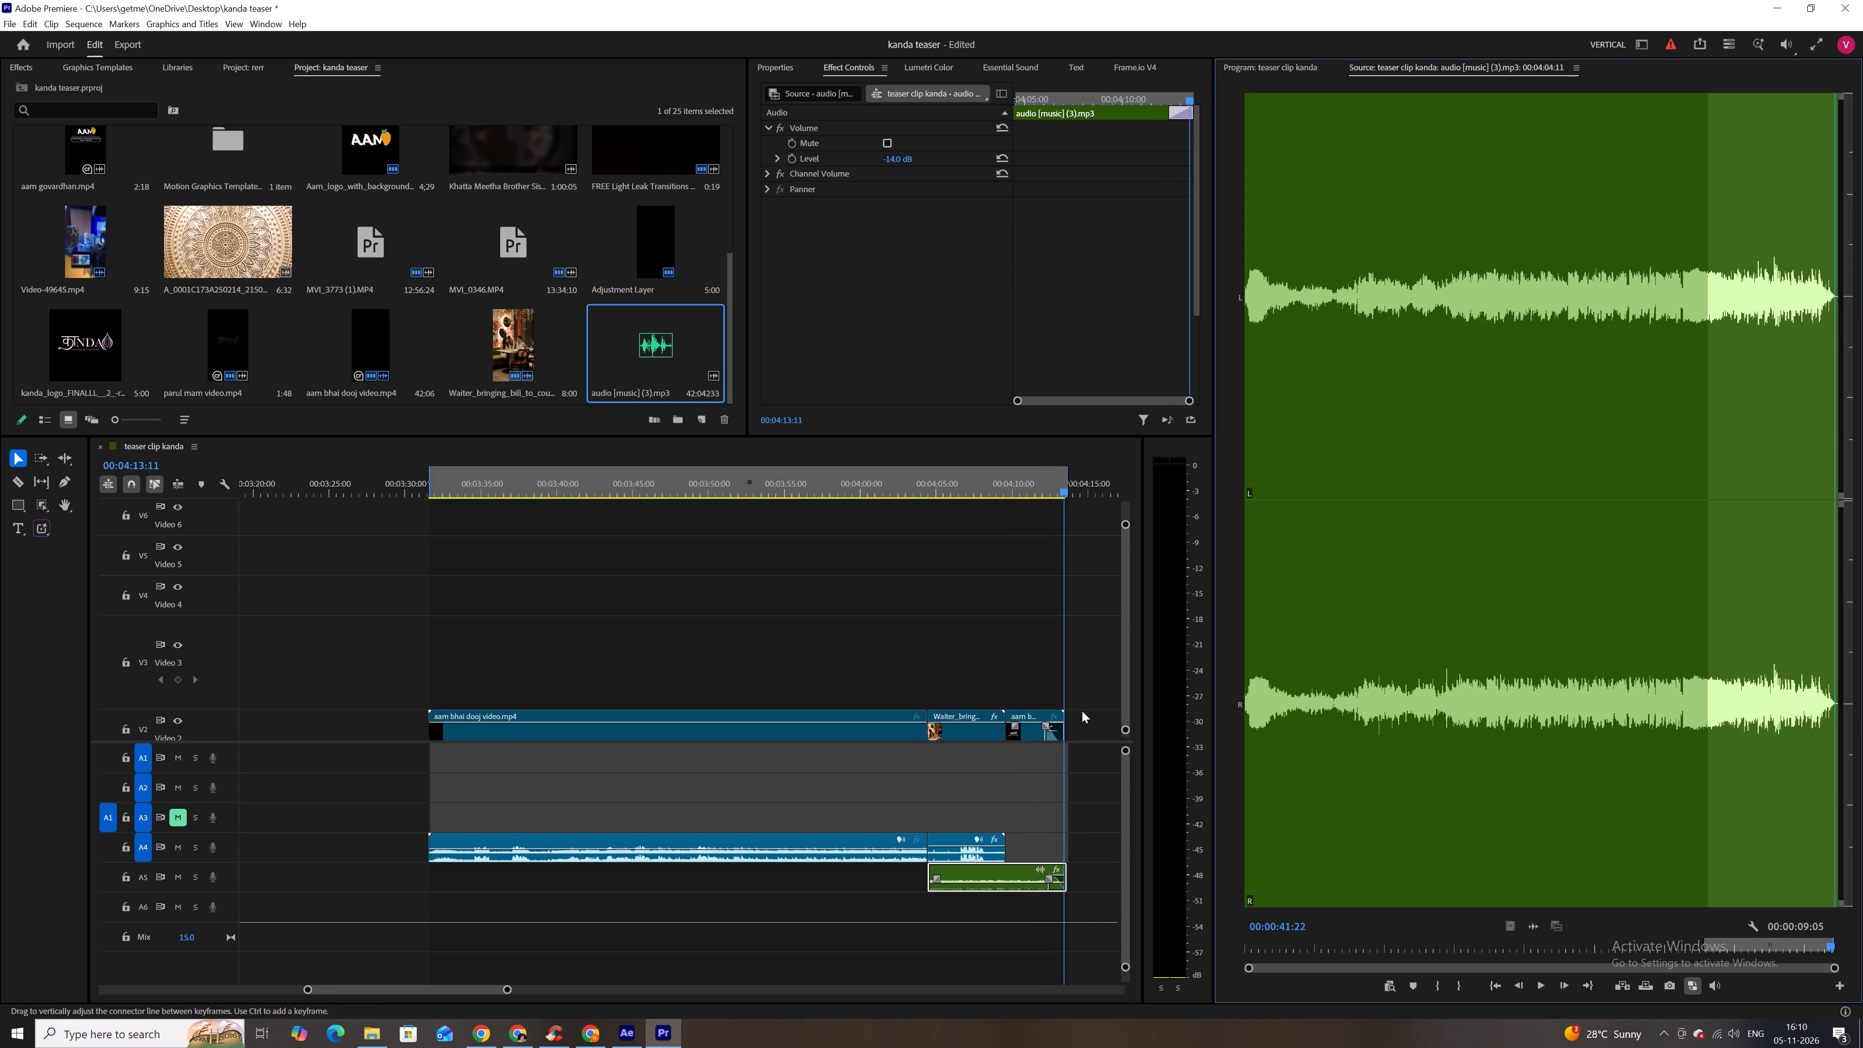
click(1089, 706)
click(1039, 700)
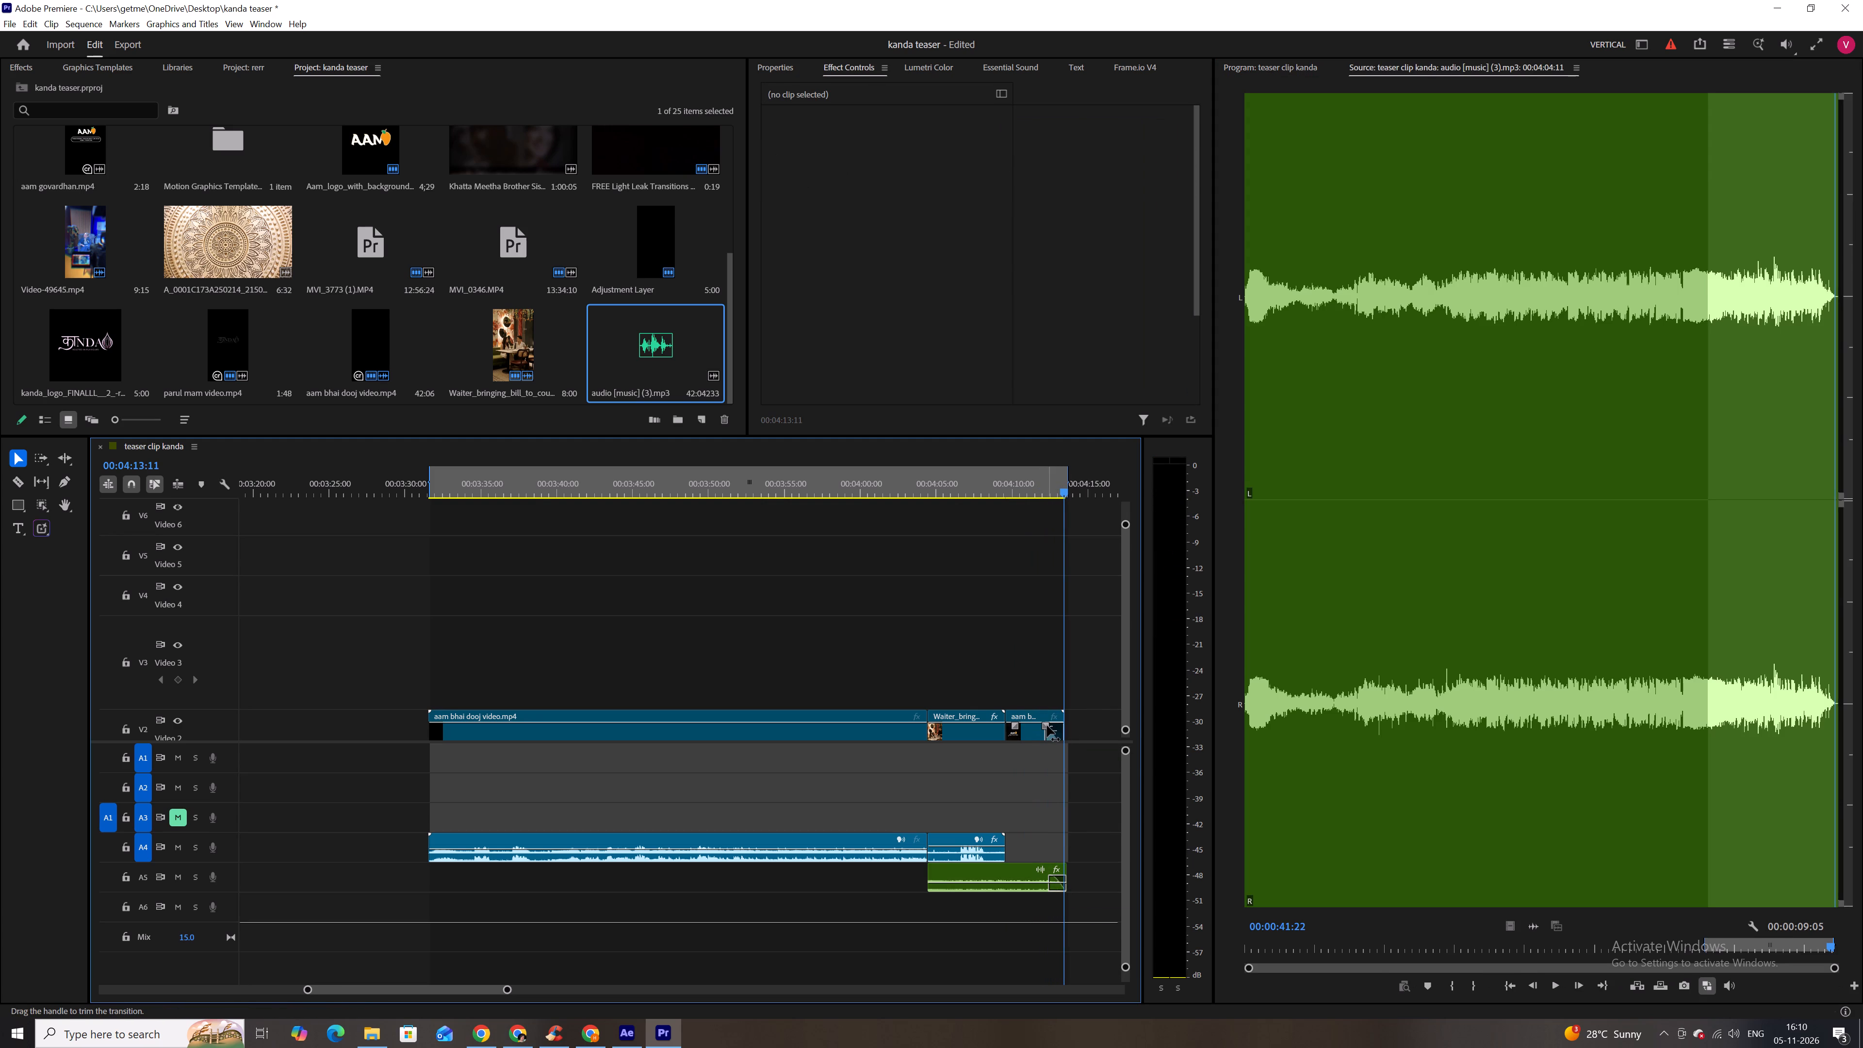
click(1047, 725)
click(1095, 655)
click(1222, 542)
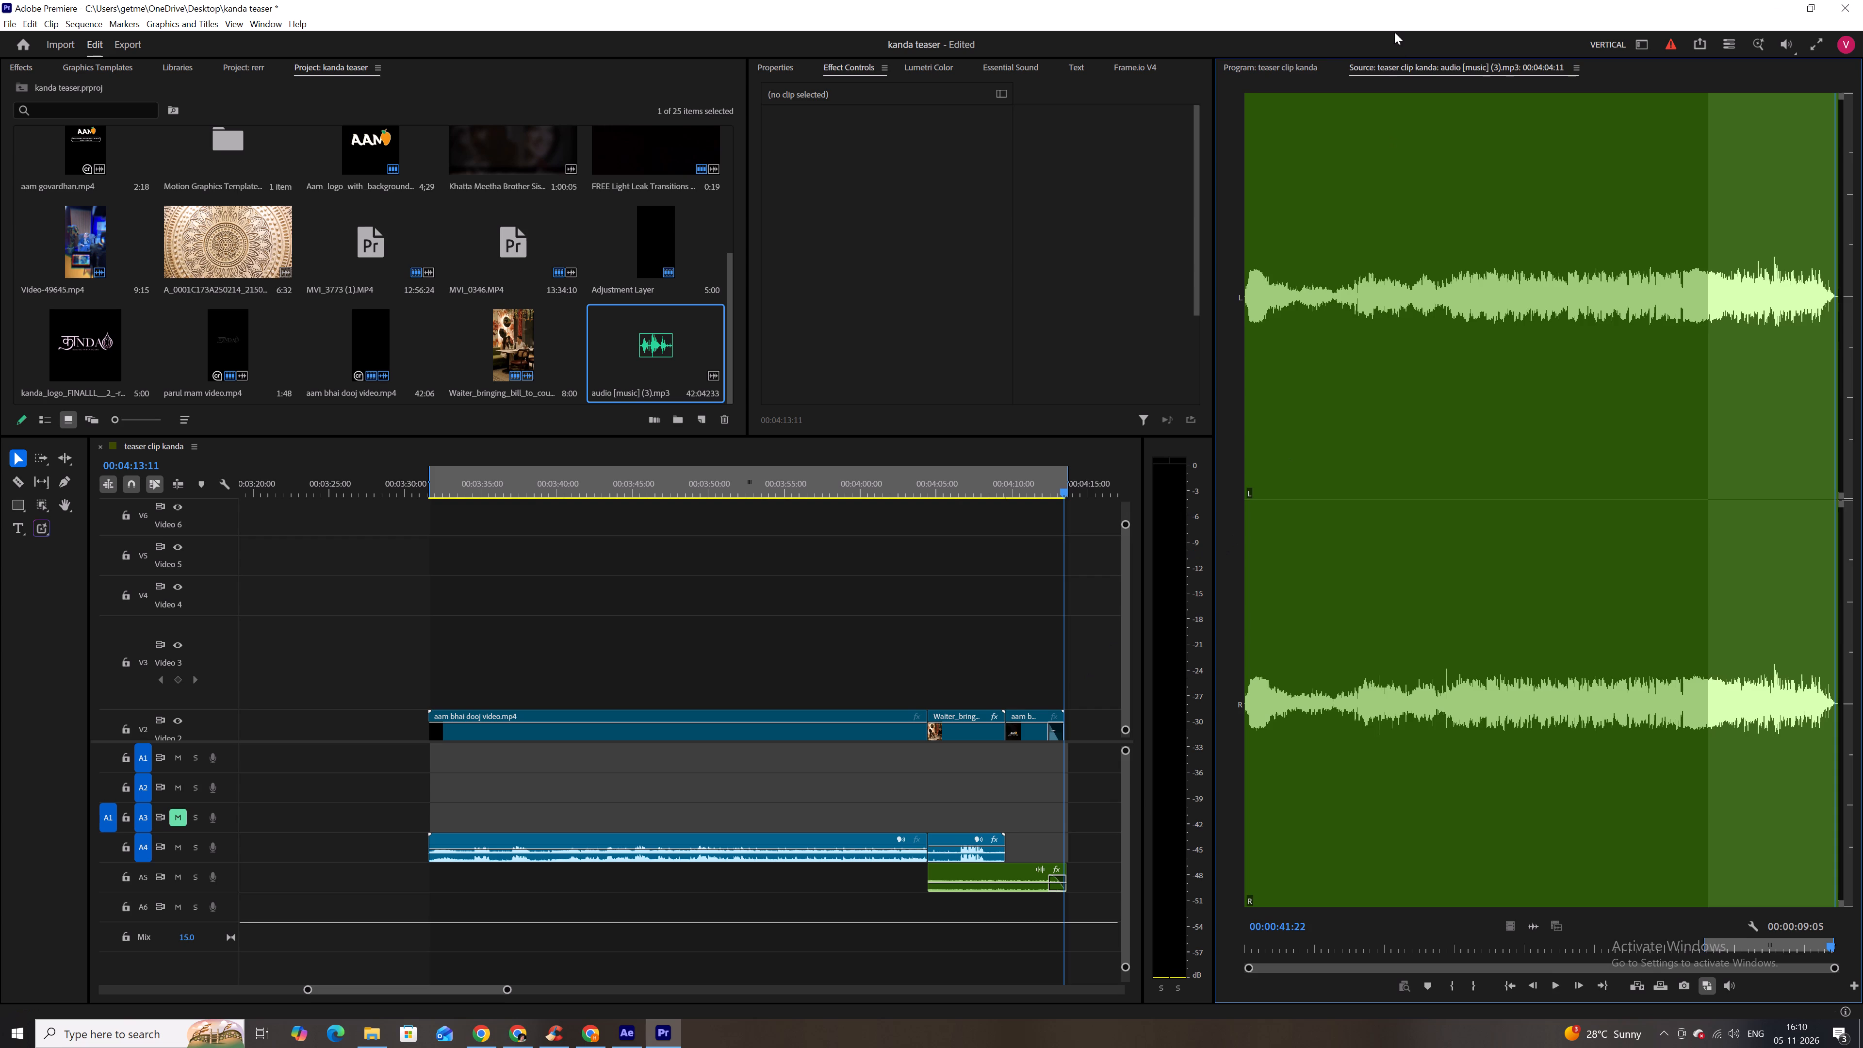
click(1297, 75)
drag(1064, 496, 988, 496)
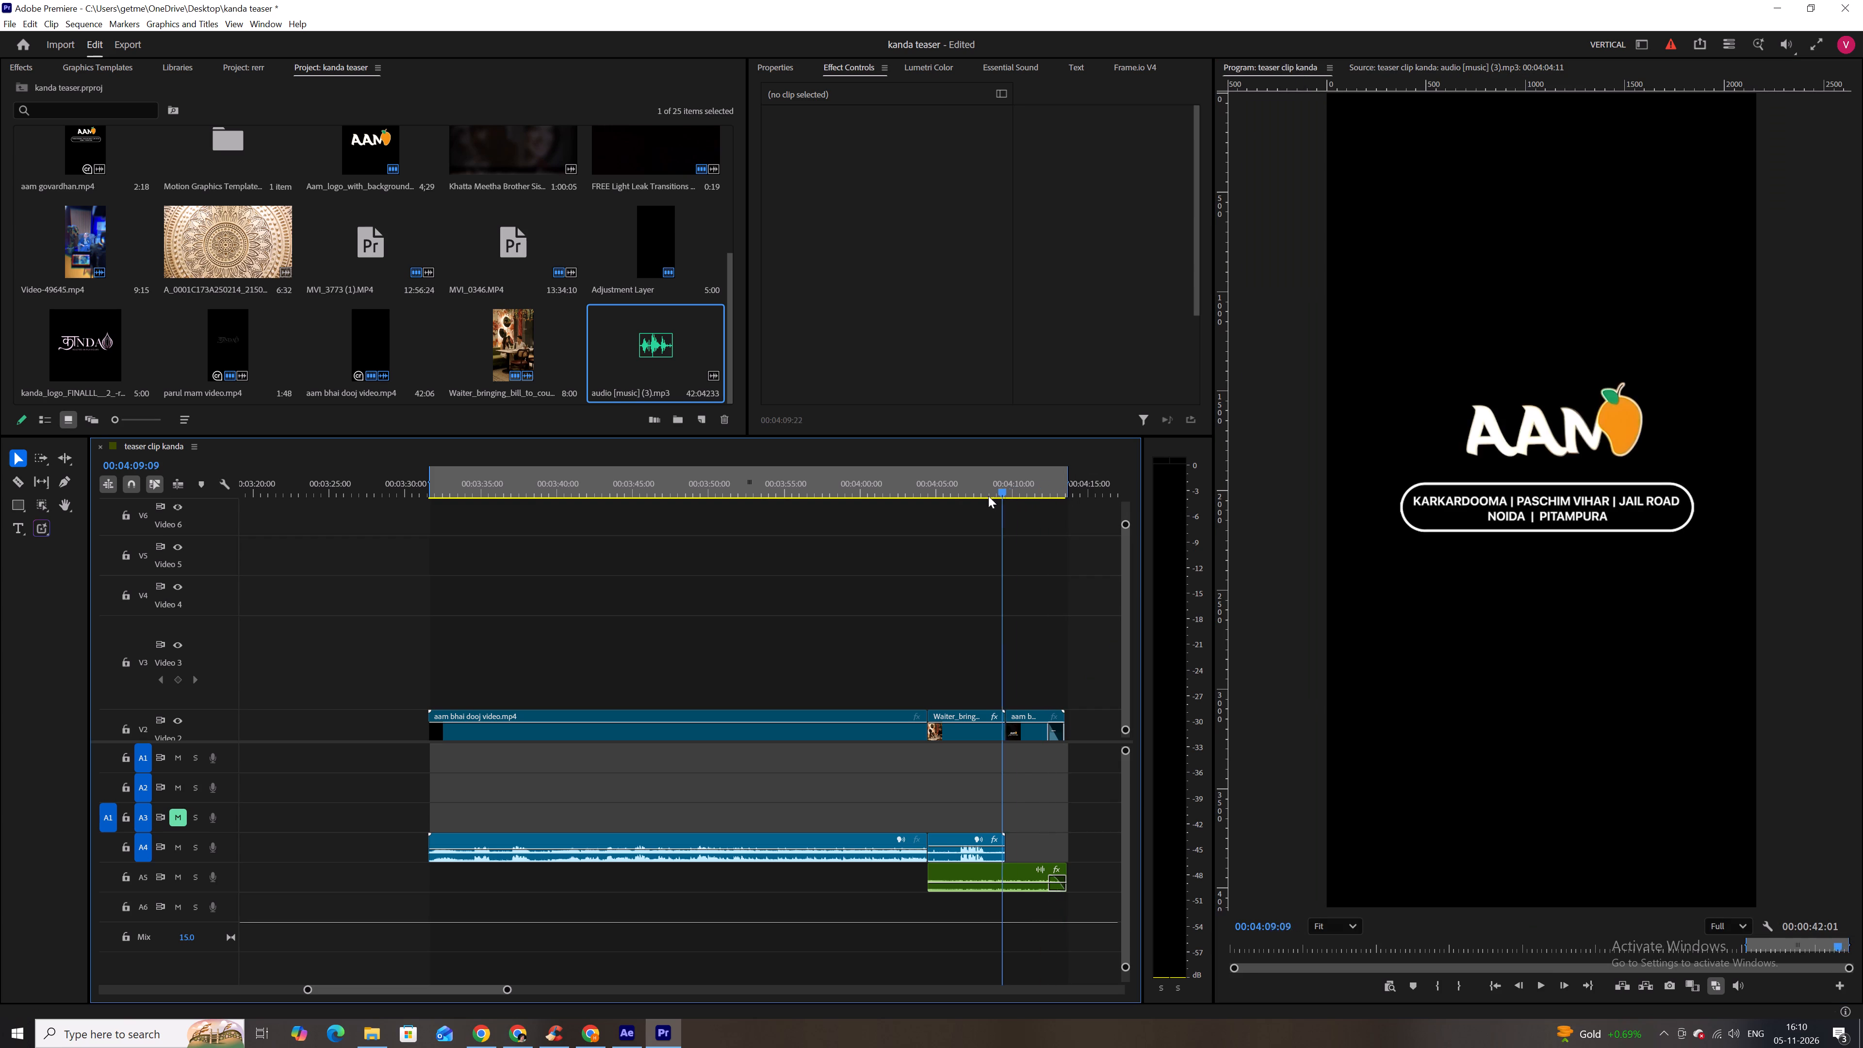
drag(988, 496, 906, 491)
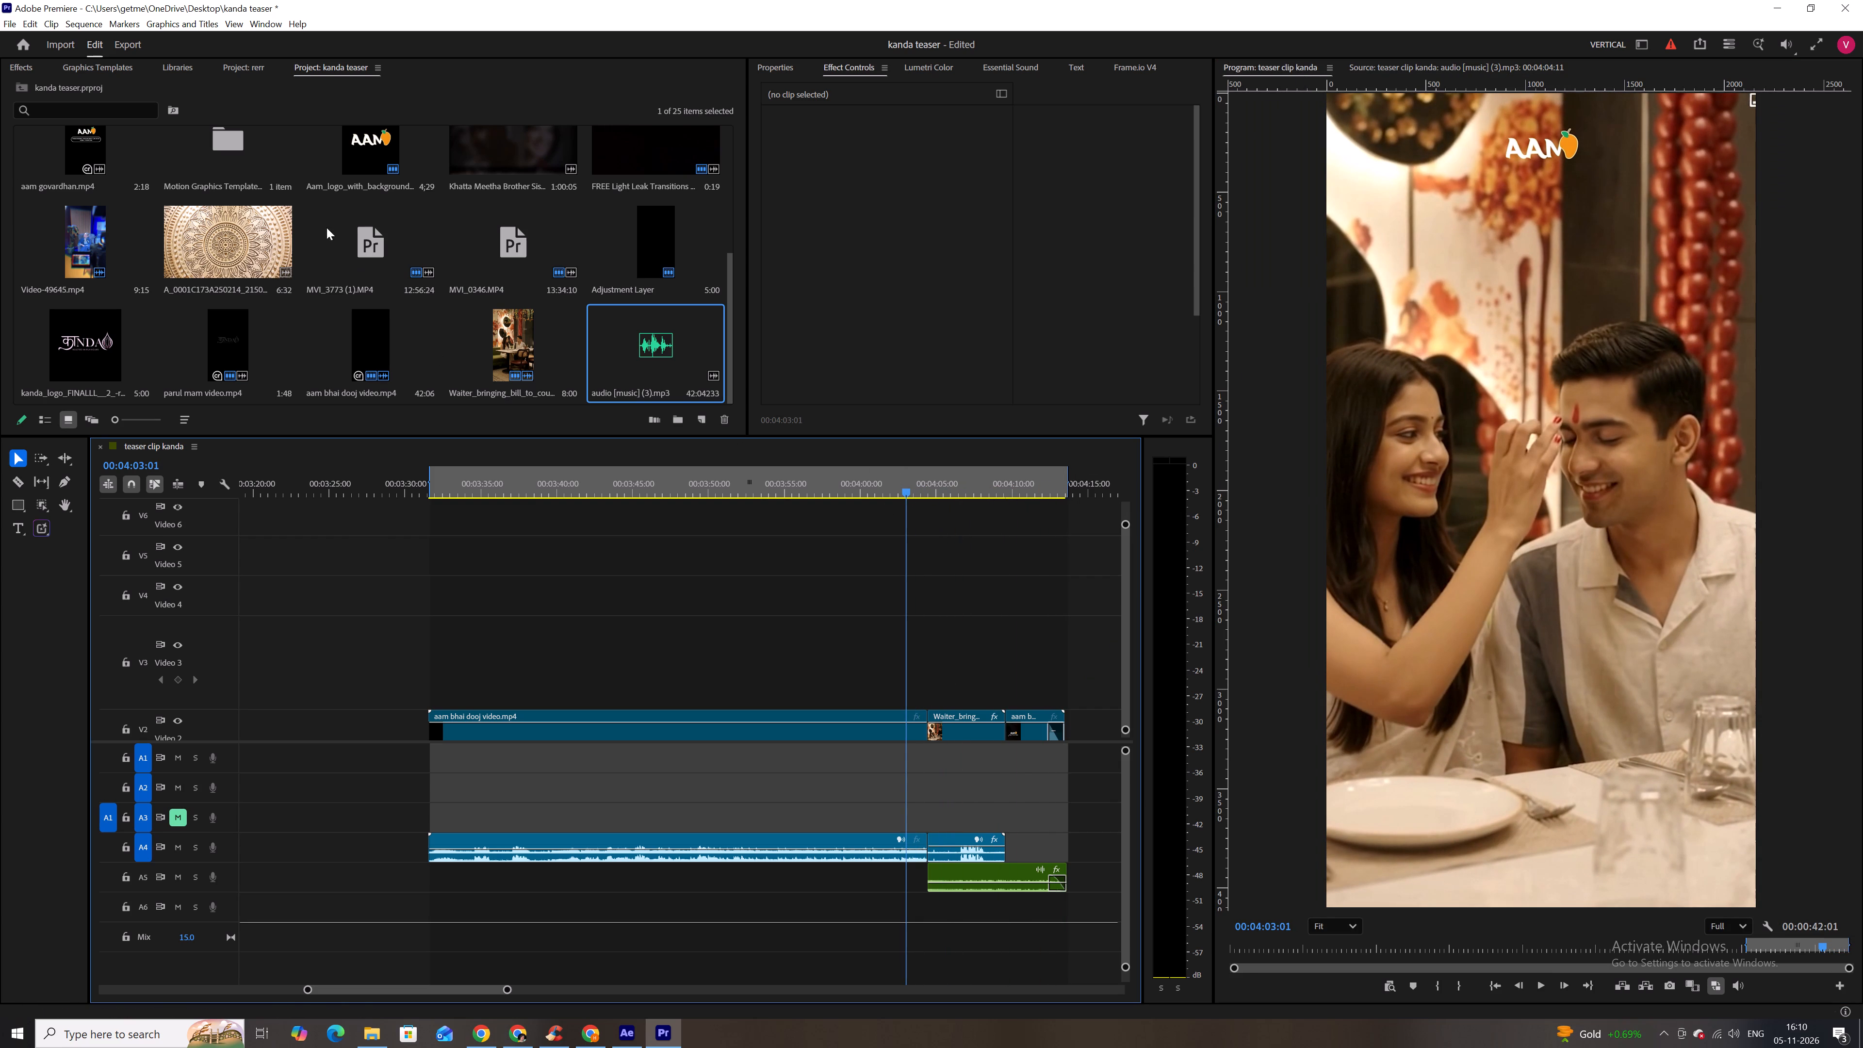
Open the export settings for the teaser clip kanda sequence, accepting the offline media, and set the format to H.264.
click(132, 46)
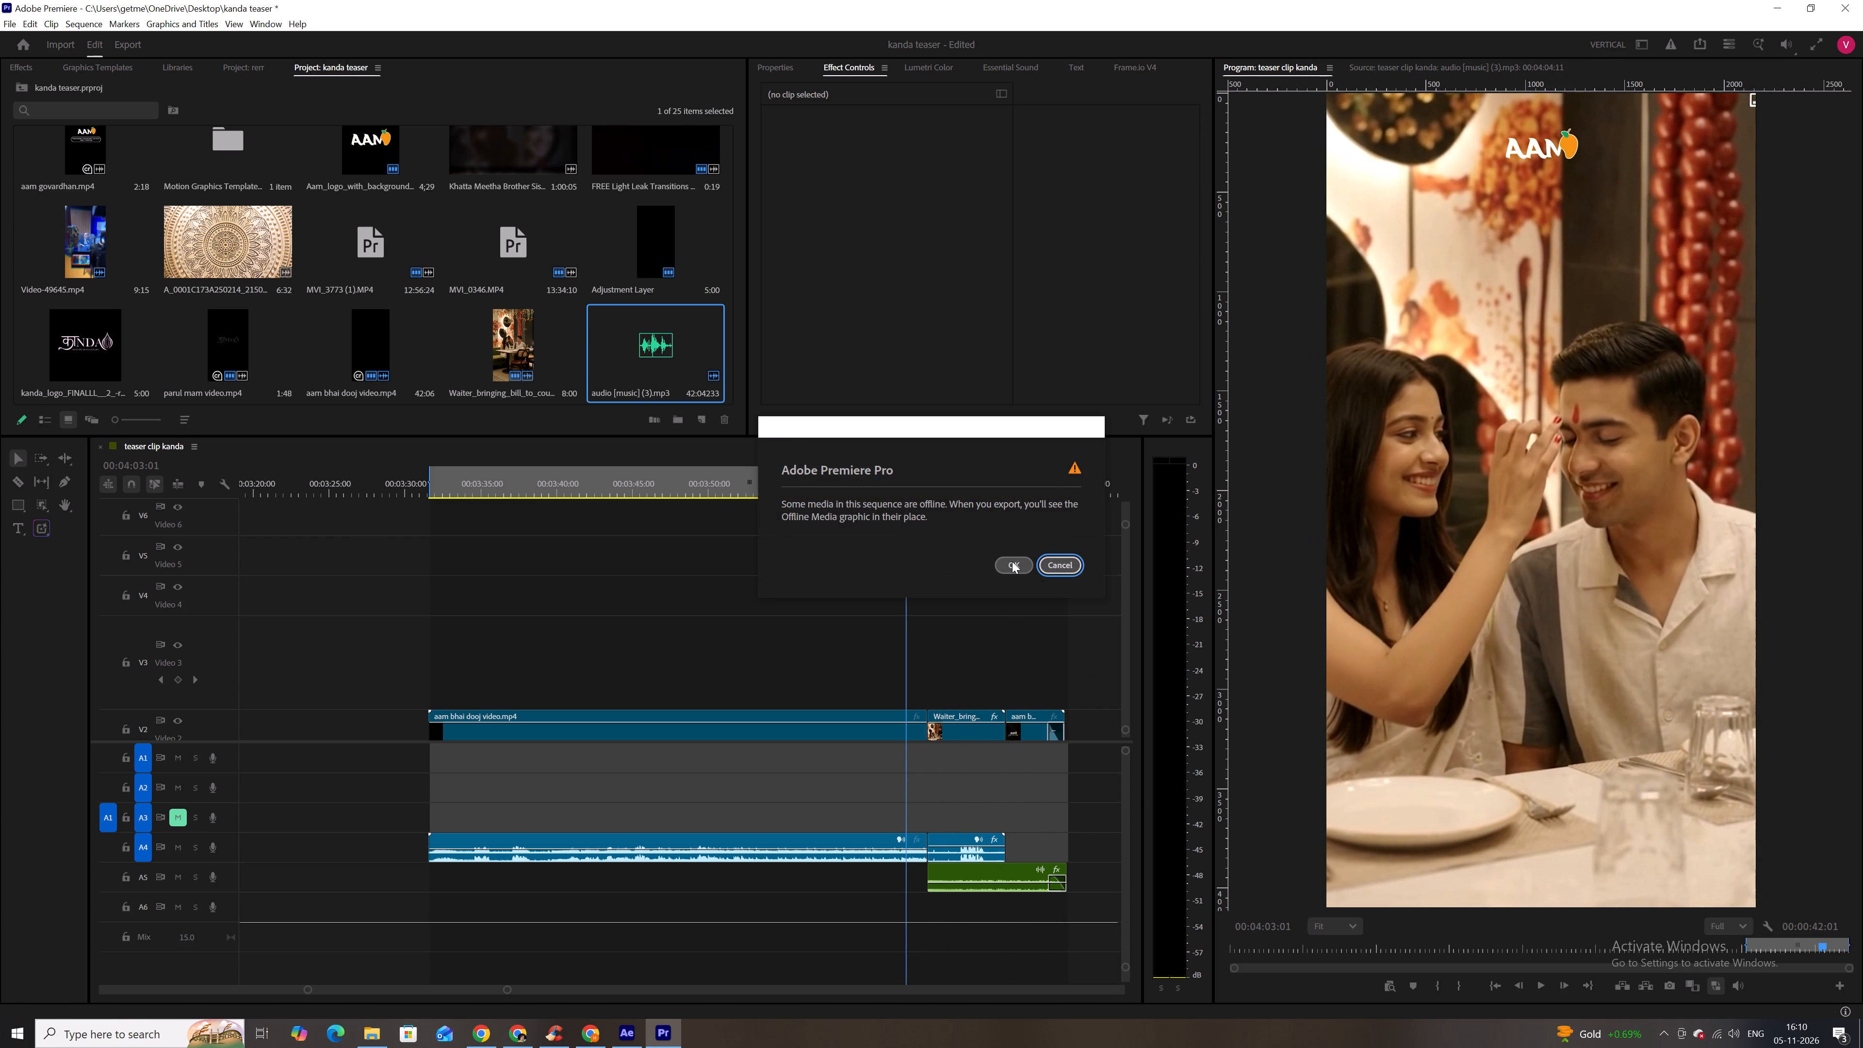
click(1014, 566)
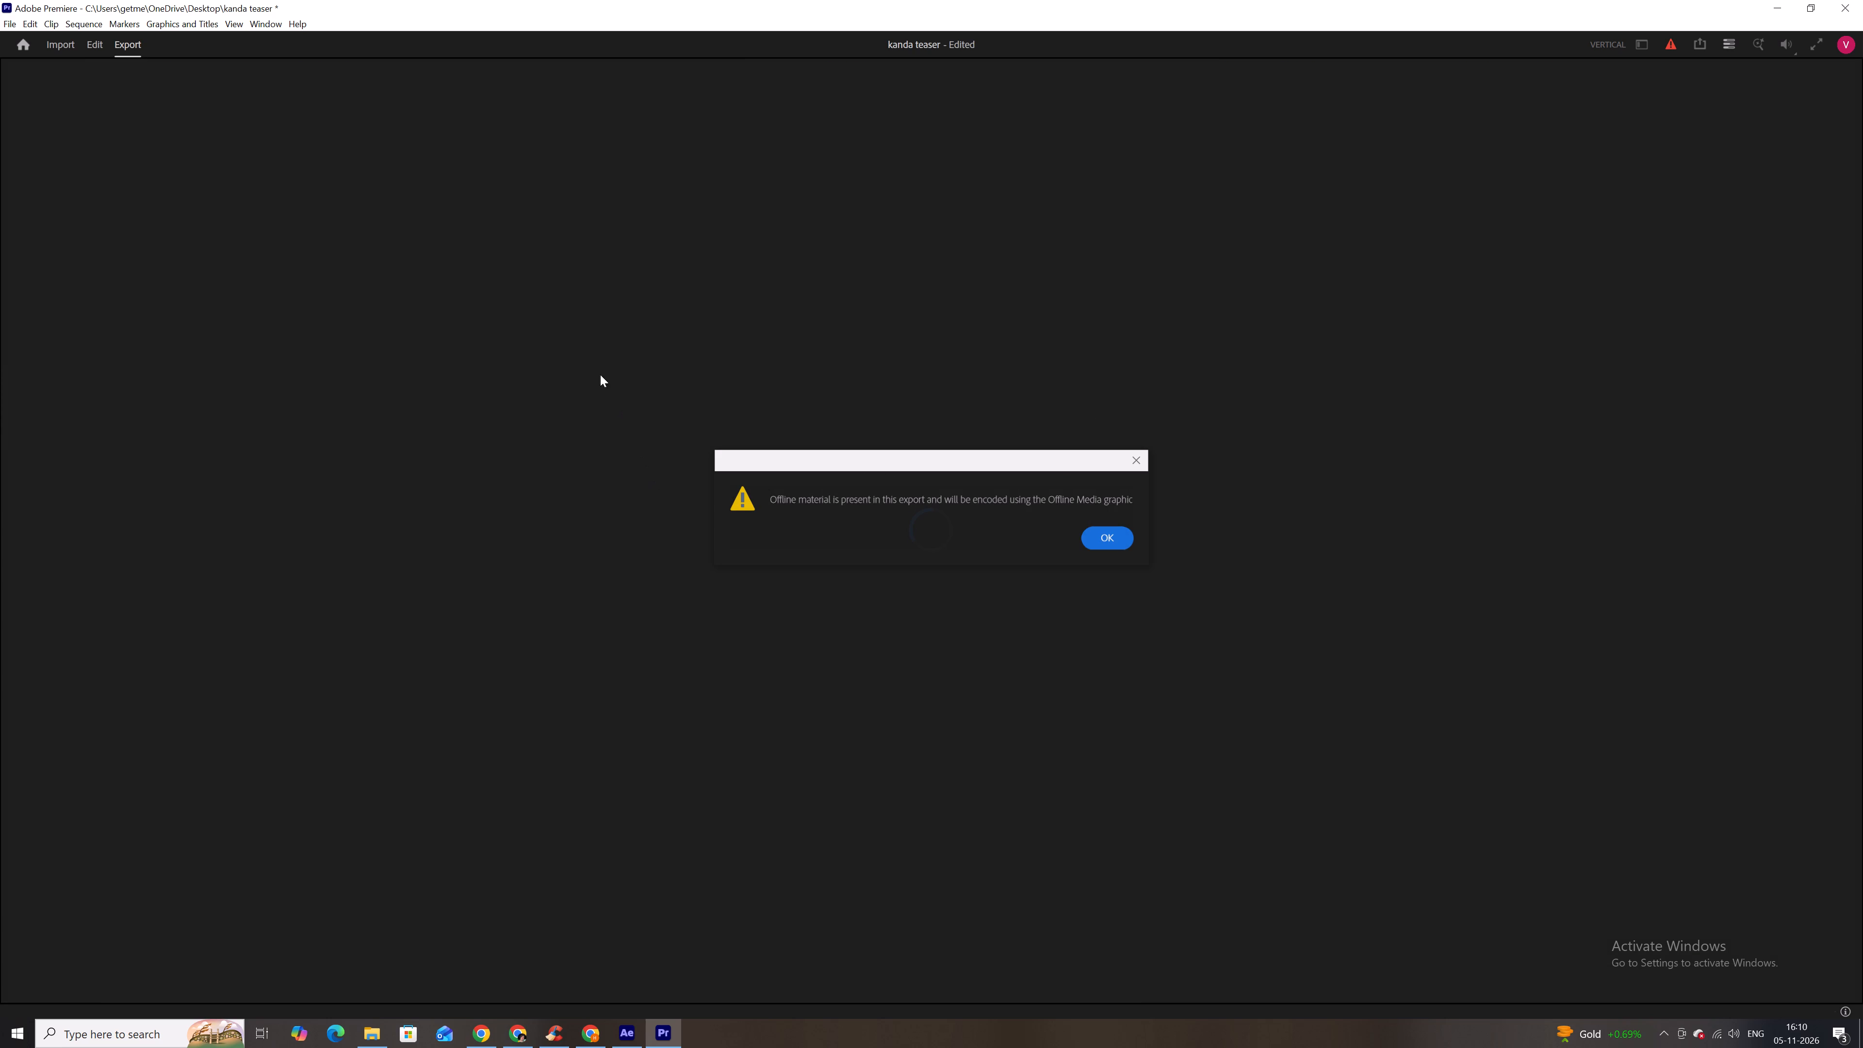
click(1095, 537)
click(400, 206)
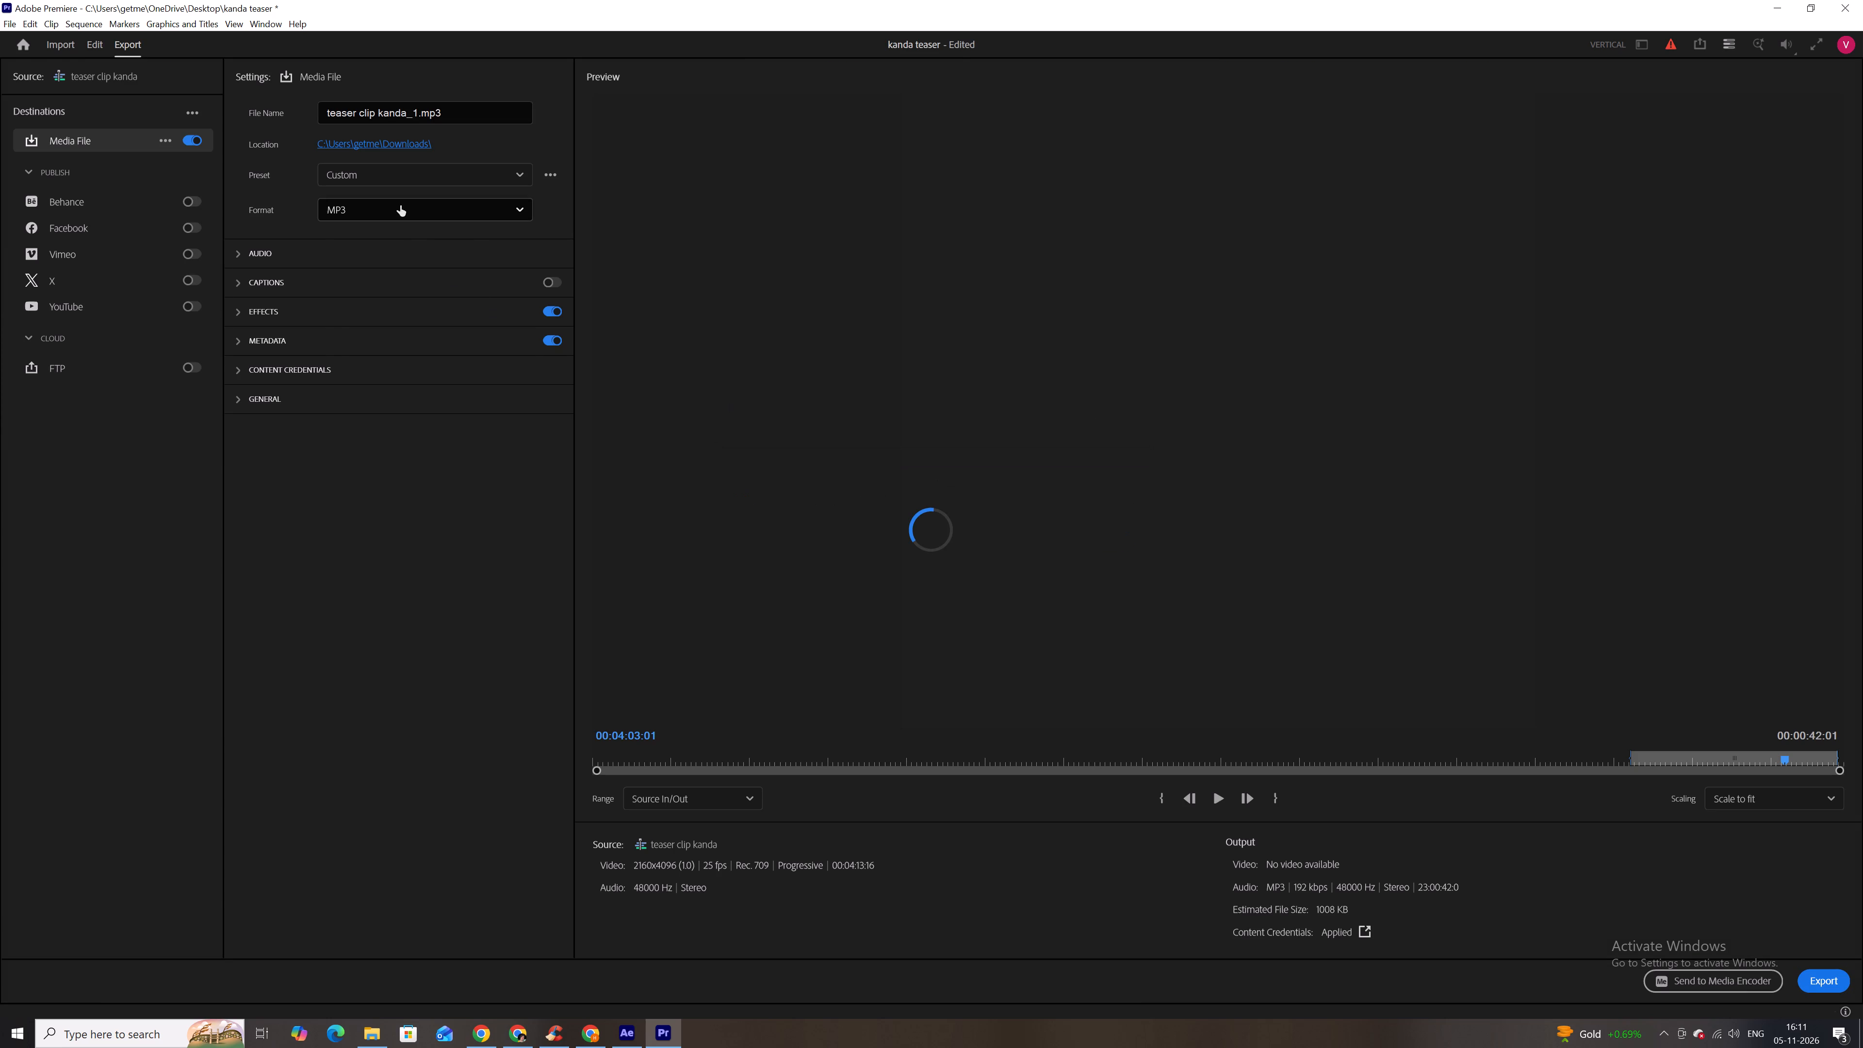
click(383, 425)
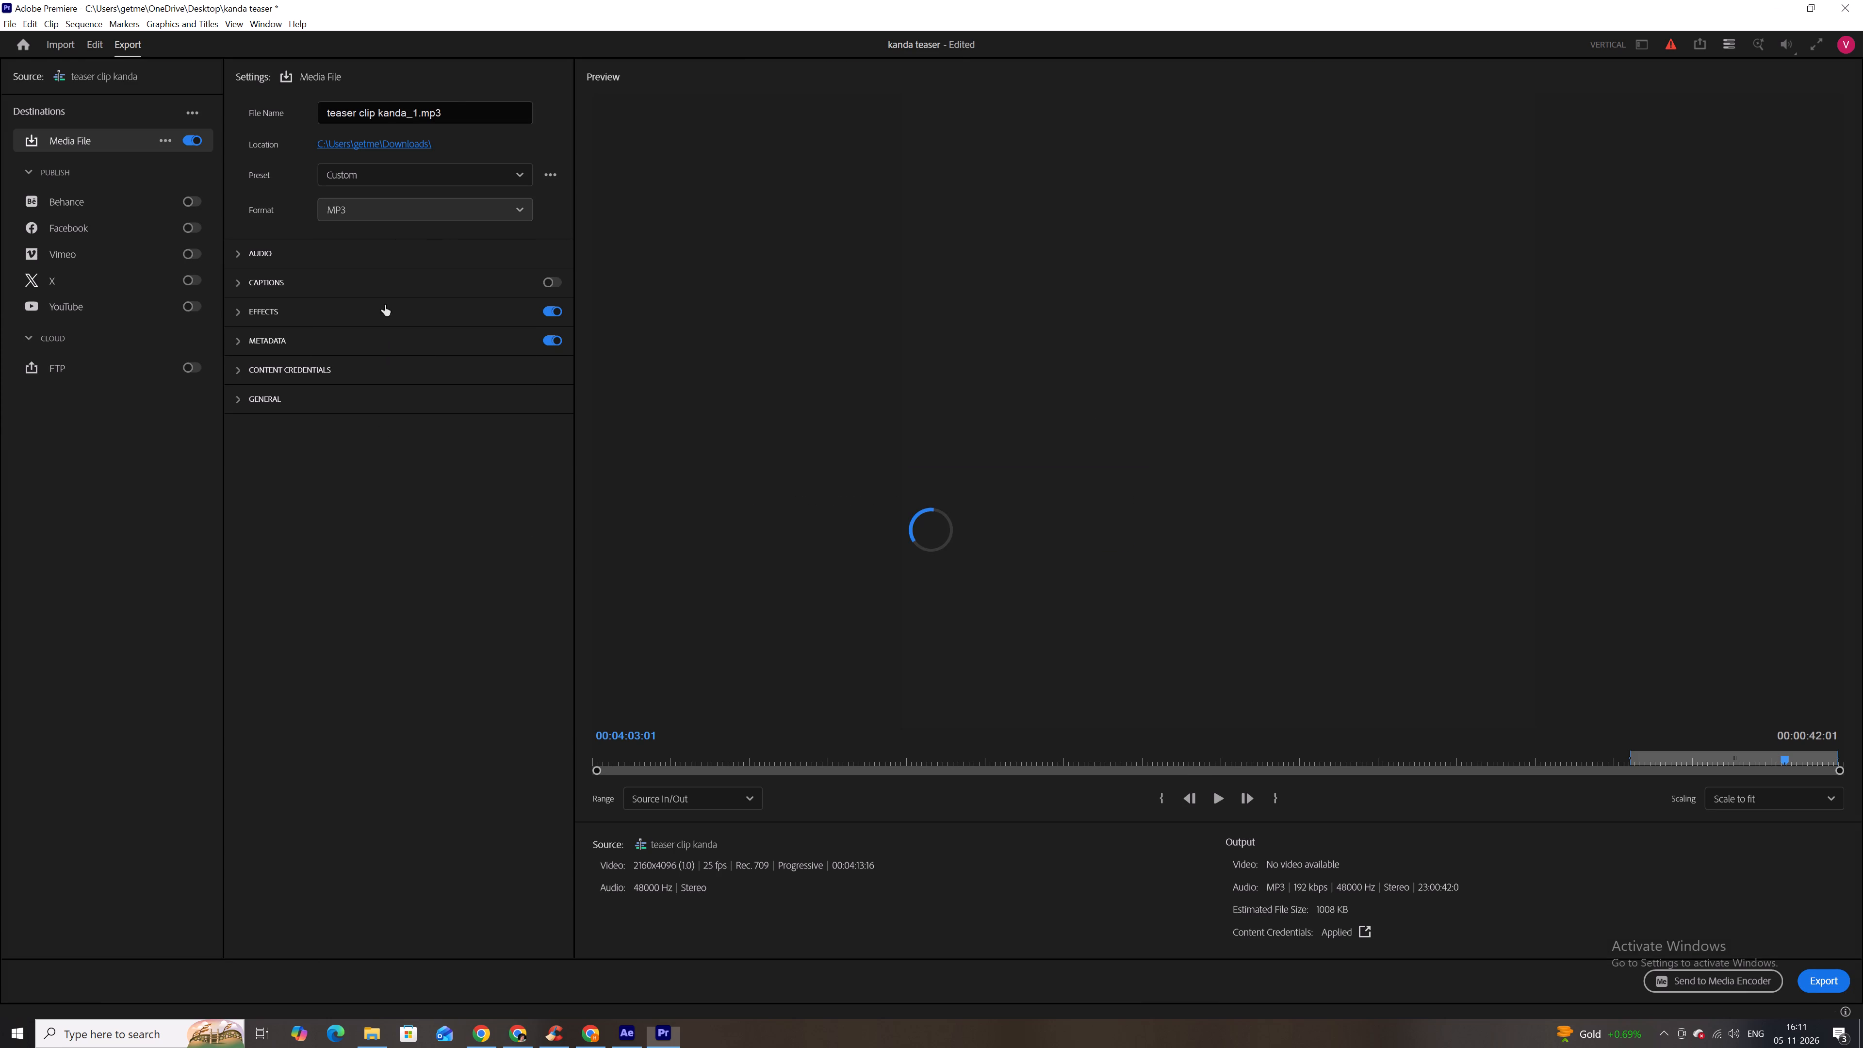
Name the output file "aam bhgai dooj new" and start exporting the video.
click(463, 112)
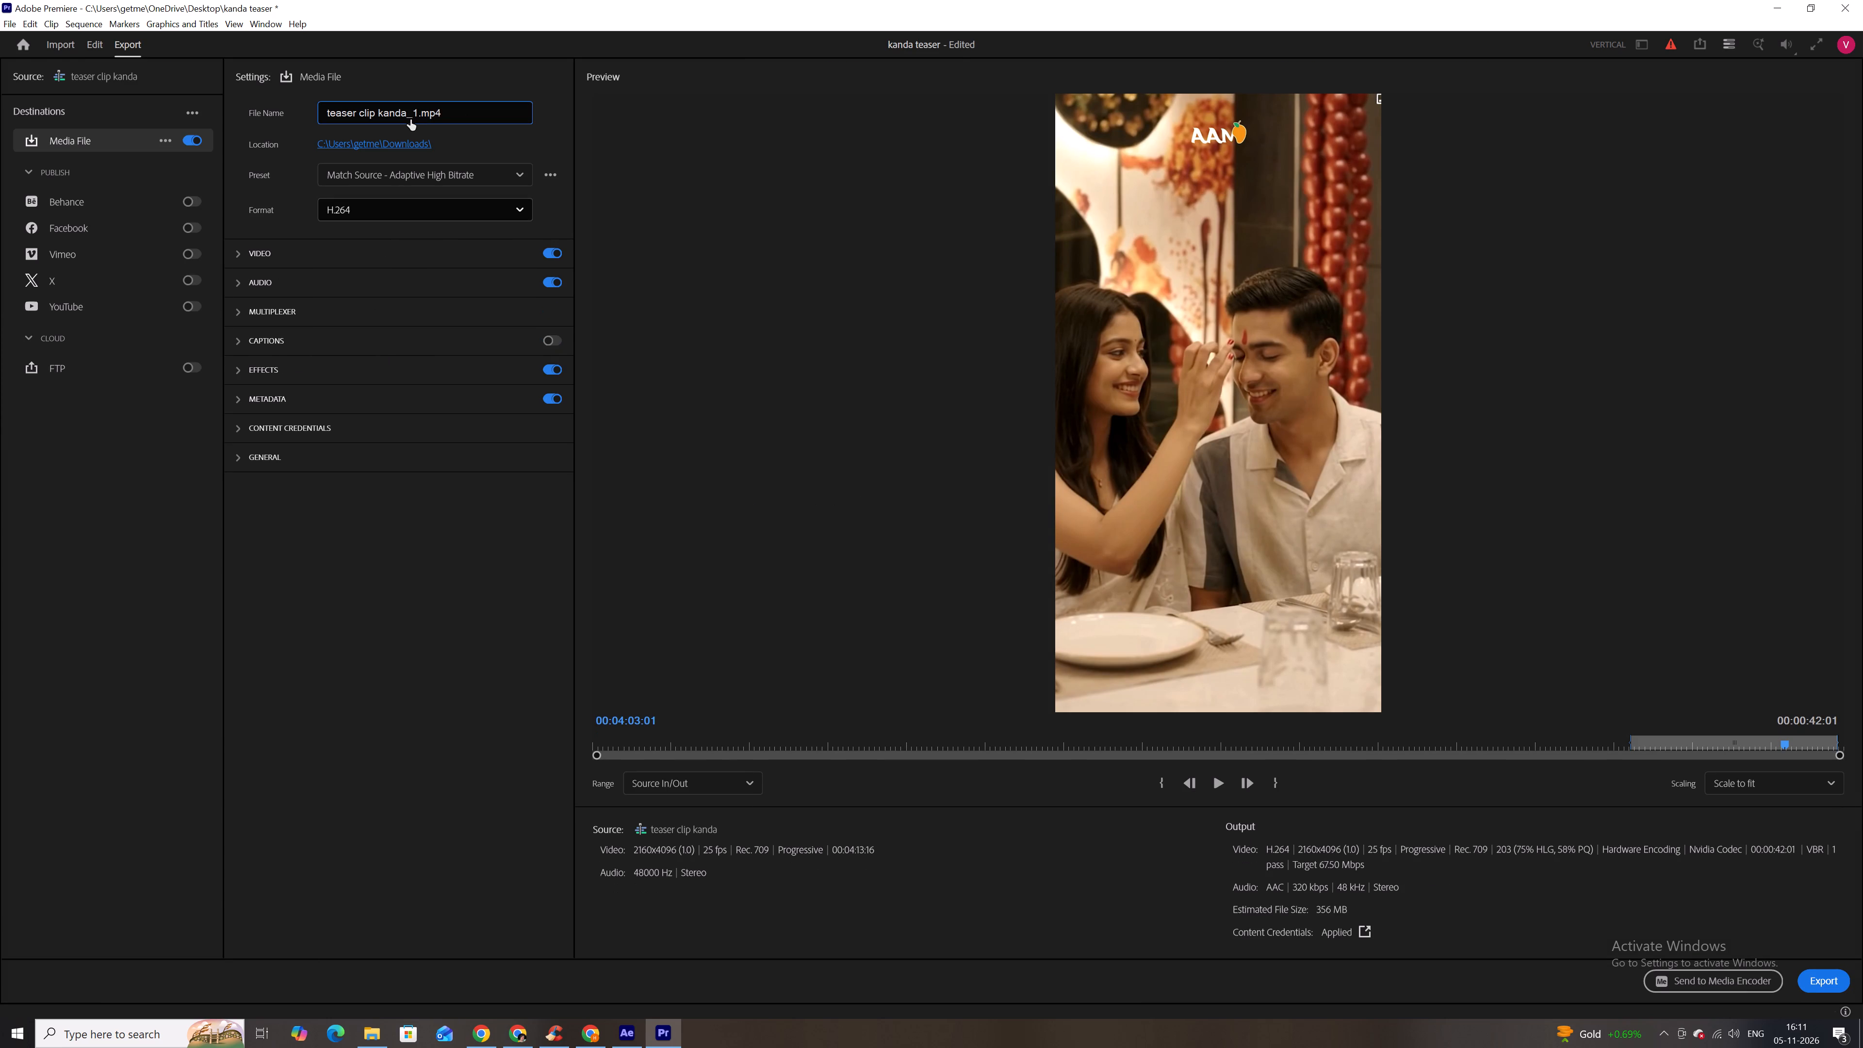
double_click(403, 118)
key(ctrl+a)
key(Insert)
key(Delete)
key(BackSpace)
text(aam bhgai dooj nrew)
key(BackSpace)
key(BackSpace)
key(BackSpace)
text(ew)
key(space)
click(1834, 989)
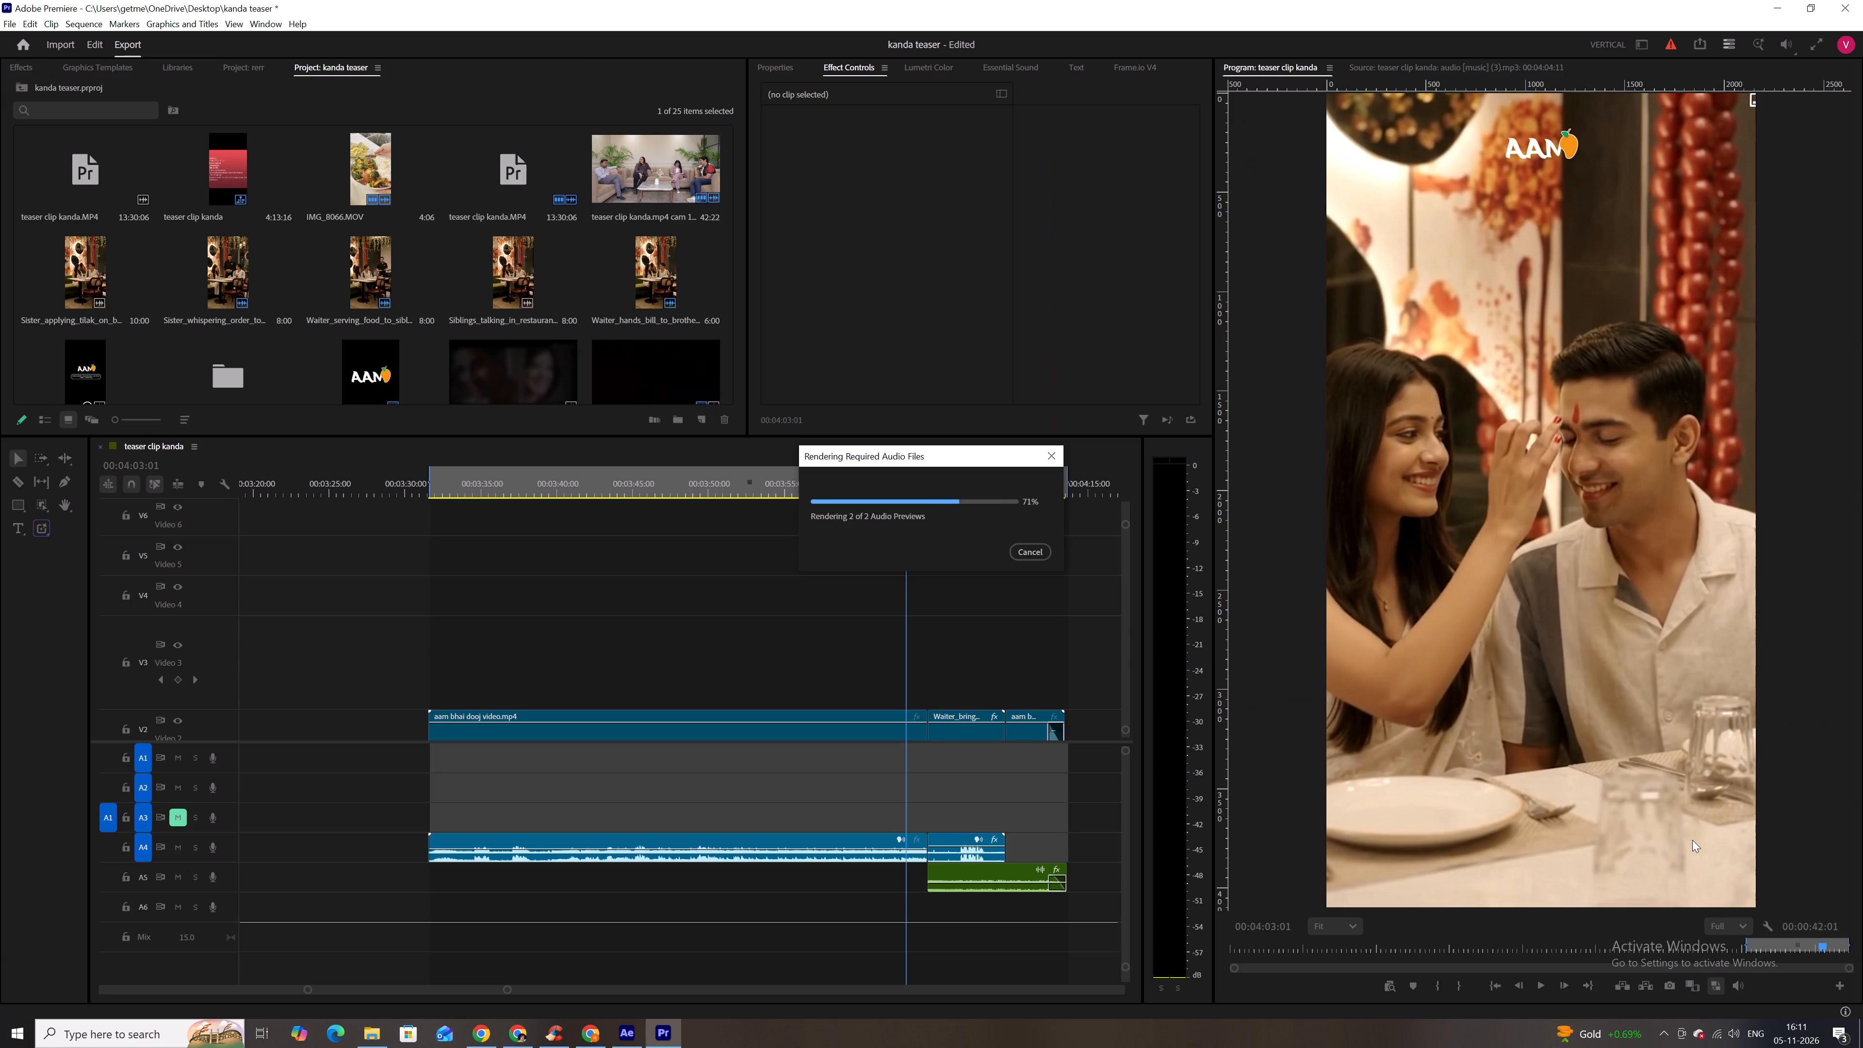
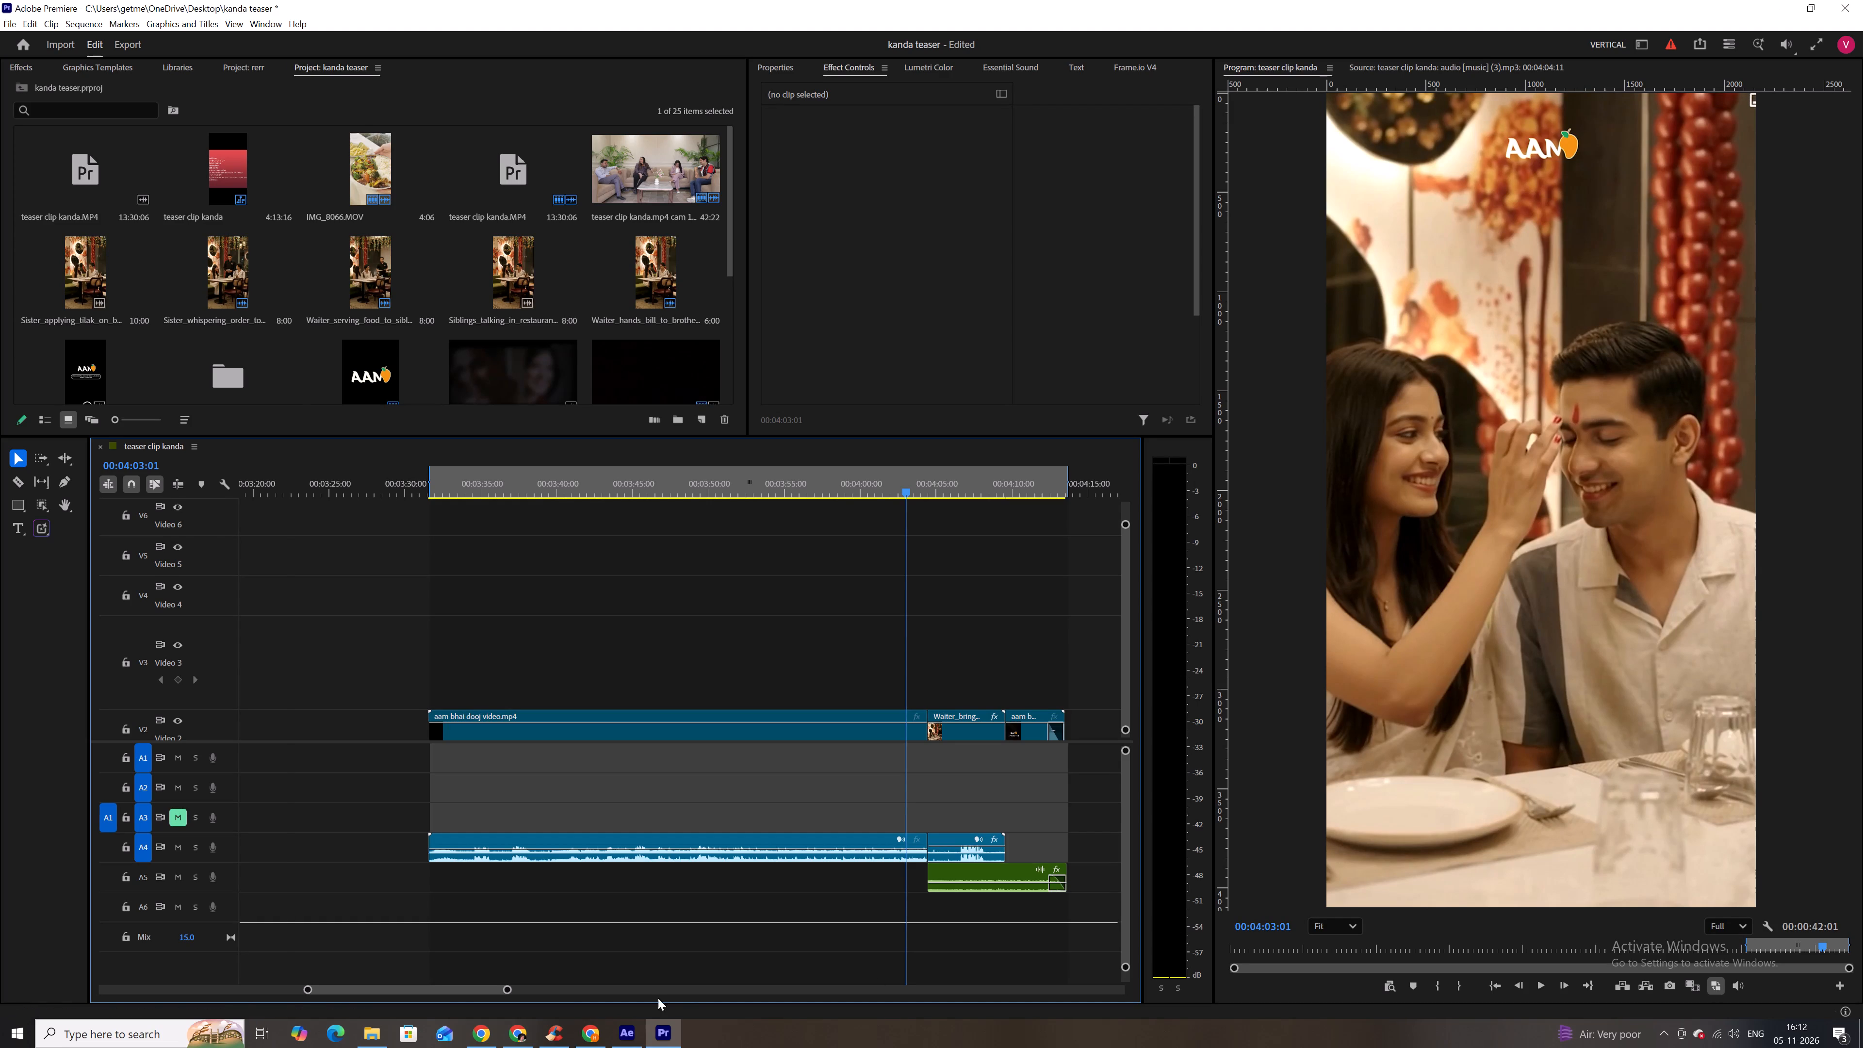
Switch to File Explorer to look for the exported video file.
click(369, 1039)
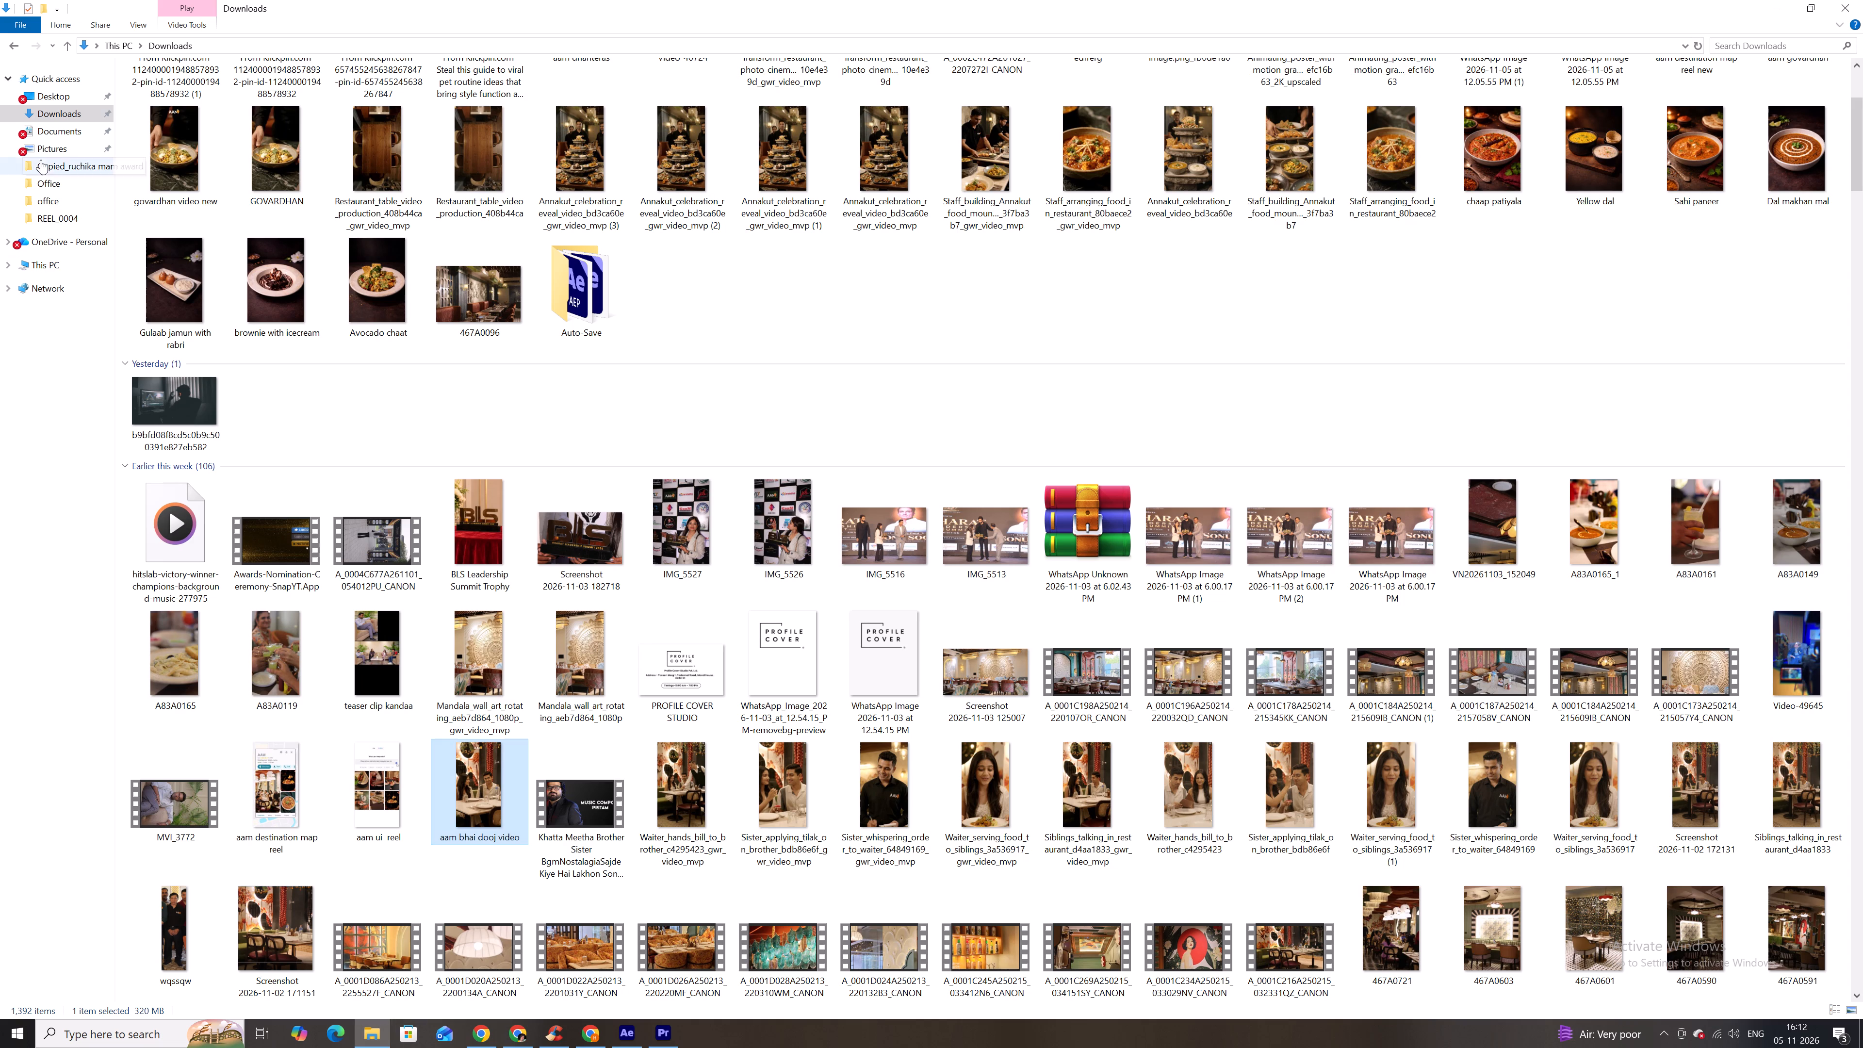
Play the exported "aam bhgai dooj new" video from the Downloads folder to review it, and close the player.
click(50, 108)
double_click(161, 147)
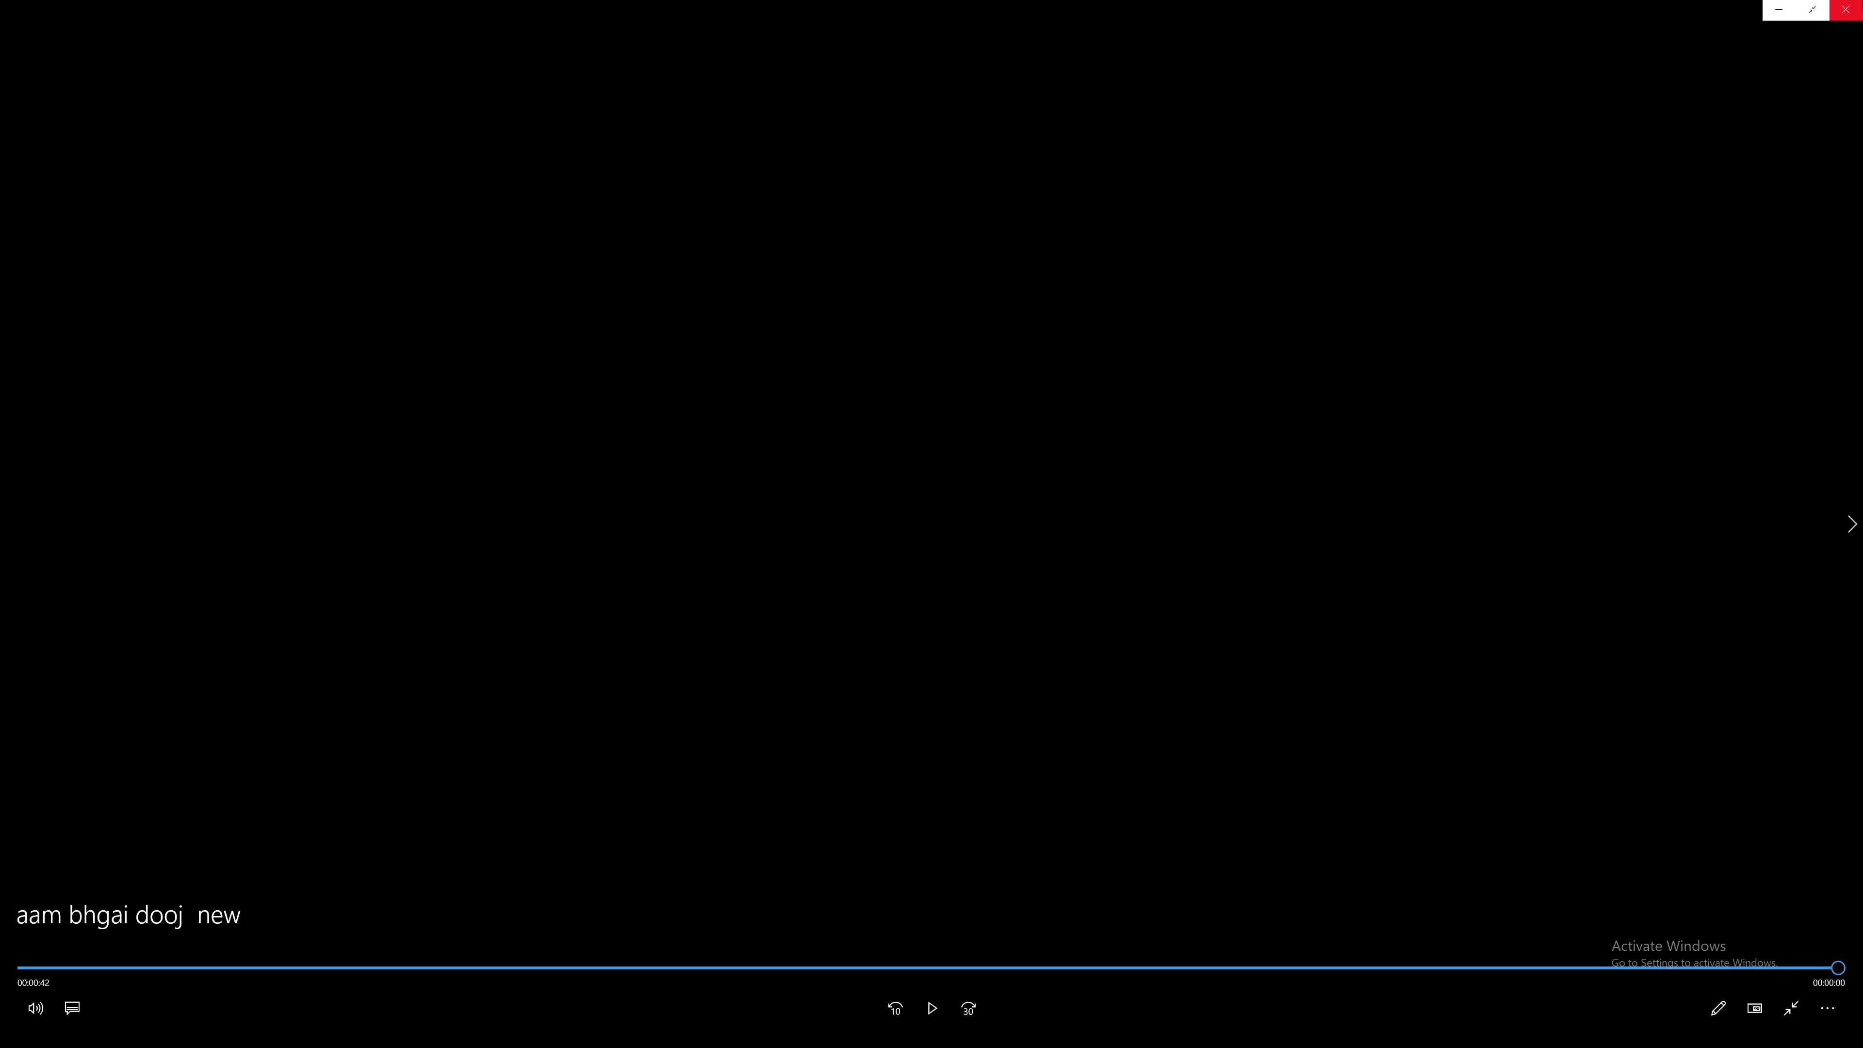
click(1862, 0)
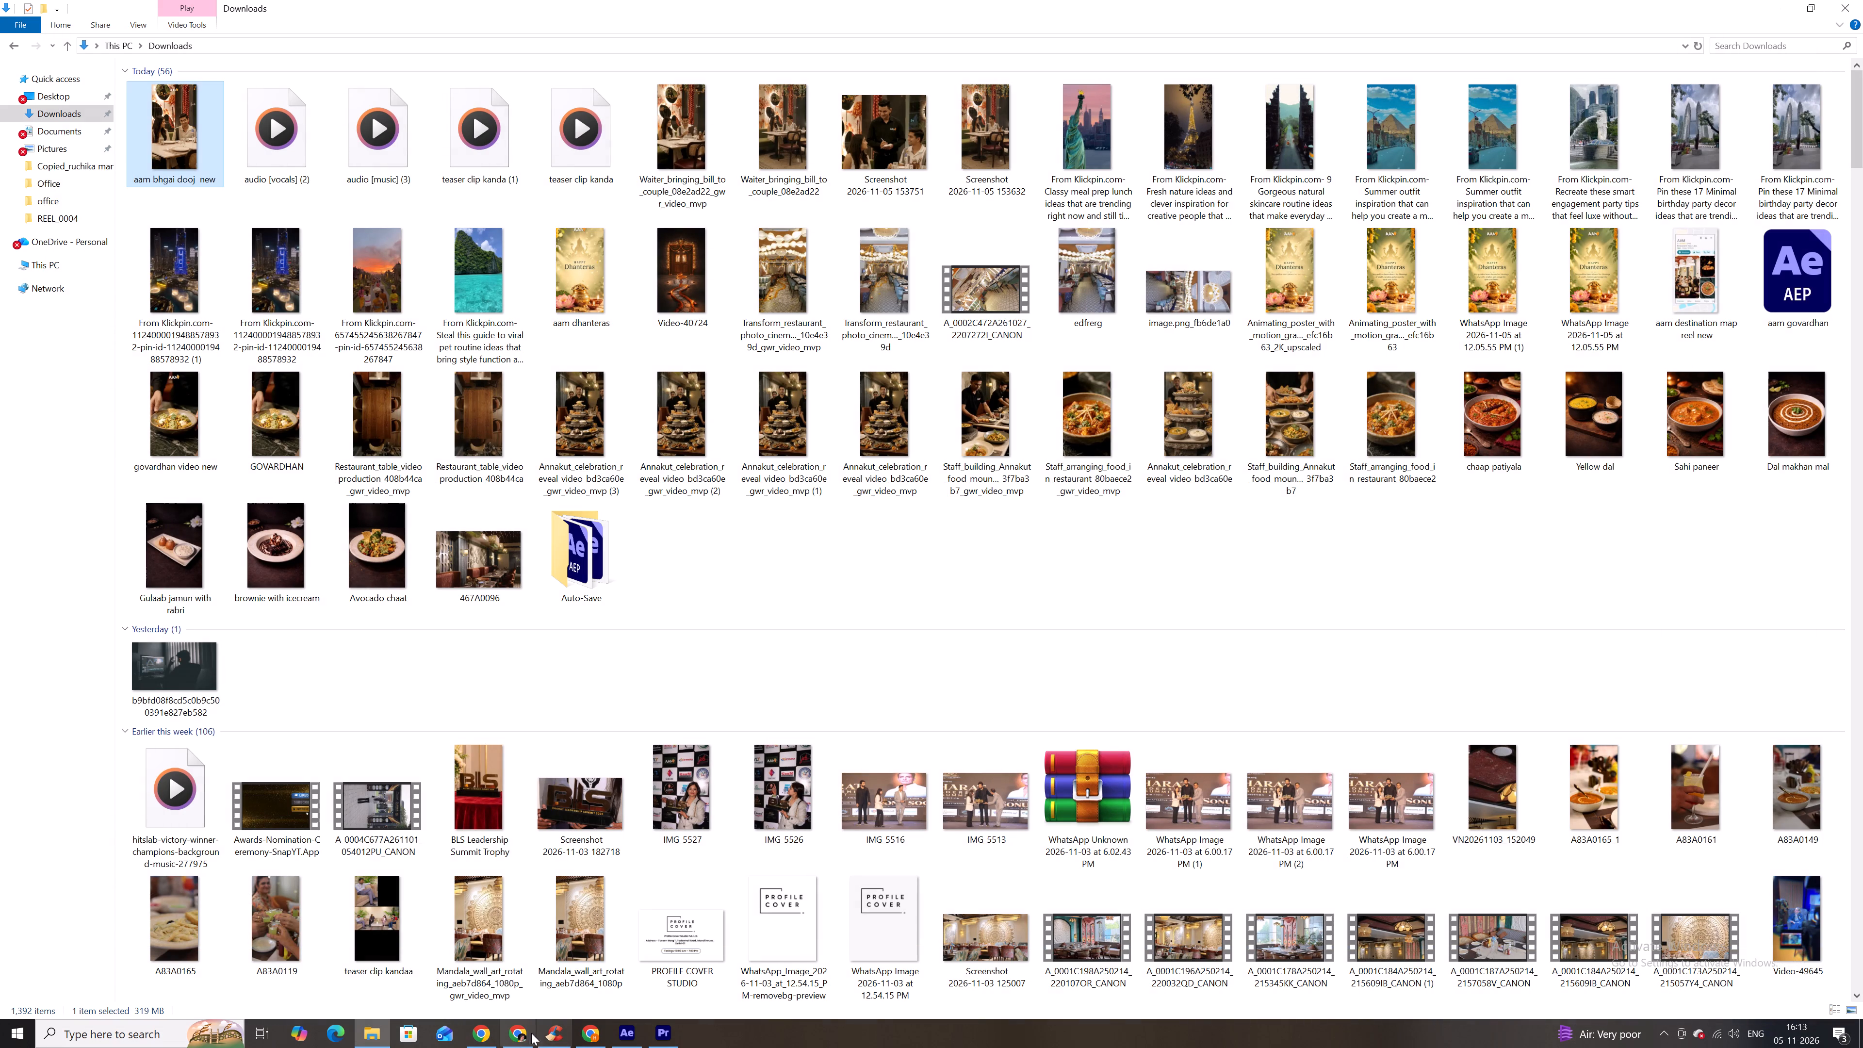
Switch to the Chrome window containing the WhatsApp and Google Drive pages.
click(496, 1040)
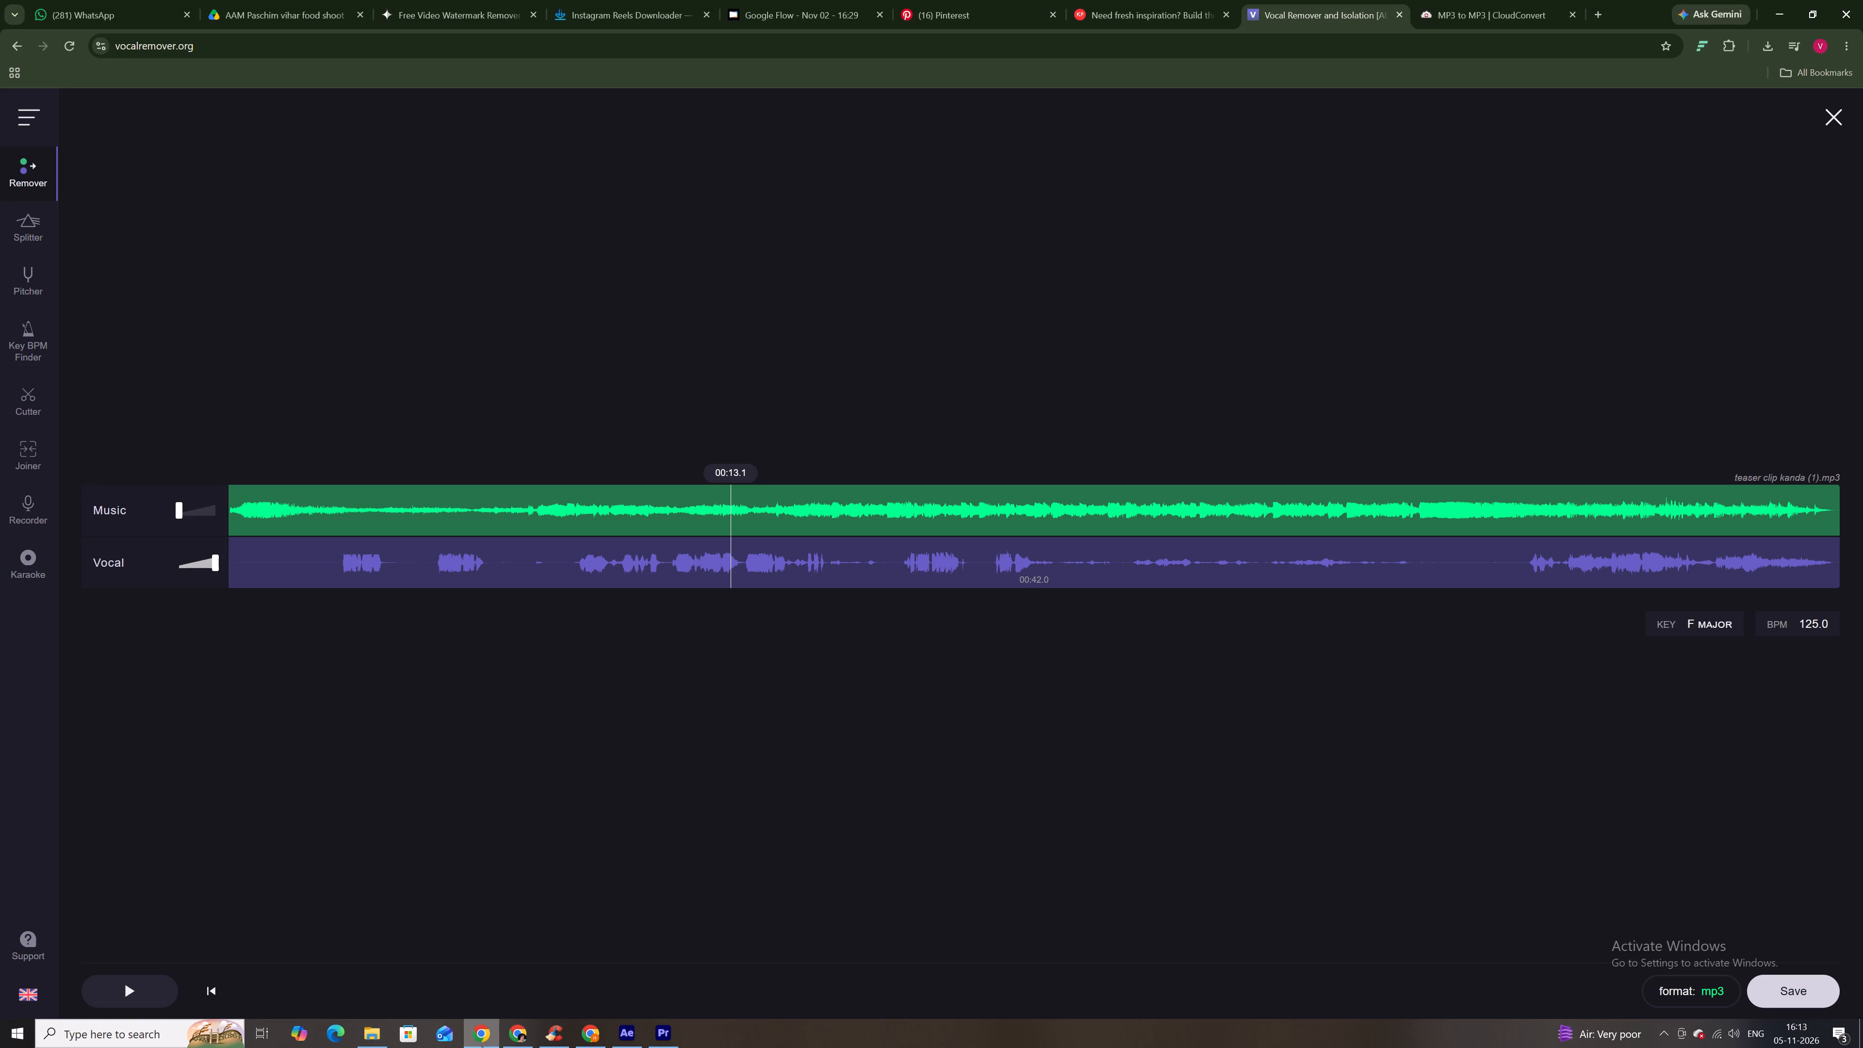